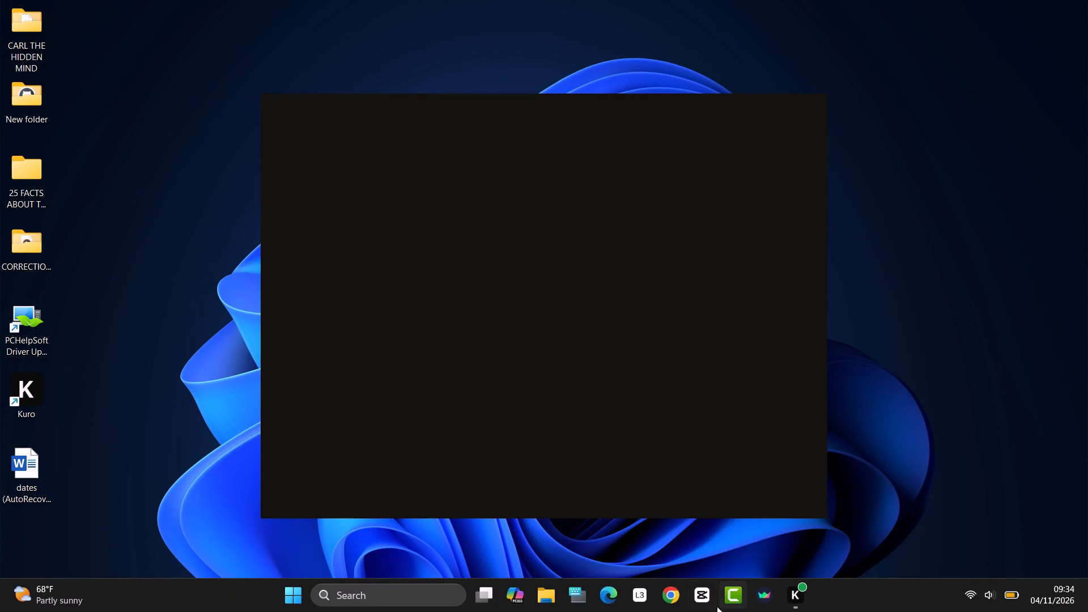
Launch CapCut and dismiss the version update window without installing version 9.7.0.
{"action": "left_click", "coordinate": [703, 605]}
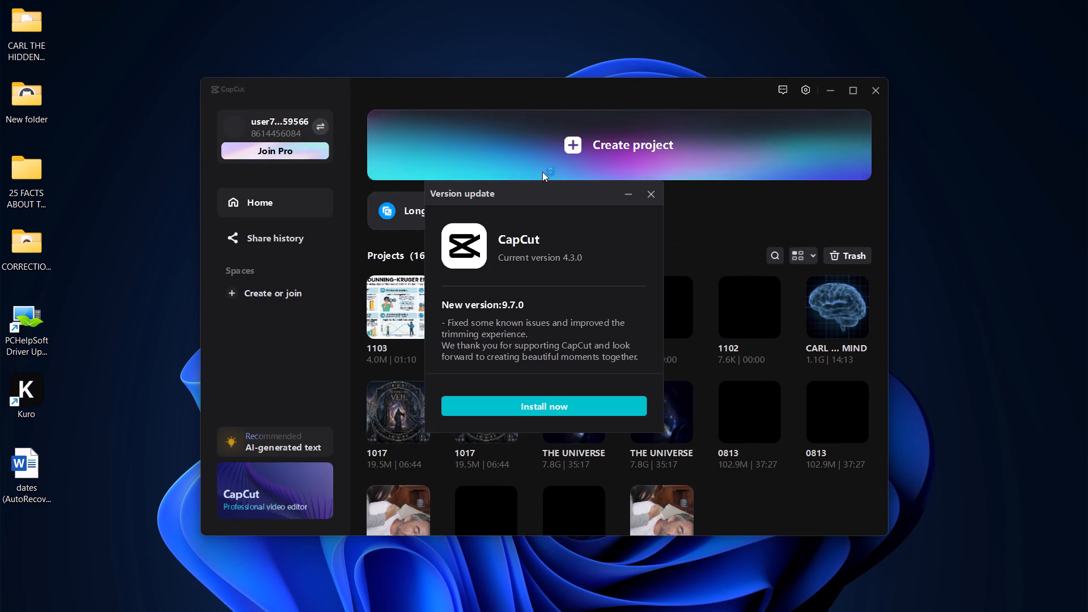
{"action": "left_click", "coordinate": [654, 194]}
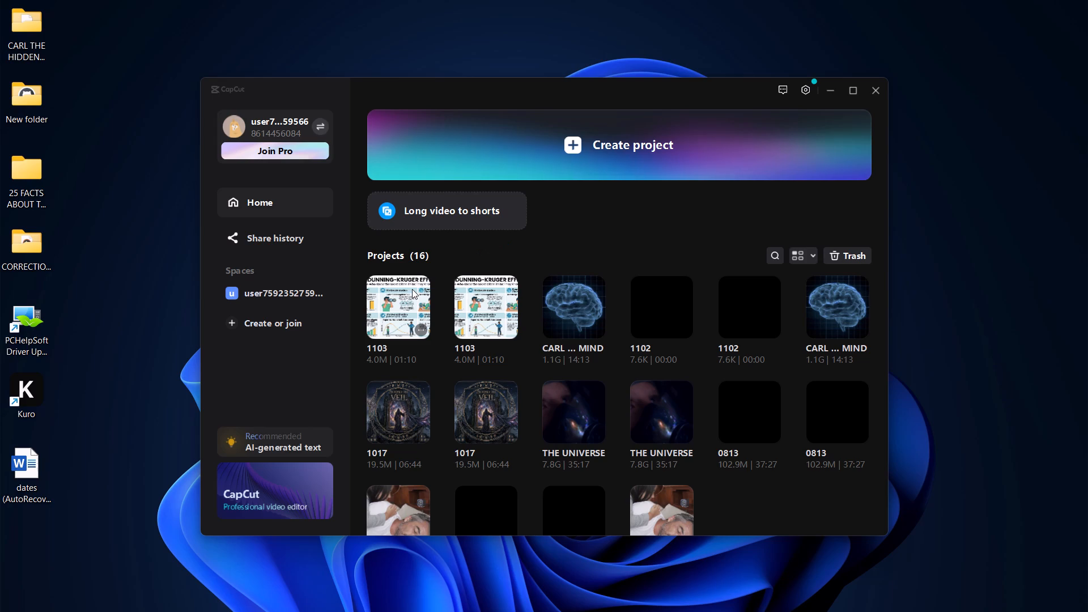
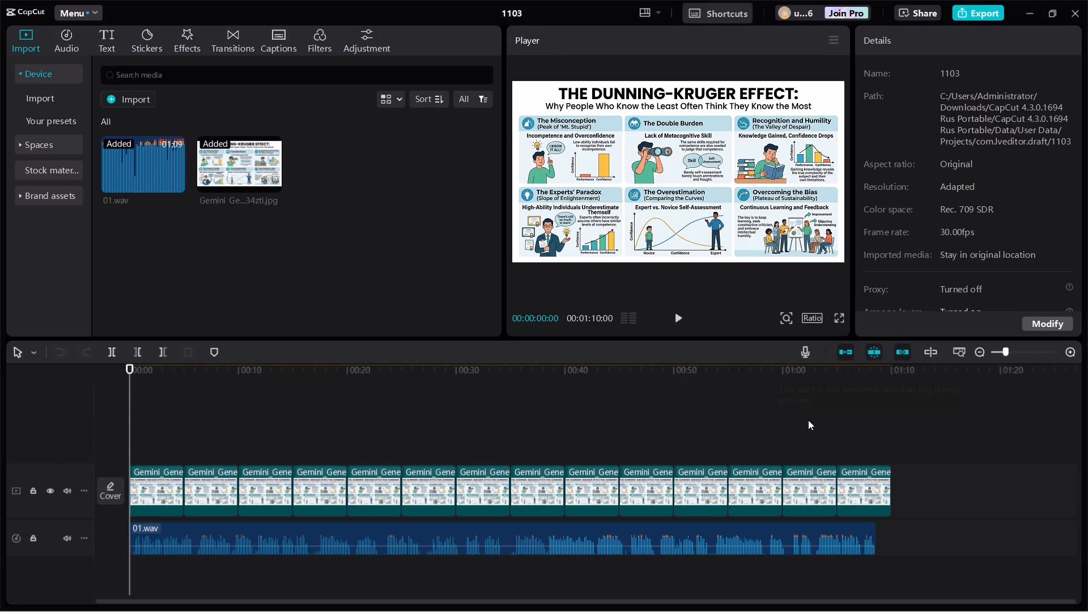
Play the project 1103 timeline from the beginning to preview the infographic clips with the voice-over audio.
{"action": "left_click", "coordinate": [674, 316]}
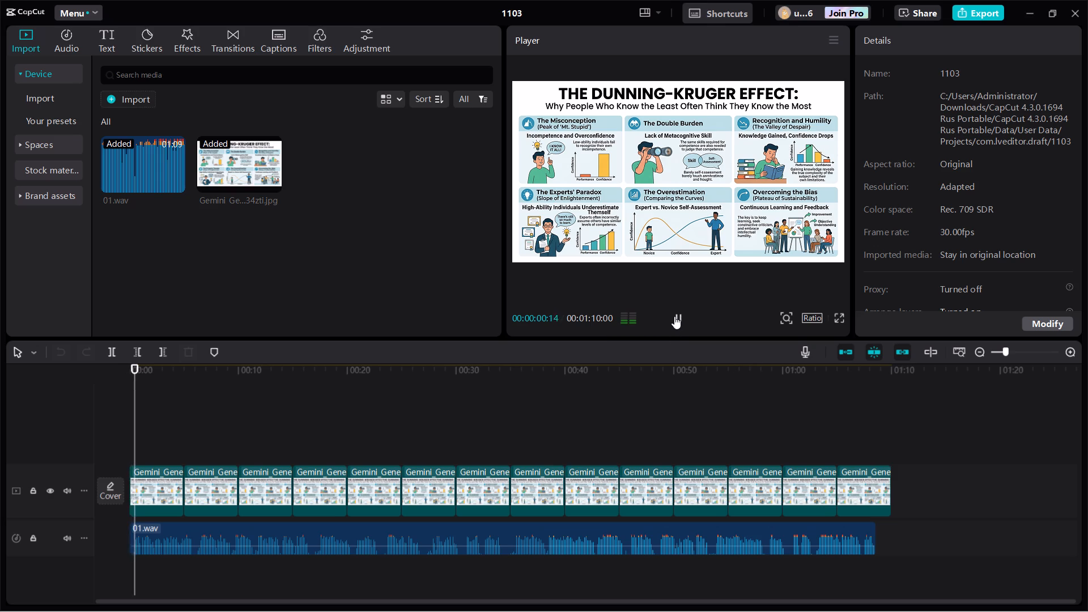
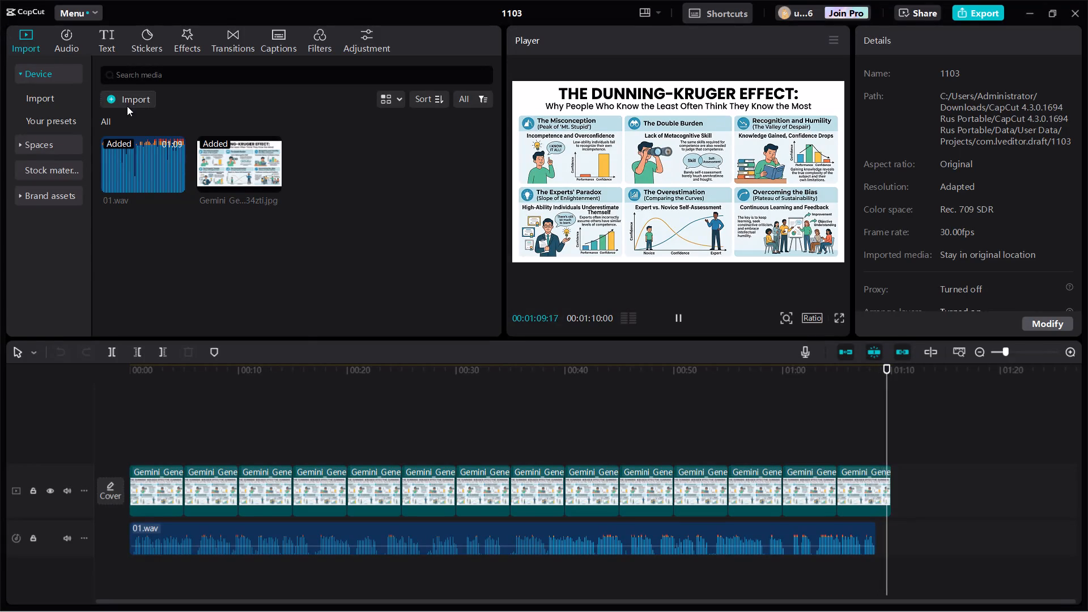
Import audio file 02 from the DANNING folder and add it to the audio track at 00:01:10:00.
{"action": "left_click", "coordinate": [132, 97]}
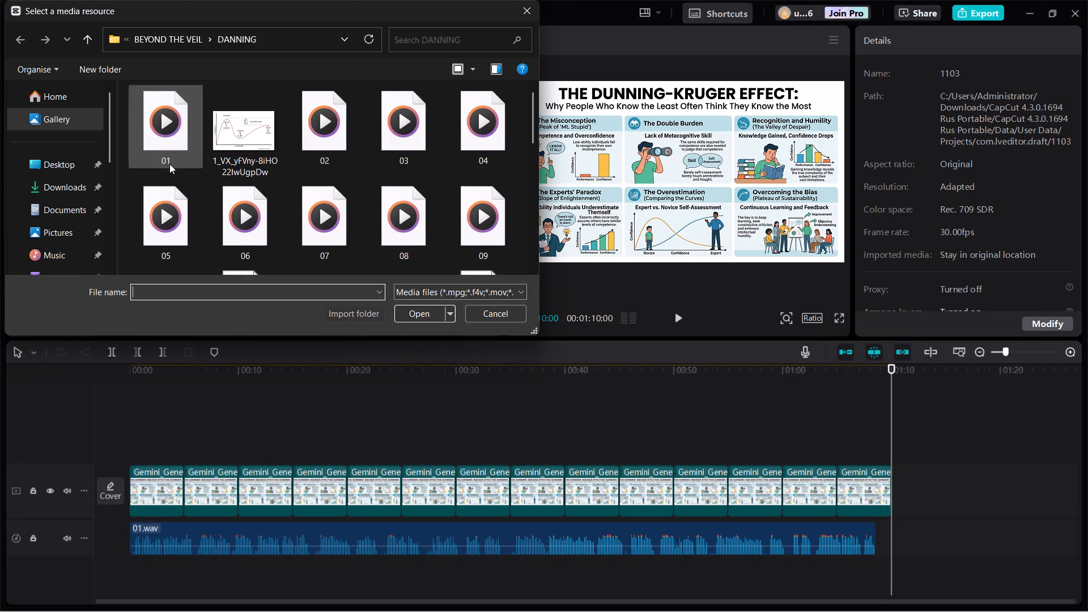
{"action": "left_click", "coordinate": [314, 131]}
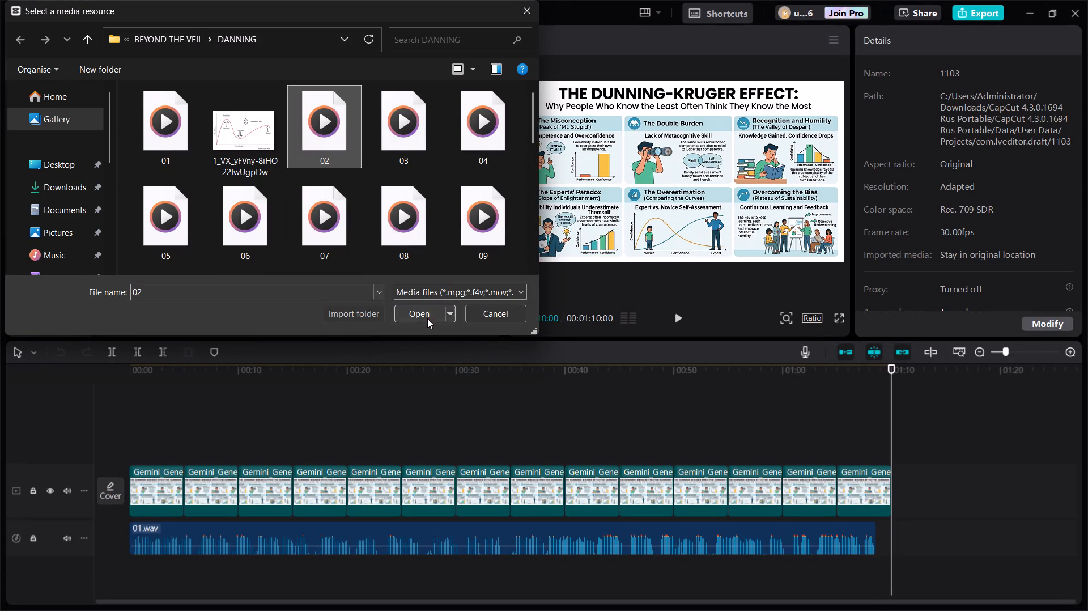
{"action": "left_click", "coordinate": [427, 318]}
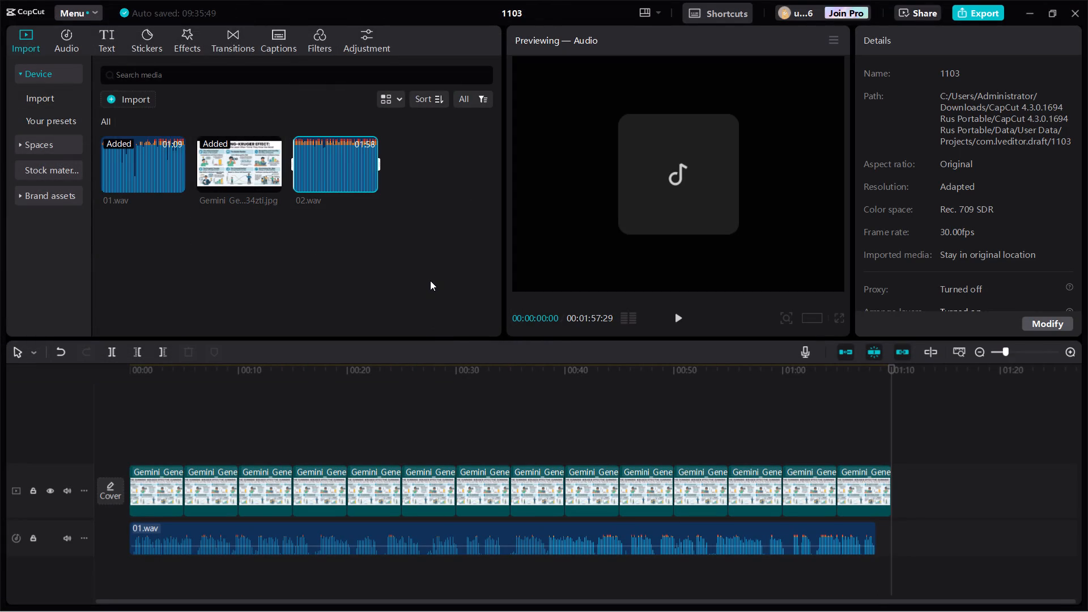
{"action": "left_click", "coordinate": [365, 182]}
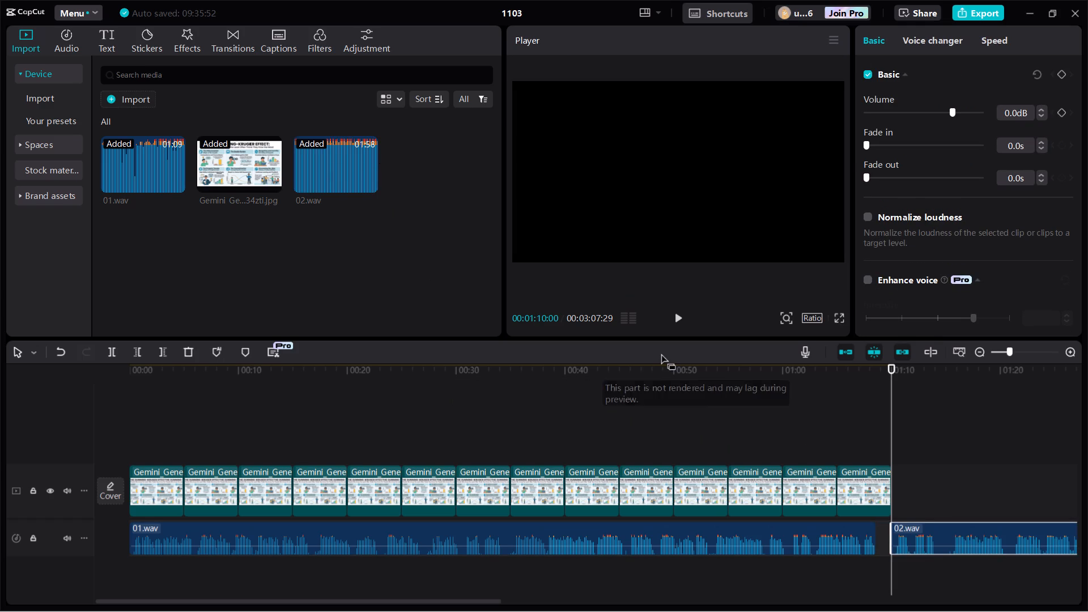
Play the timeline from about 00:01:10 to preview the start of the 02.wav audio.
{"action": "left_click", "coordinate": [674, 311]}
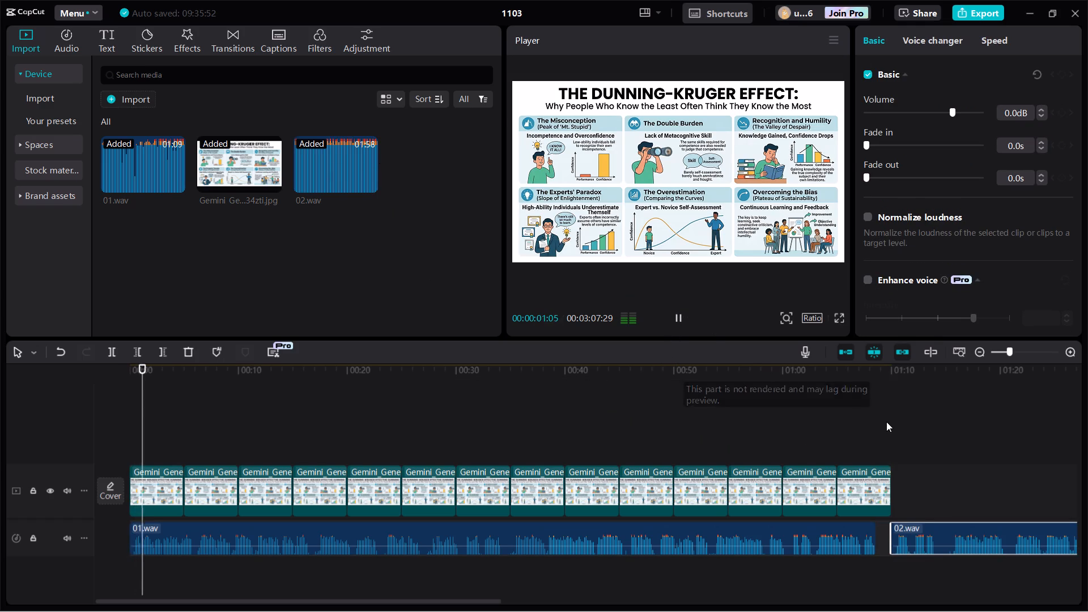
{"action": "left_click", "coordinate": [886, 422]}
{"action": "left_click", "coordinate": [685, 320]}
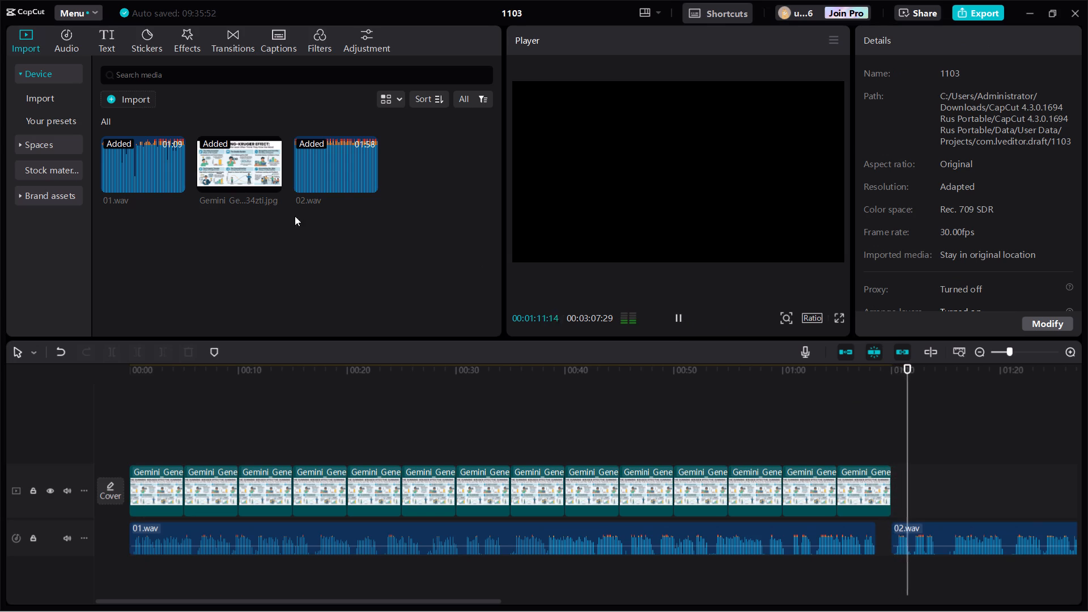
Import the chalkboard professor image, Gemini_Generated_Image_mjyxtumjyxtumjyx (2), from the DANNING folder into the project media.
{"action": "left_click", "coordinate": [130, 96]}
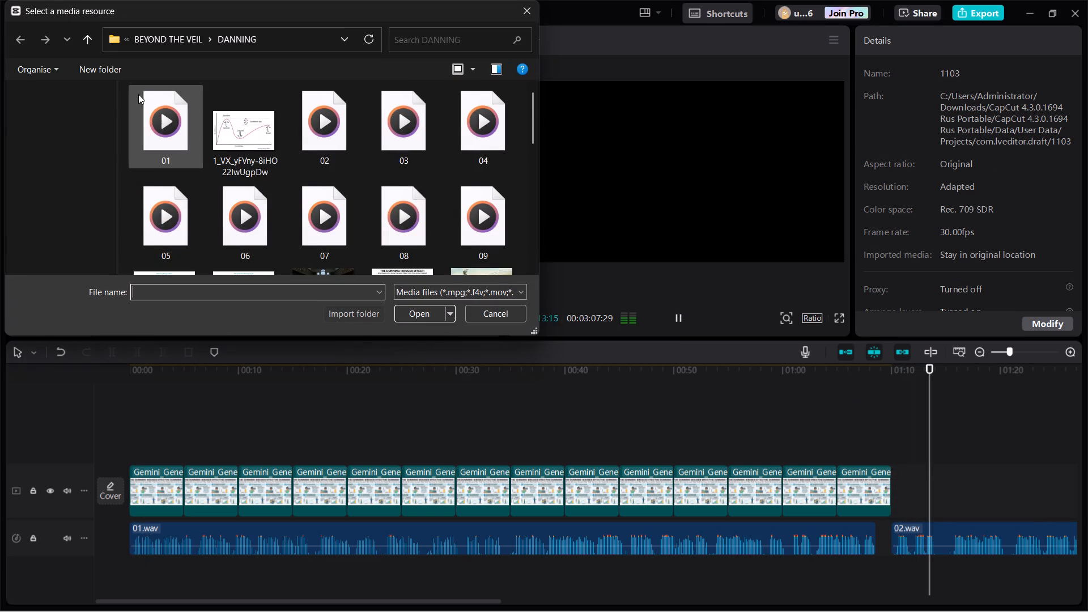
{"action": "scroll", "coordinate": [262, 151], "scroll_direction": "down", "scroll_amount": 2}
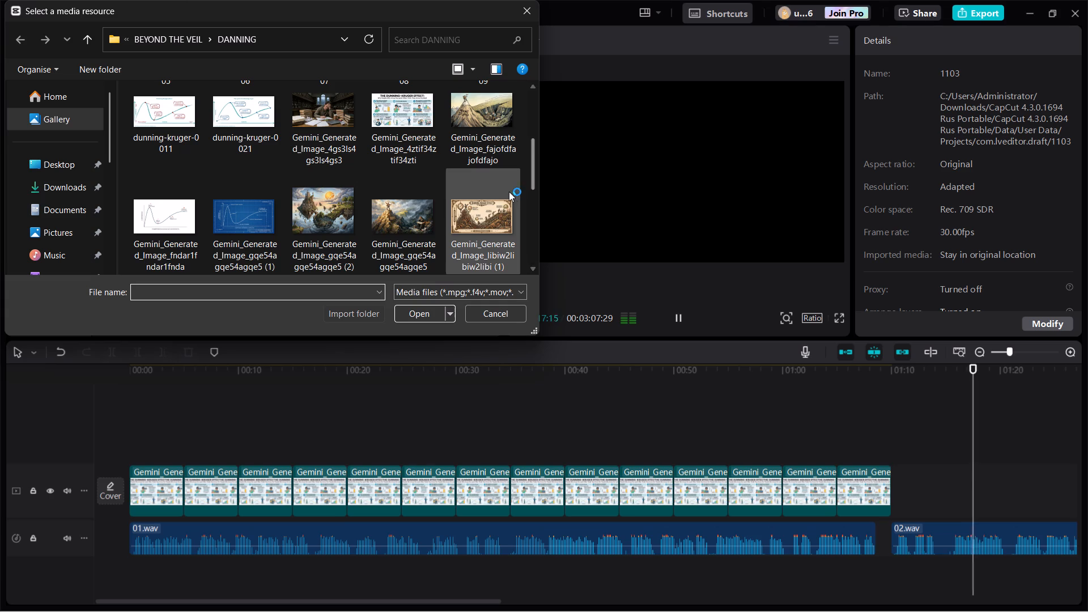
{"action": "scroll", "coordinate": [501, 194], "scroll_direction": "down", "scroll_amount": 1}
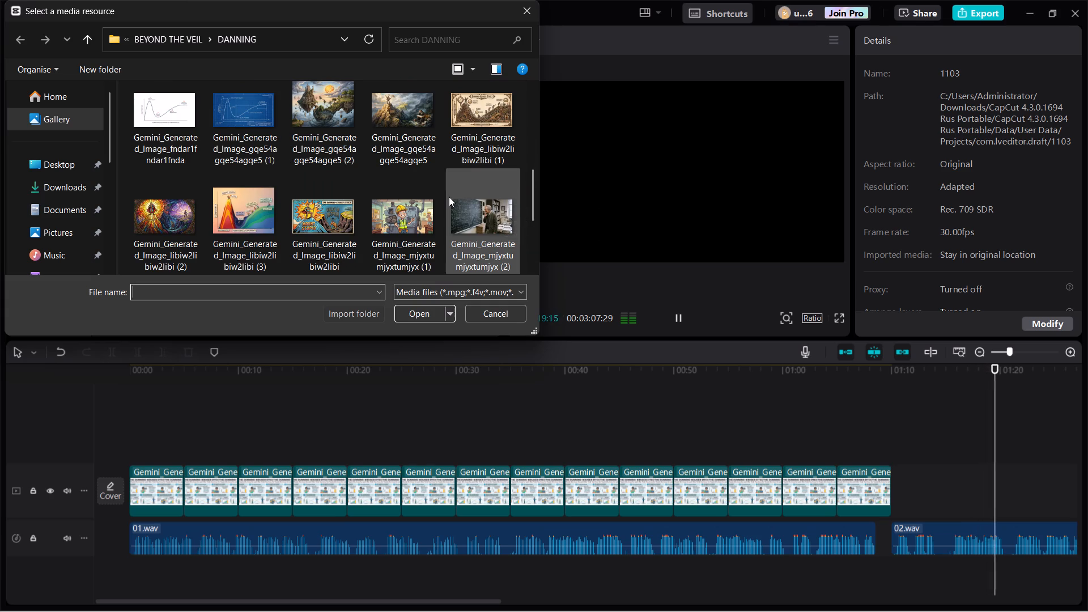
{"action": "scroll", "coordinate": [444, 202], "scroll_direction": "down", "scroll_amount": 1}
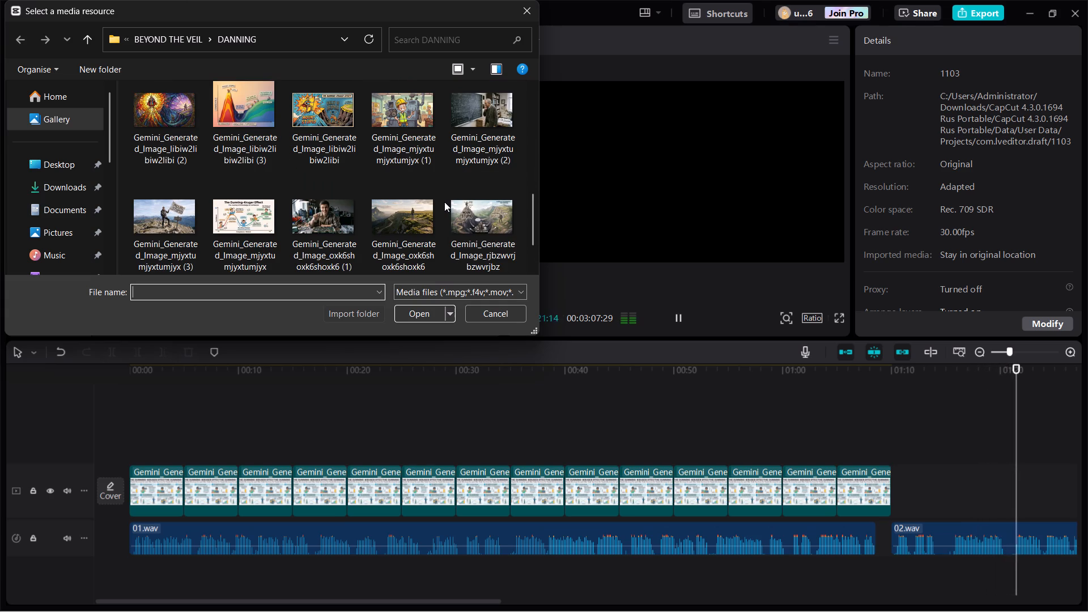
{"action": "scroll", "coordinate": [443, 203], "scroll_direction": "up", "scroll_amount": 1}
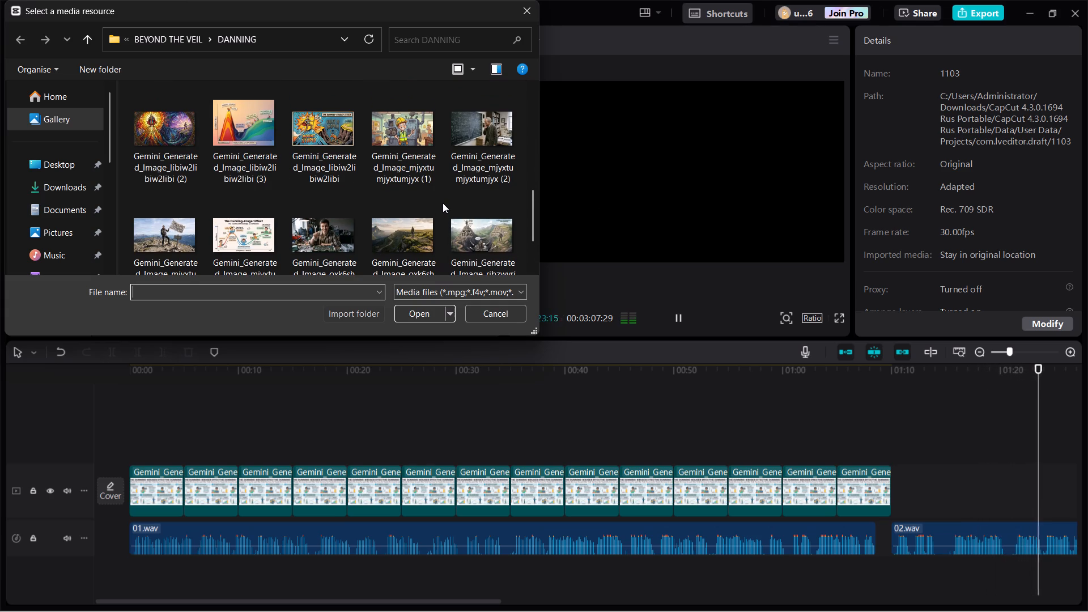
{"action": "left_click", "coordinate": [469, 158]}
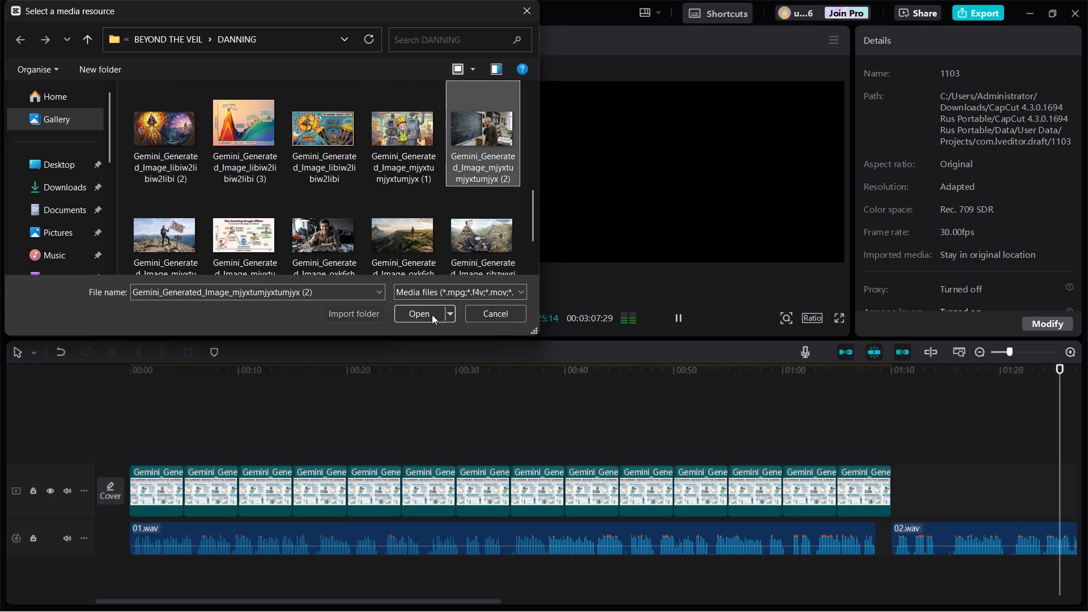
{"action": "left_click", "coordinate": [431, 315]}
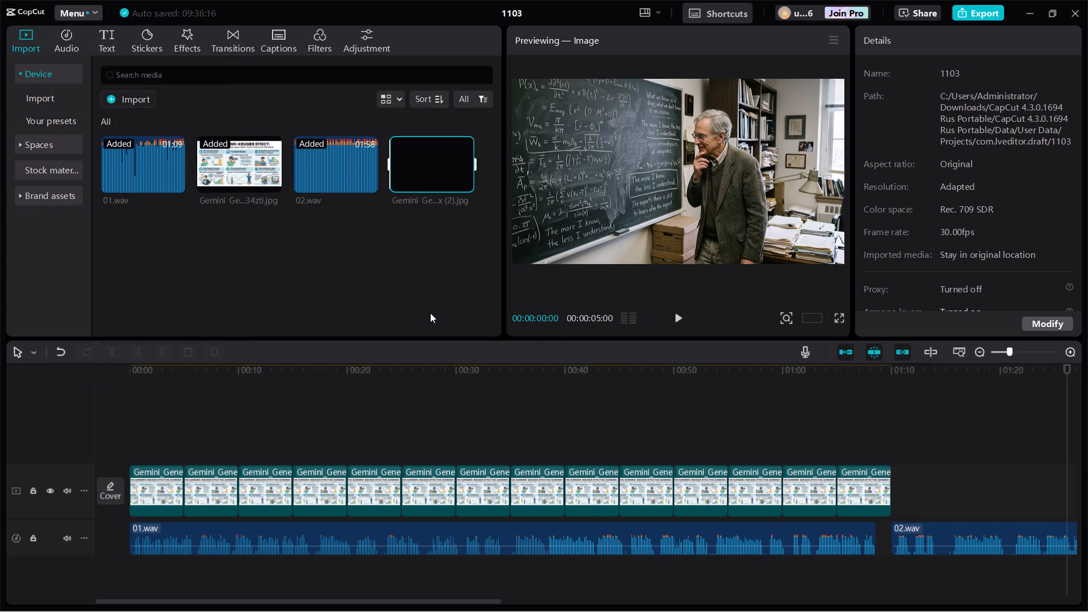
Add the chalkboard professor image twice in a row to the main track, directly after the last infographic clip.
{"action": "left_click", "coordinate": [464, 184]}
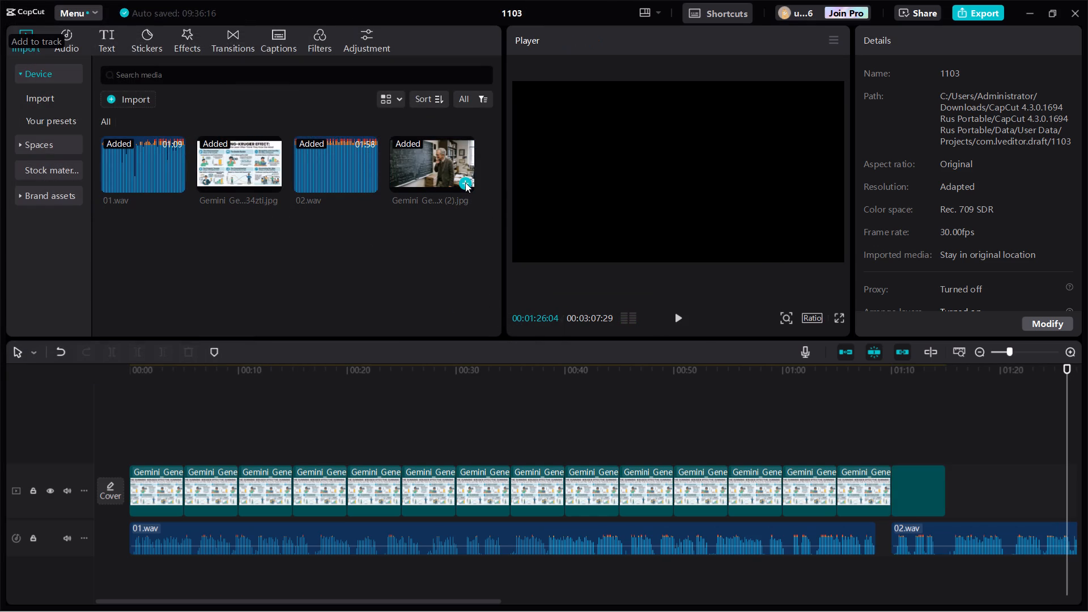
{"action": "left_click", "coordinate": [465, 182]}
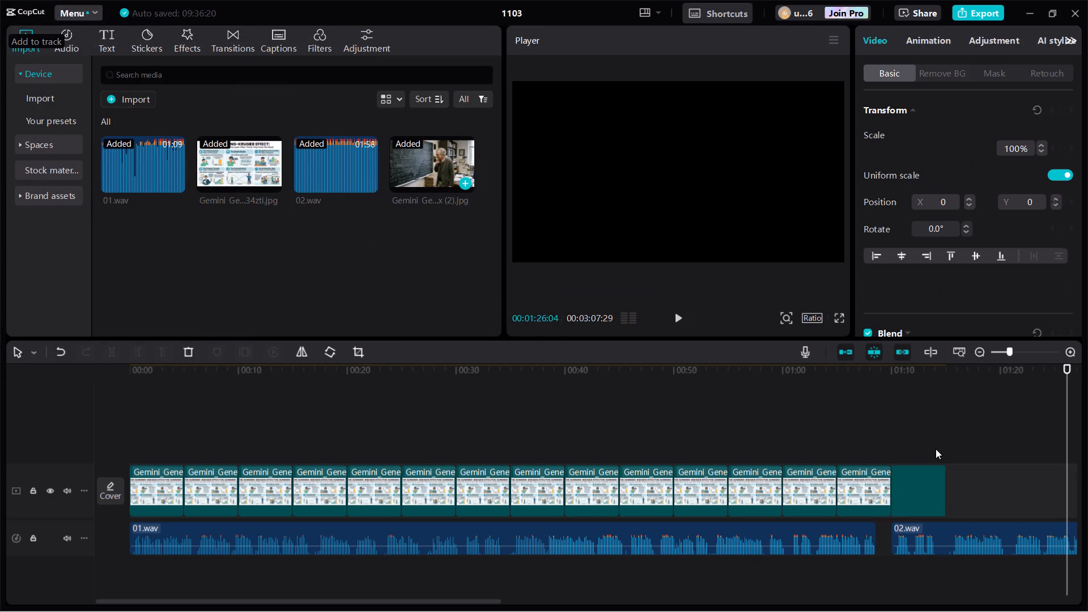
Play the timeline from 00:01:15:00 to preview the second chalkboard professor clip with the 02.wav audio.
{"action": "left_click", "coordinate": [945, 449]}
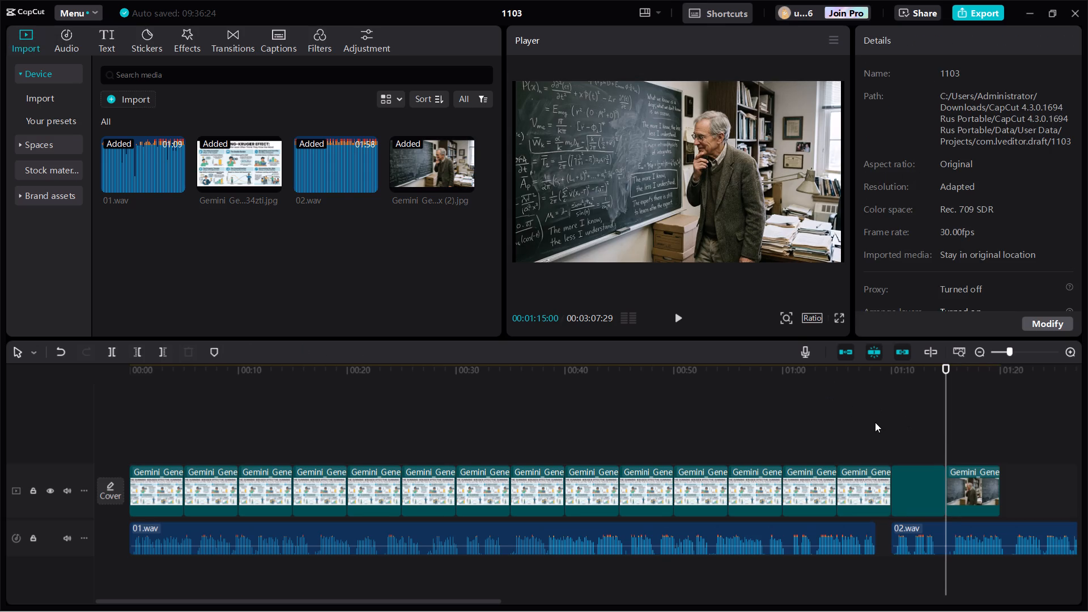
{"action": "left_click", "coordinate": [677, 315]}
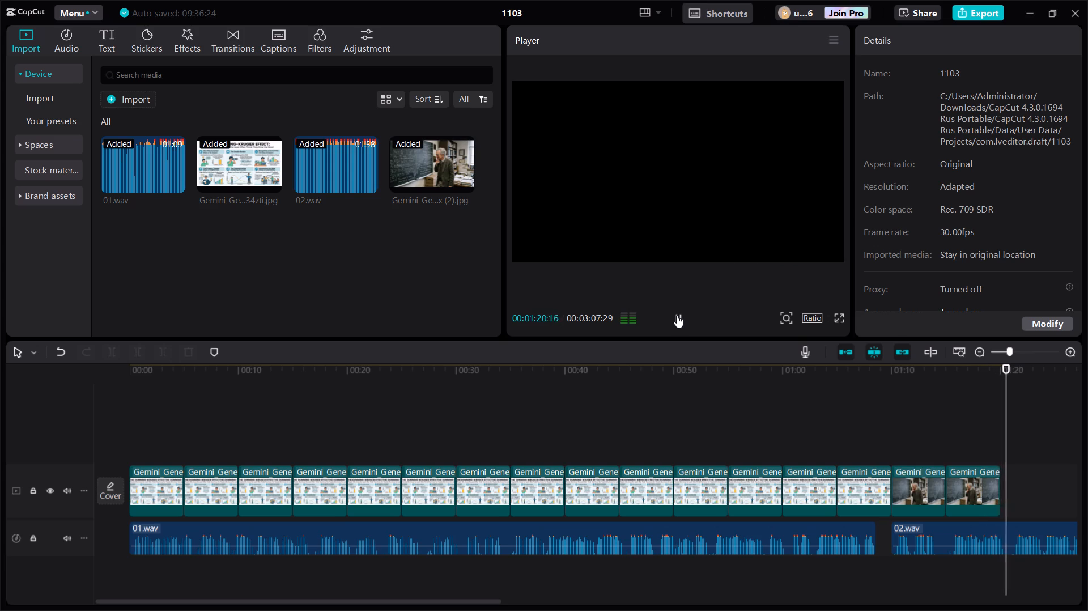
{"action": "scroll", "coordinate": [503, 238], "scroll_direction": "up", "scroll_amount": 2}
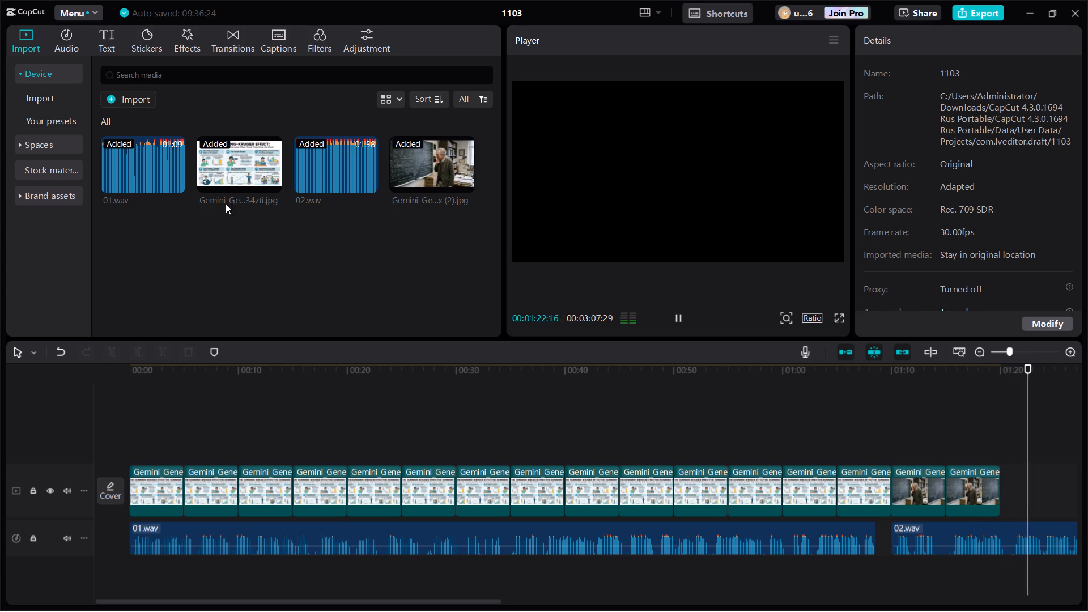
{"action": "scroll", "coordinate": [254, 177], "scroll_direction": "up", "scroll_amount": 2}
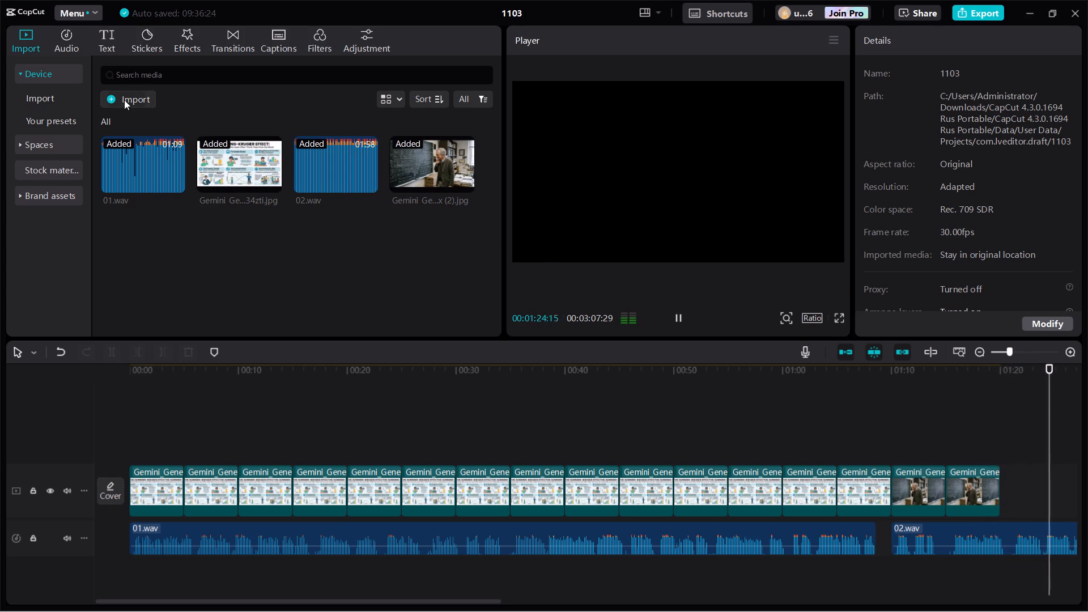
Import all image files from the DANNING folder together in one selection, leaving out the numbered audio files 01 to 09.
{"action": "left_click", "coordinate": [124, 100]}
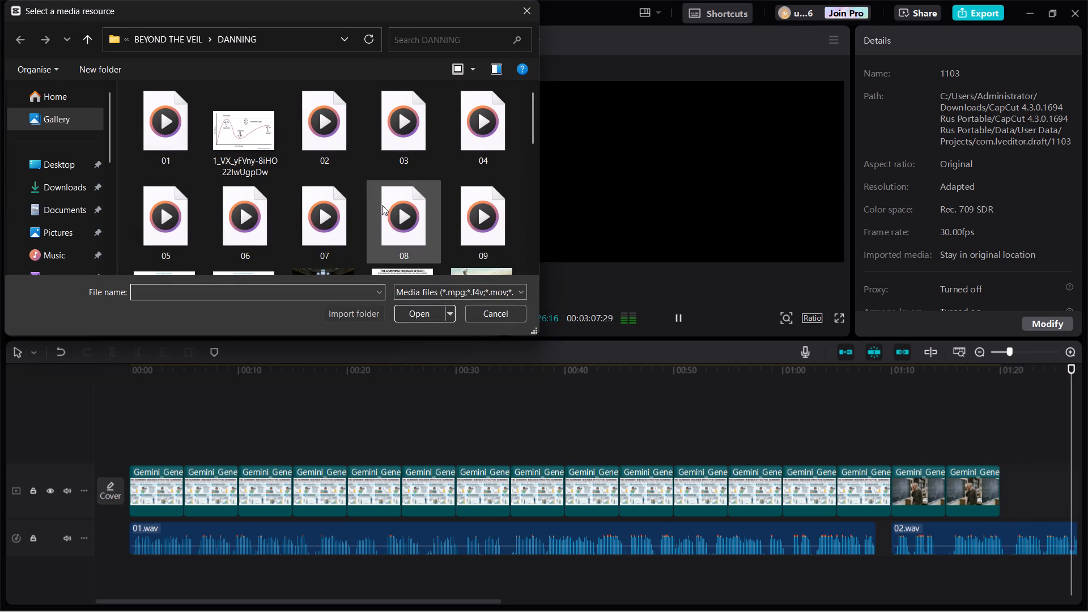
{"action": "left_click", "coordinate": [239, 147]}
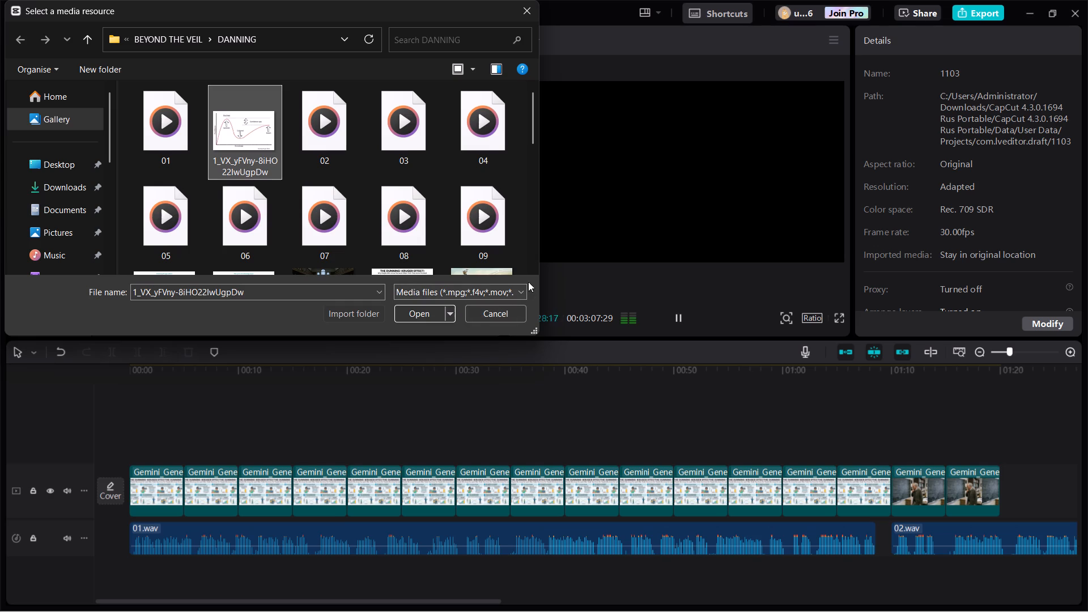
{"action": "left_click", "coordinate": [535, 266], "text": "ctrl"}
{"action": "left_click", "coordinate": [339, 241], "text": "ctrl"}
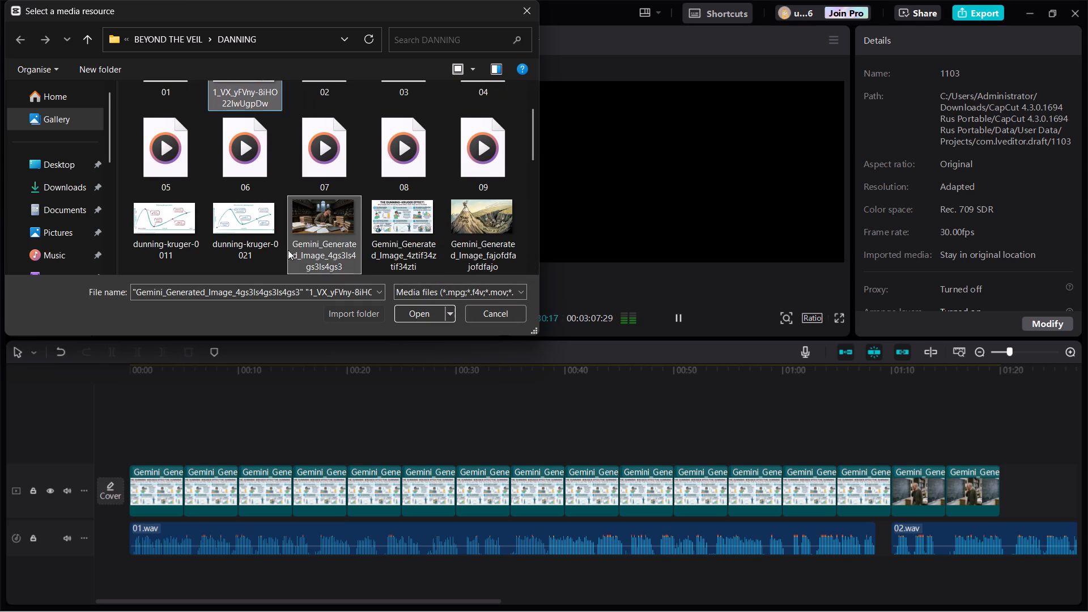
{"action": "left_click", "coordinate": [227, 246], "text": "ctrl"}
{"action": "left_click", "coordinate": [192, 236], "text": "ctrl"}
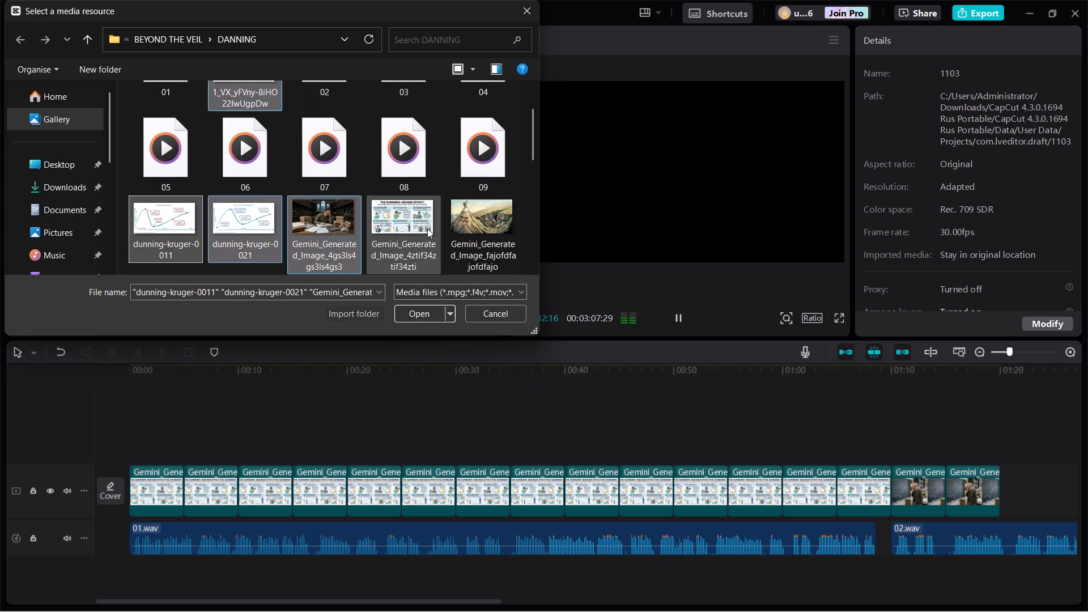
{"action": "left_click", "coordinate": [428, 228], "text": "ctrl"}
{"action": "left_click", "coordinate": [486, 219], "text": "ctrl"}
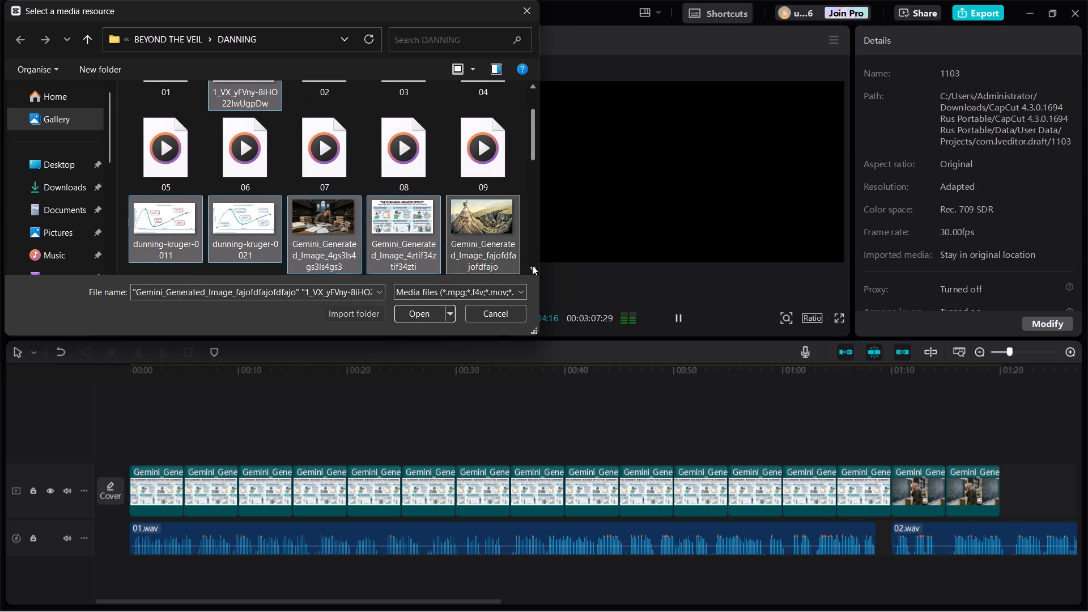
{"action": "left_click", "coordinate": [532, 265], "text": "ctrl"}
{"action": "left_click", "coordinate": [482, 233], "text": "ctrl"}
{"action": "left_click", "coordinate": [414, 227], "text": "ctrl"}
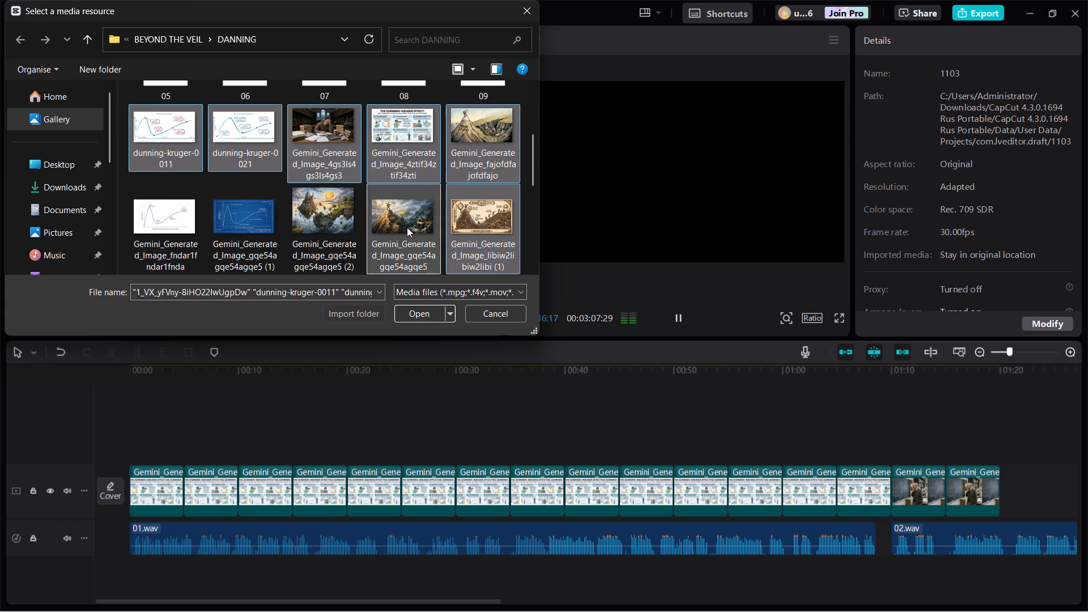
{"action": "left_click", "coordinate": [75, 360], "text": "ctrl"}
{"action": "left_click", "coordinate": [159, 237], "text": "ctrl"}
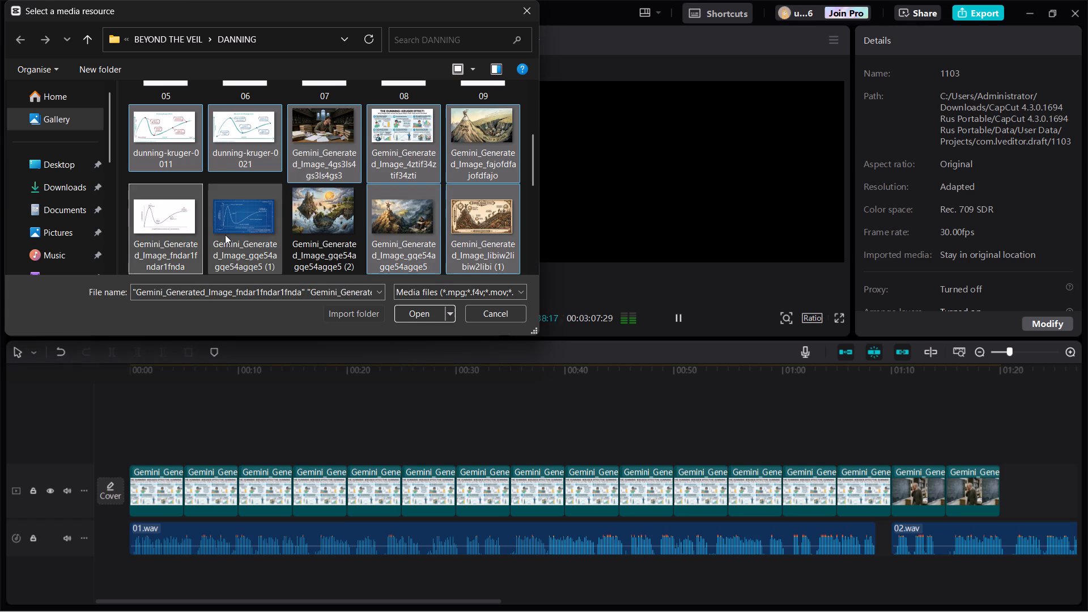
{"action": "left_click", "coordinate": [229, 231], "text": "ctrl"}
{"action": "left_click", "coordinate": [318, 201], "text": "ctrl"}
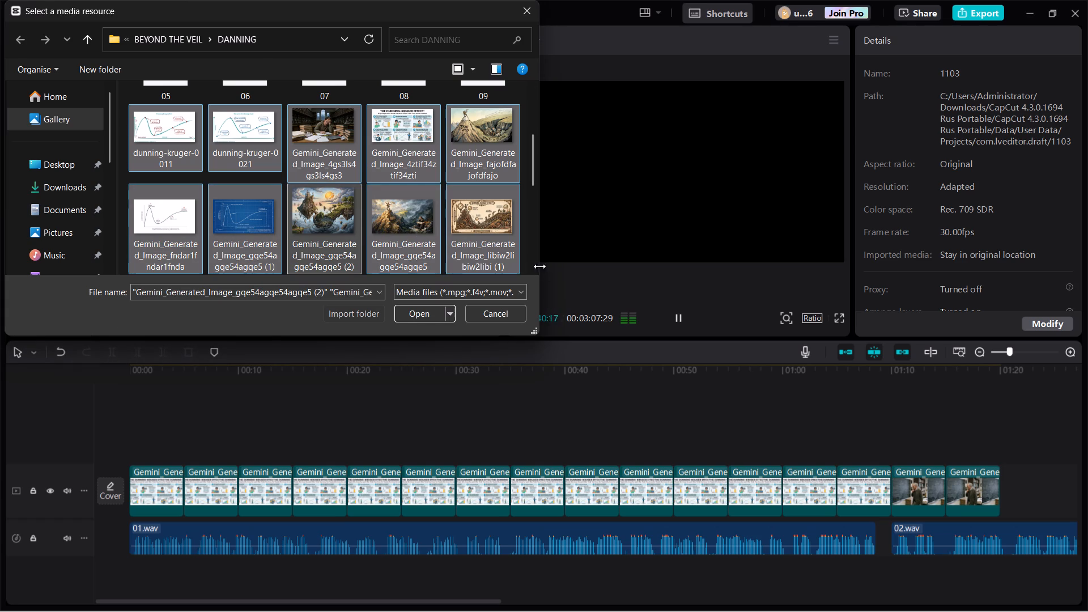
{"action": "left_click", "coordinate": [533, 268], "text": "ctrl"}
{"action": "left_click", "coordinate": [497, 234], "text": "ctrl"}
{"action": "left_click", "coordinate": [396, 223], "text": "ctrl"}
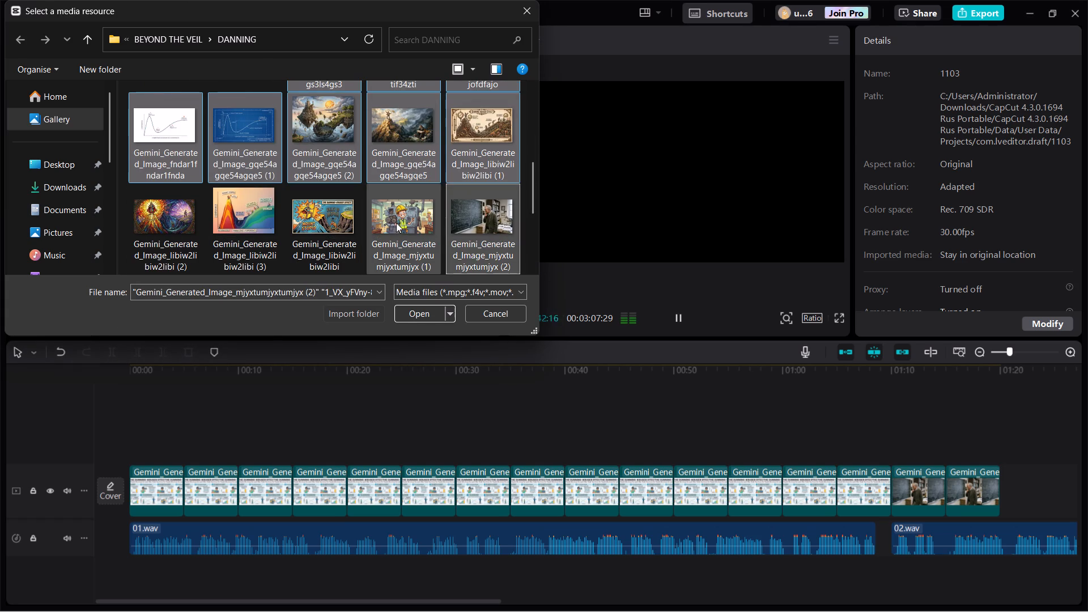
{"action": "left_click", "coordinate": [340, 222], "text": "ctrl"}
{"action": "left_click", "coordinate": [250, 211], "text": "ctrl"}
{"action": "left_click", "coordinate": [164, 216], "text": "ctrl"}
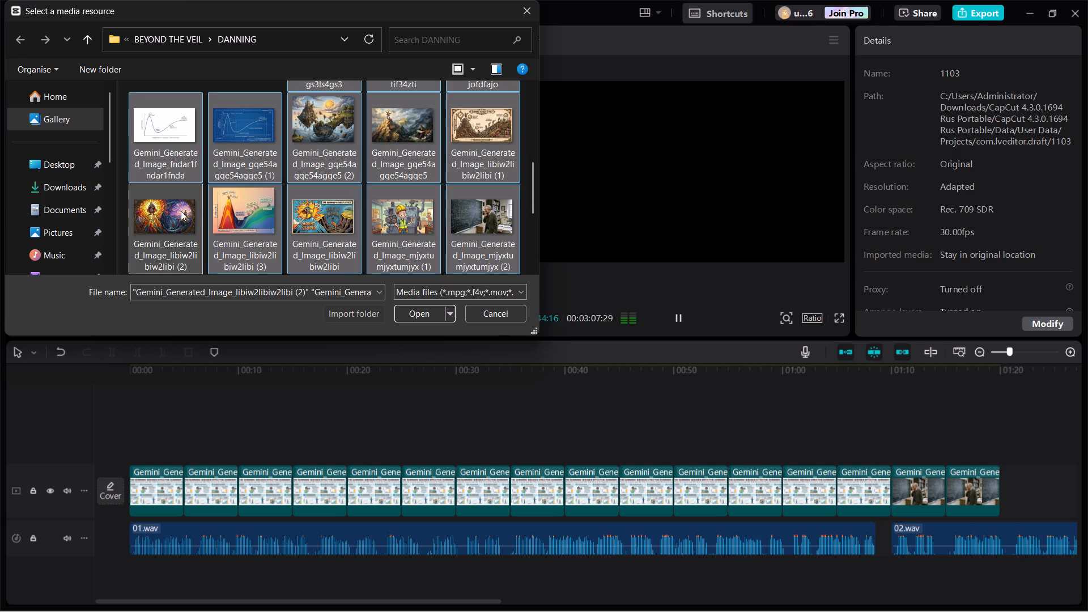
{"action": "left_click", "coordinate": [529, 265], "text": "ctrl"}
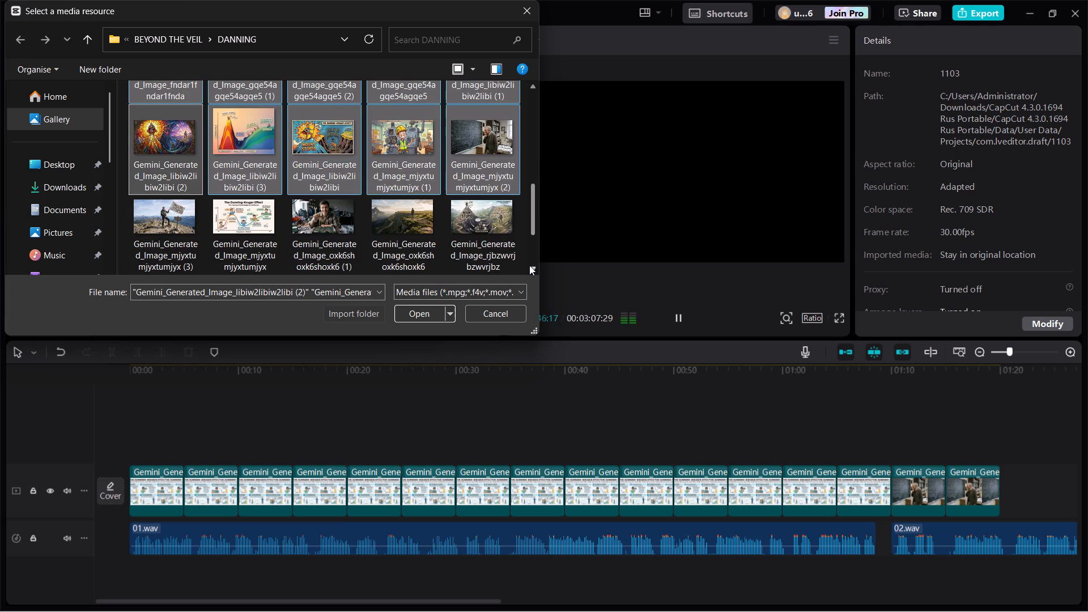
{"action": "left_click", "coordinate": [476, 235], "text": "ctrl"}
{"action": "left_click", "coordinate": [430, 230], "text": "ctrl"}
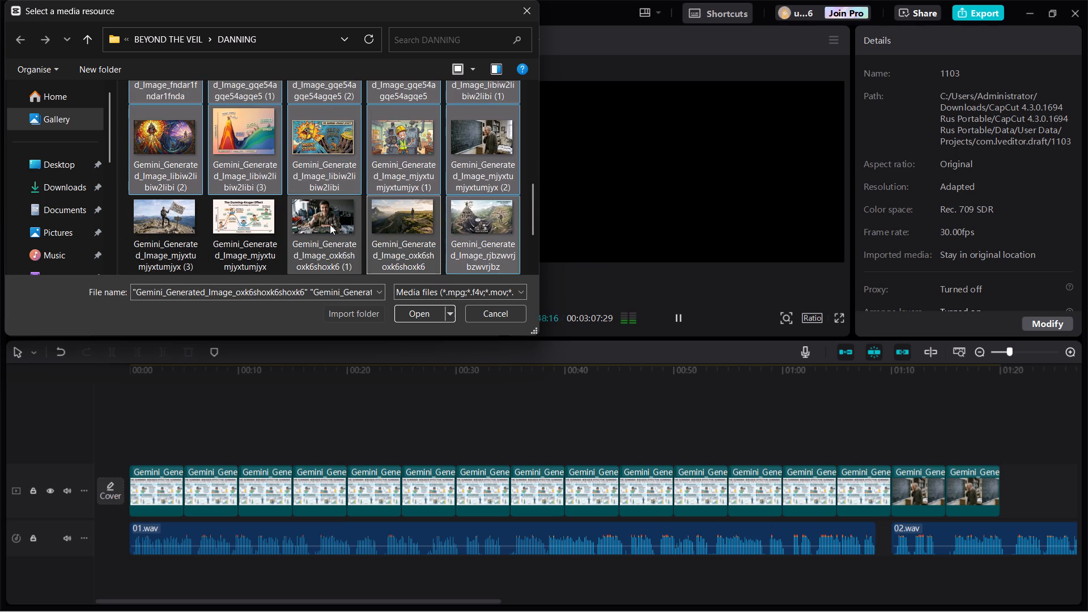
{"action": "left_click", "coordinate": [330, 224], "text": "ctrl"}
{"action": "left_click", "coordinate": [241, 228], "text": "ctrl"}
{"action": "left_click", "coordinate": [165, 222], "text": "ctrl"}
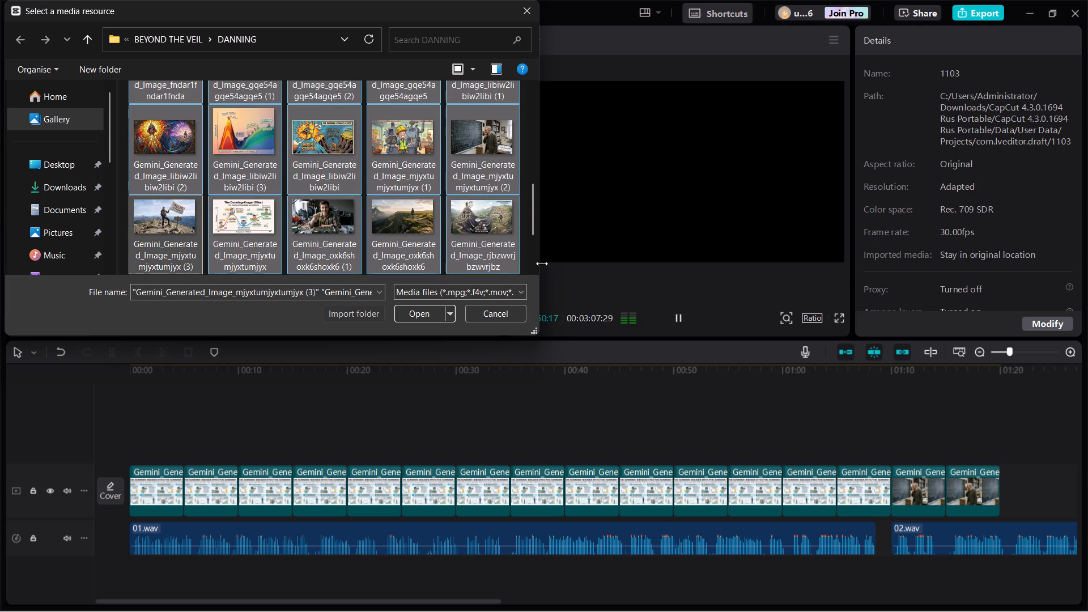
{"action": "left_click", "coordinate": [528, 266], "text": "ctrl"}
{"action": "left_click", "coordinate": [319, 219], "text": "ctrl"}
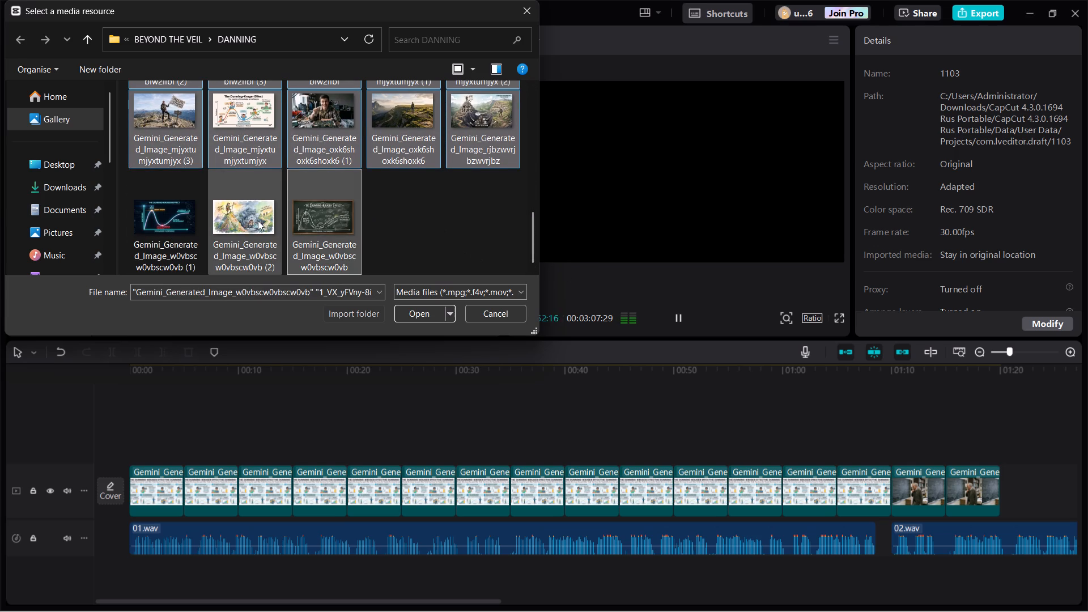
{"action": "left_click", "coordinate": [228, 220], "text": "ctrl"}
{"action": "left_click", "coordinate": [157, 214], "text": "ctrl"}
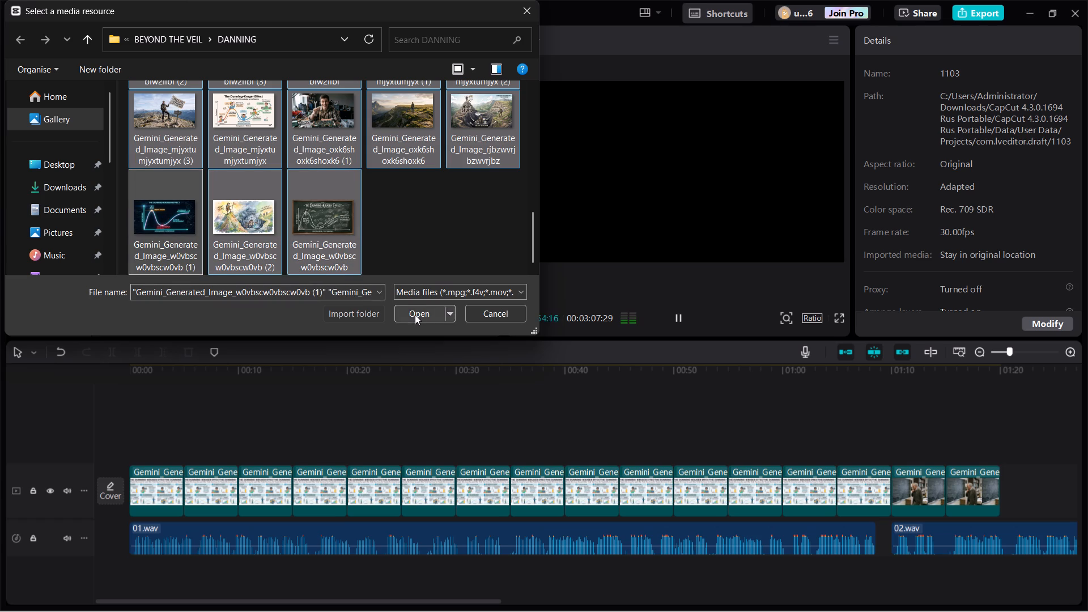
{"action": "left_click", "coordinate": [415, 314]}
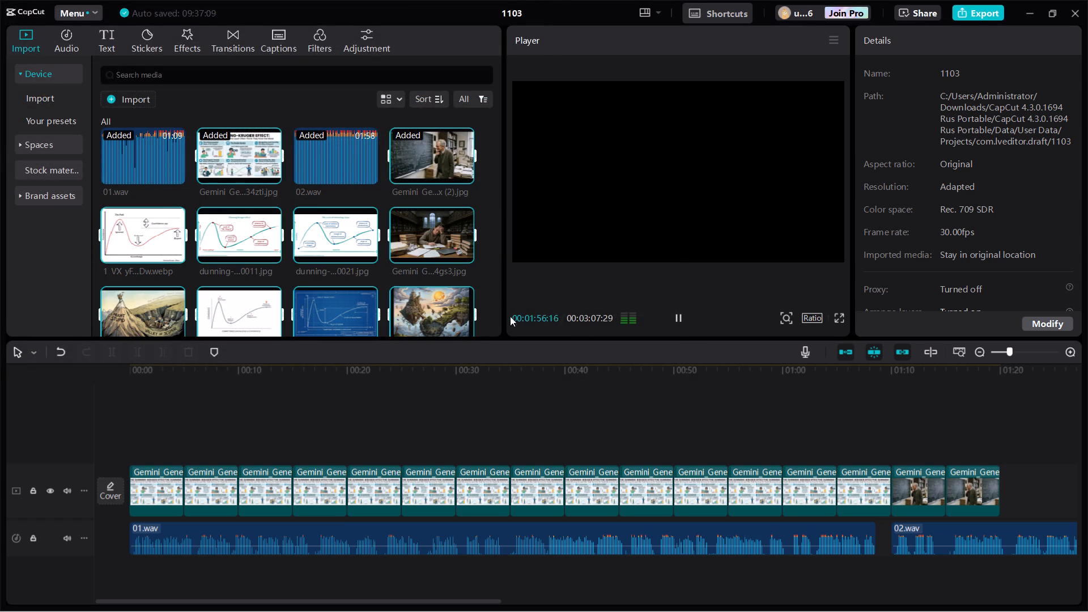
Add all the selected newly imported DANNING images to the main track together.
{"action": "left_click", "coordinate": [461, 256]}
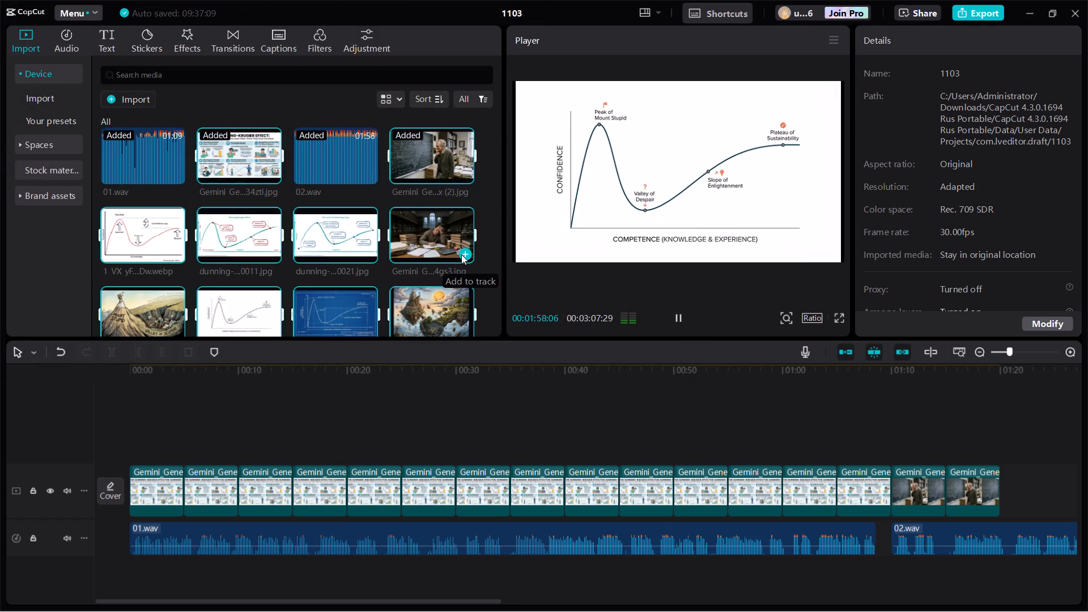
Add four extra copies of the candlelit library scholar image to the main track in a row, starting at 00:02:00:00.
{"action": "left_click", "coordinate": [461, 254]}
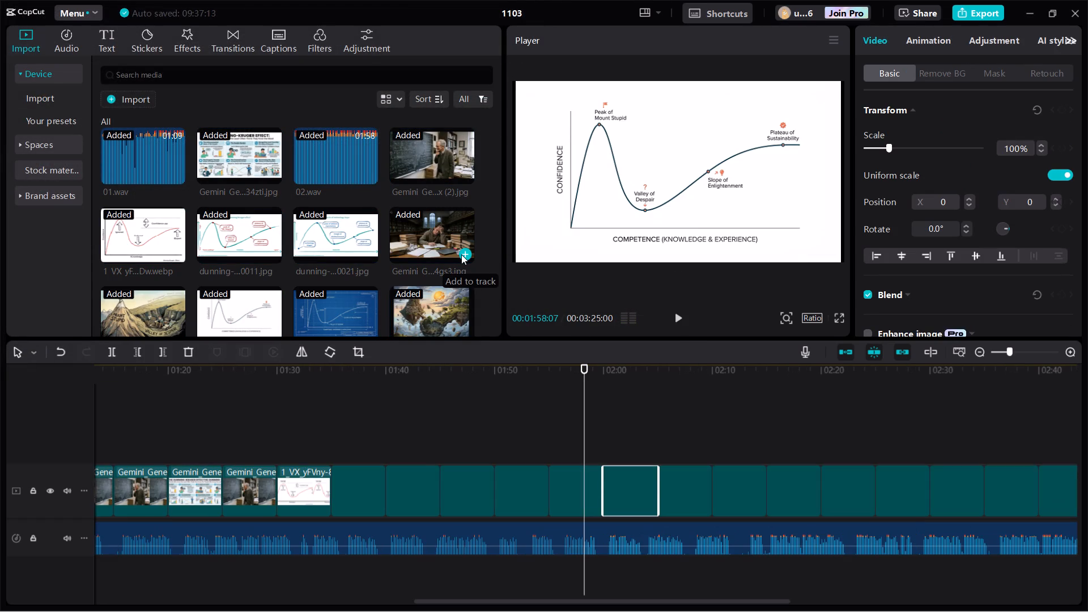
{"action": "left_click", "coordinate": [461, 254]}
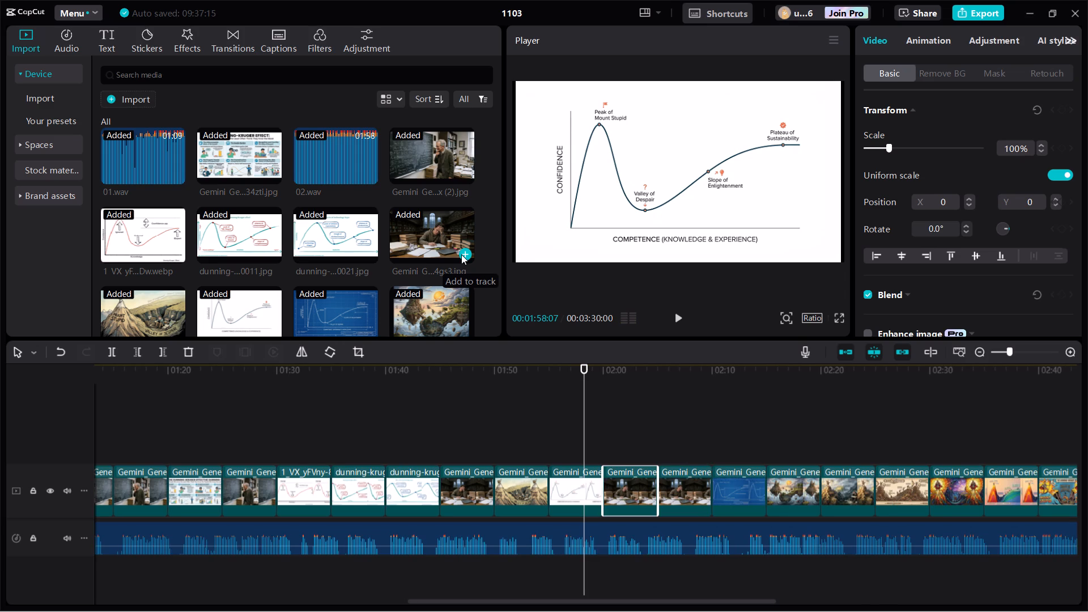
{"action": "left_click", "coordinate": [461, 254]}
{"action": "left_click", "coordinate": [461, 254]}
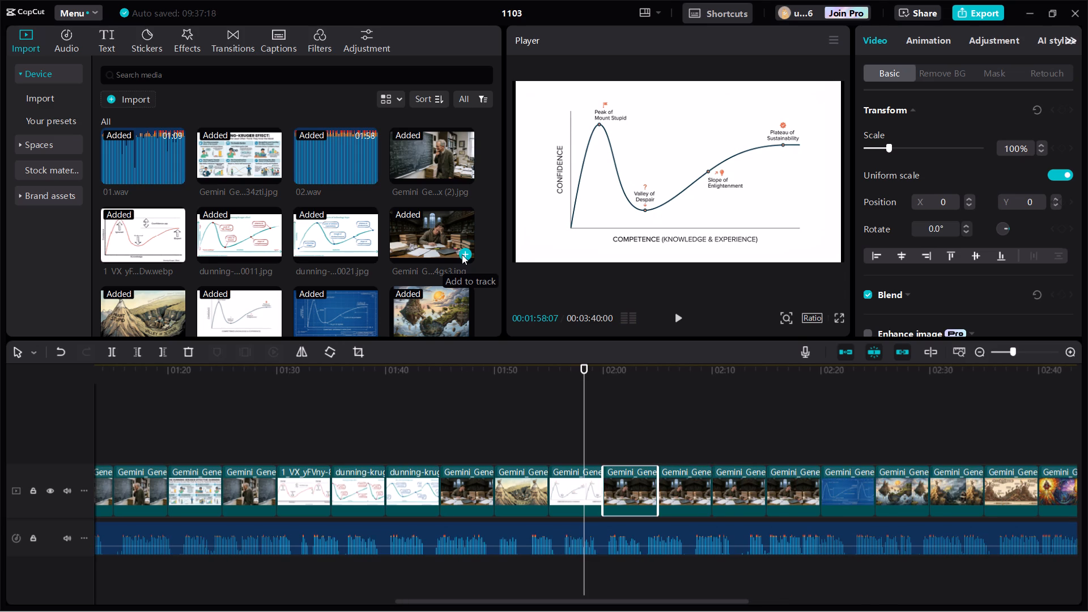
{"action": "left_click", "coordinate": [172, 237]}
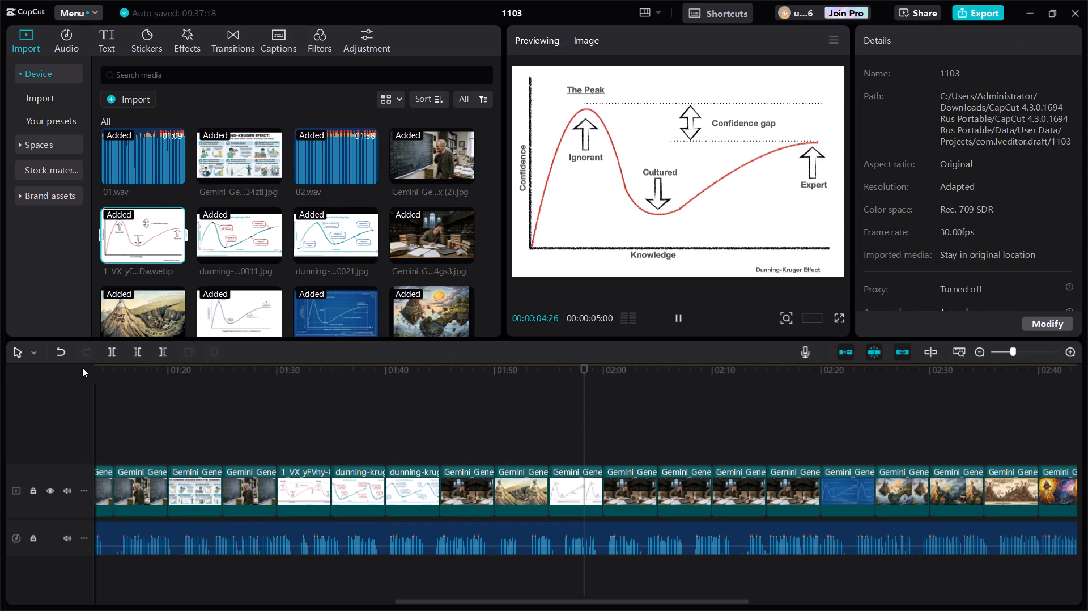
Copy all main-track clips from the first chalkboard professor clip at 00:01:10:00 through the last clip.
{"action": "left_click", "coordinate": [980, 354]}
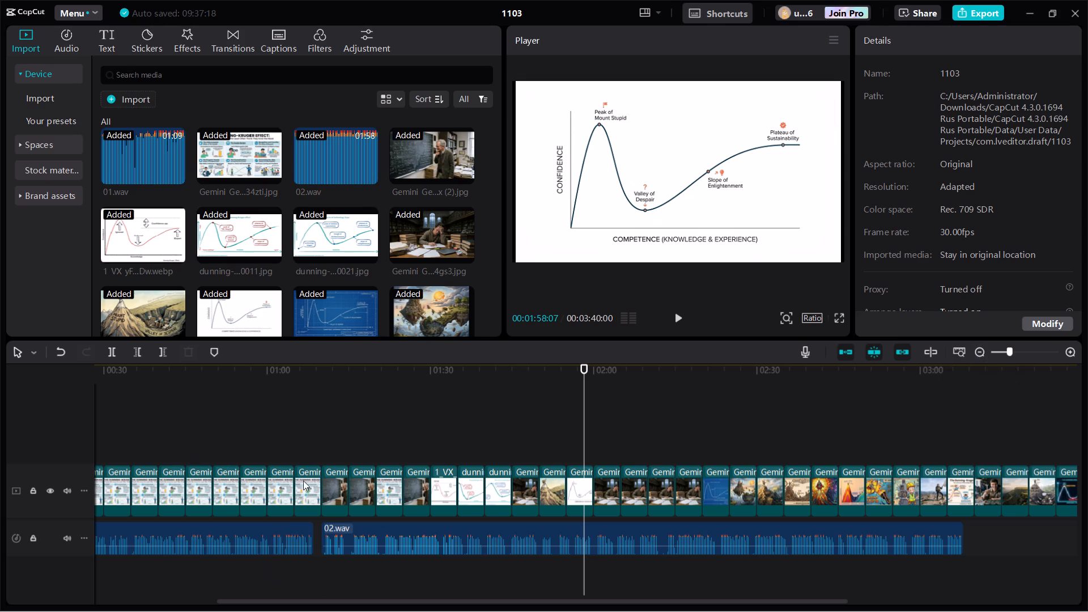
{"action": "left_click_drag", "start_coordinate": [321, 416], "coordinate": [347, 486]}
{"action": "left_click_drag", "start_coordinate": [347, 486], "coordinate": [625, 476]}
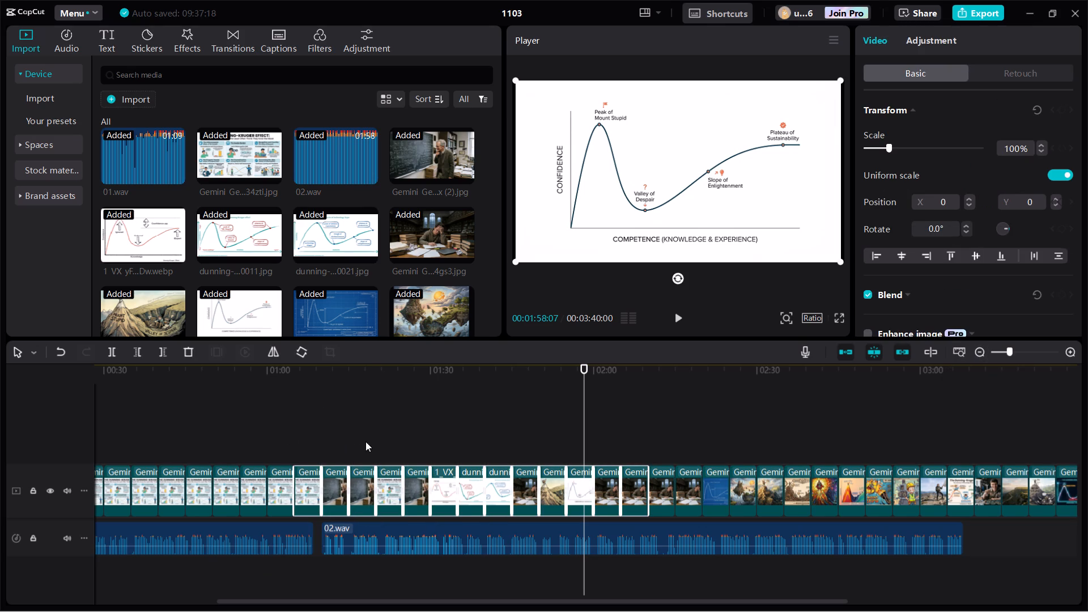
{"action": "left_click", "coordinate": [327, 422]}
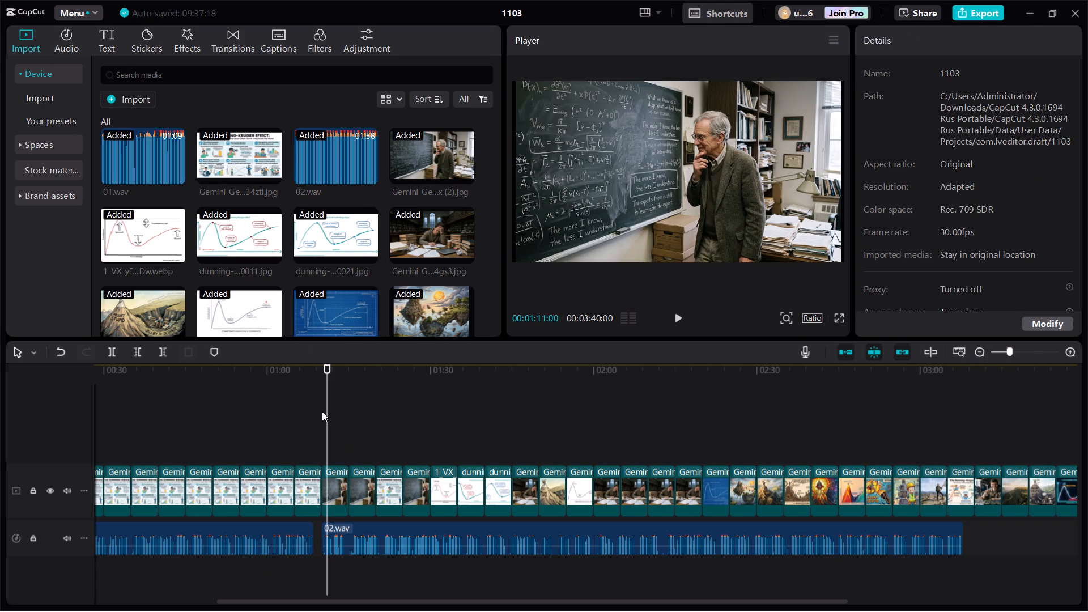
{"action": "left_click_drag", "start_coordinate": [322, 411], "coordinate": [1087, 469]}
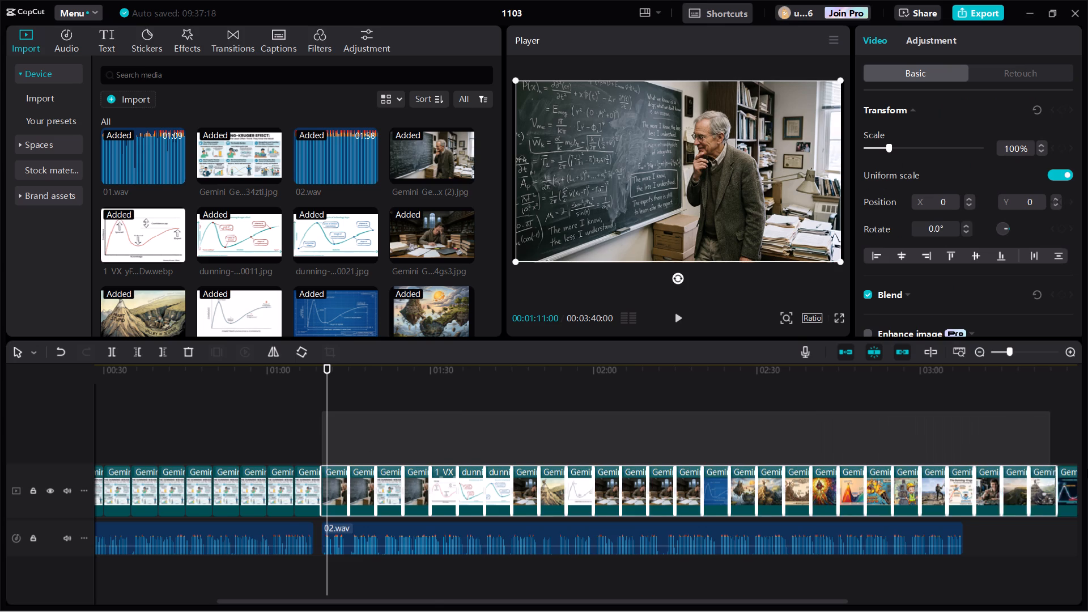
{"action": "left_click_drag", "start_coordinate": [1087, 469], "coordinate": [1082, 471]}
{"action": "right_click", "coordinate": [648, 475]}
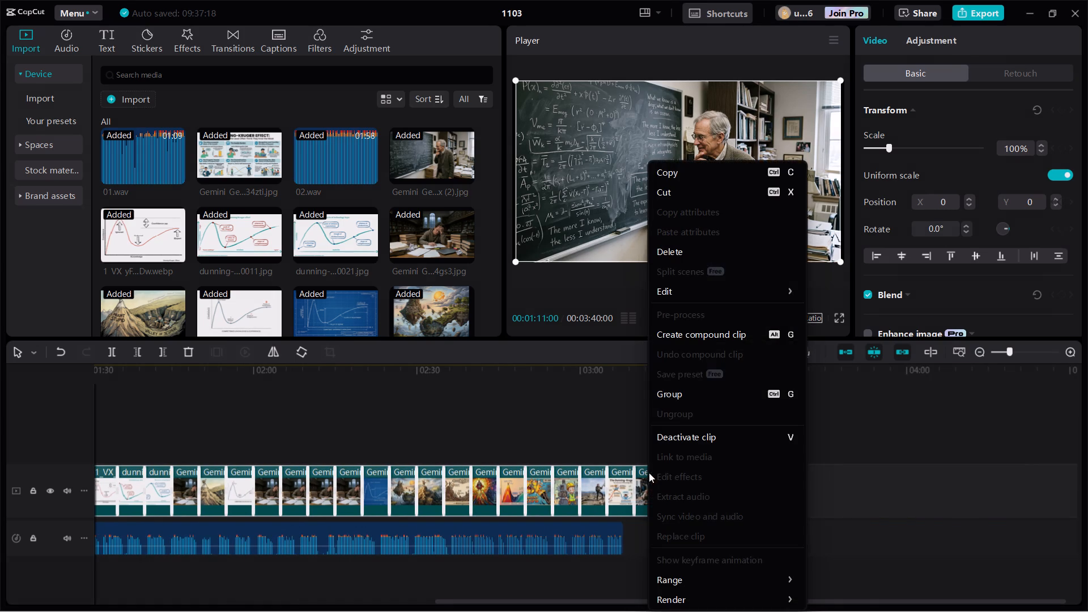
{"action": "left_click", "coordinate": [675, 176]}
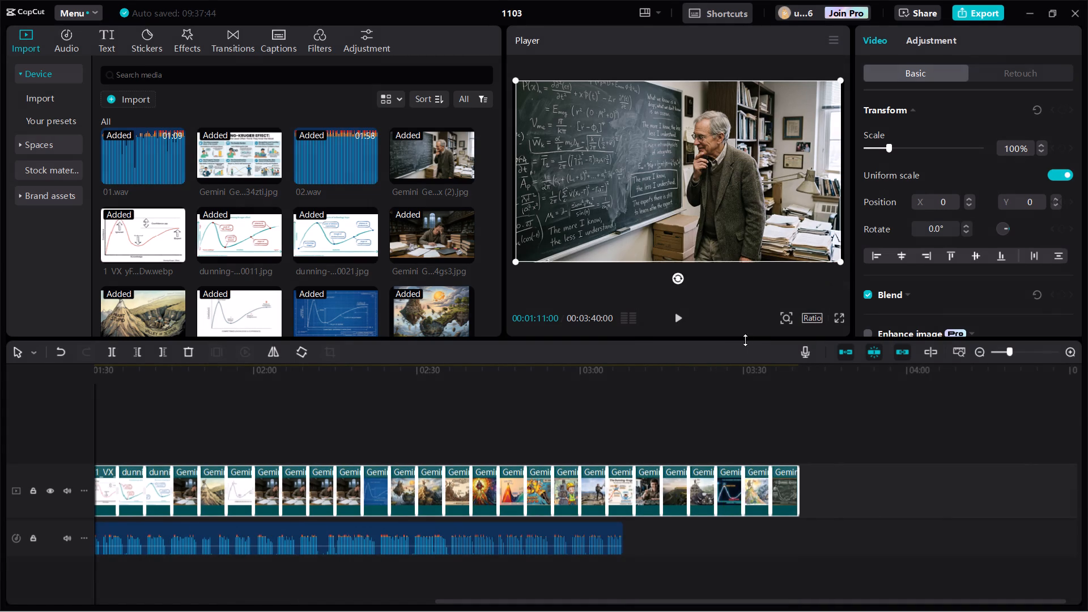
Paste the copied clip sequence at 00:03:40:00 and place it on the main track directly after the last clip.
{"action": "left_click", "coordinate": [799, 419]}
{"action": "left_click", "coordinate": [799, 419]}
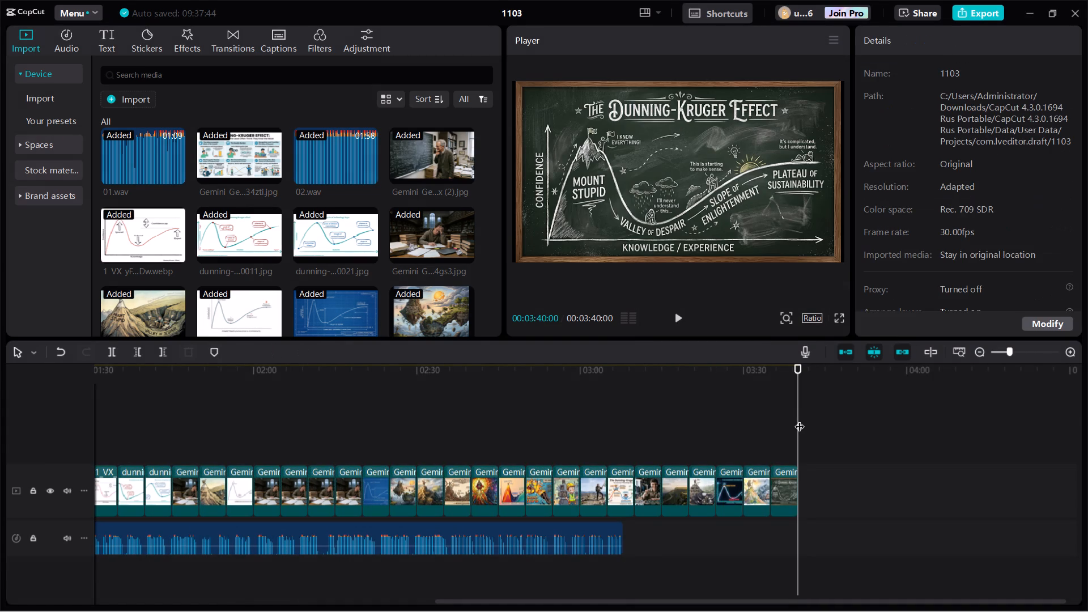
{"action": "right_click", "coordinate": [835, 482]}
{"action": "left_click", "coordinate": [858, 496]}
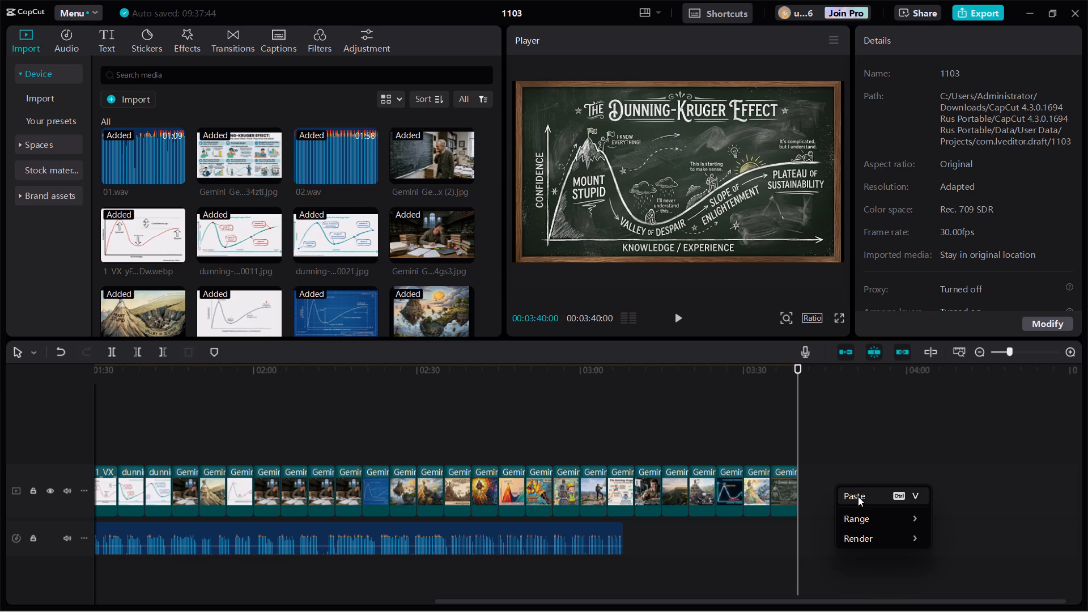
{"action": "left_click_drag", "start_coordinate": [845, 443], "coordinate": [848, 484]}
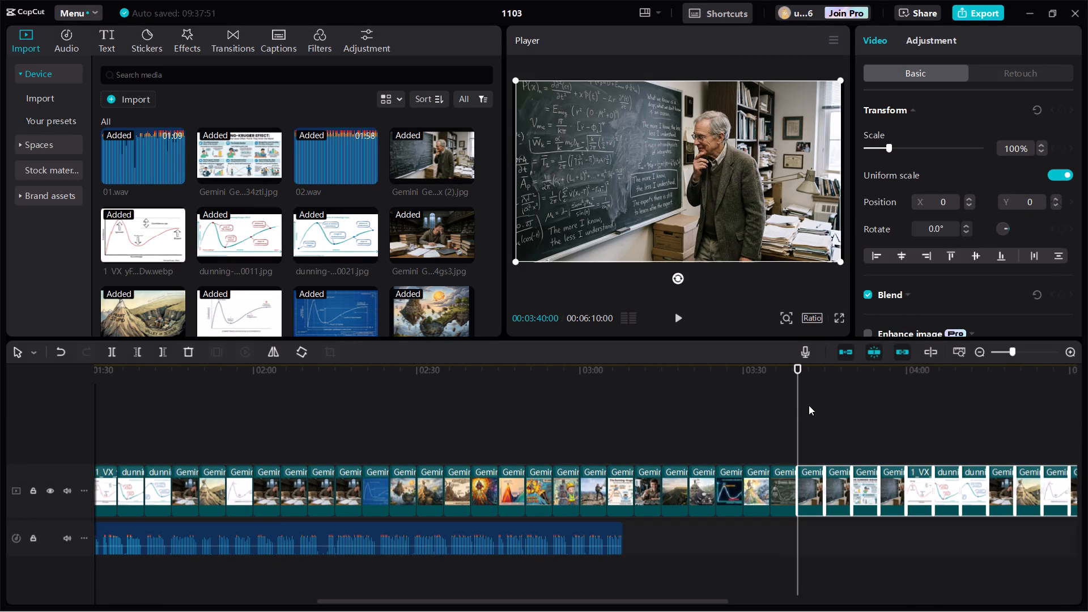
Paste the copied clip sequence again at 00:06:10:00 and move it down onto the end of the main track.
{"action": "left_click_drag", "start_coordinate": [800, 402], "coordinate": [1087, 456]}
{"action": "right_click", "coordinate": [806, 482]}
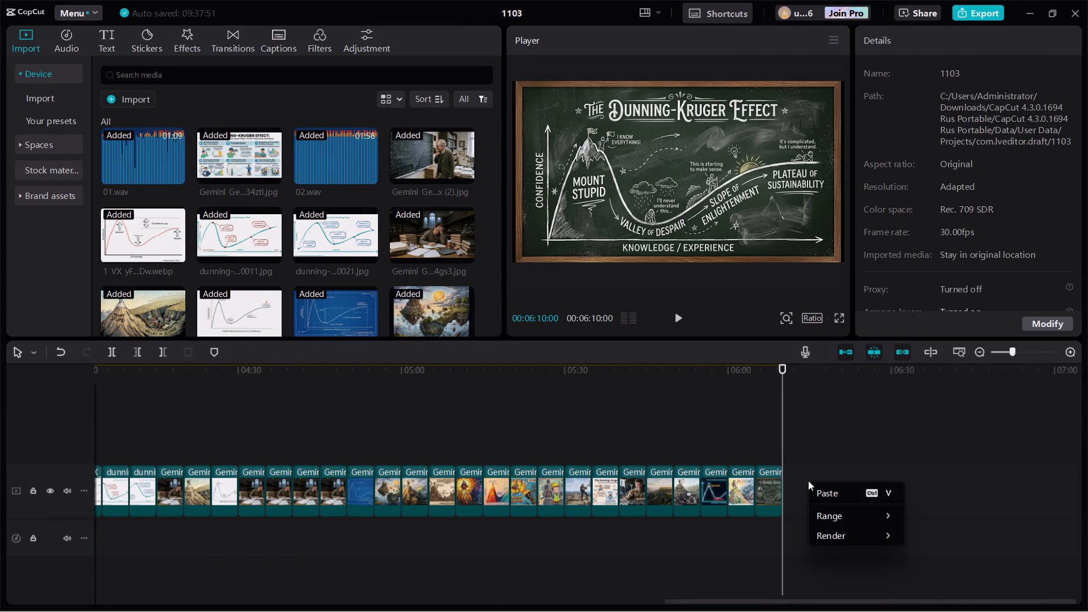
{"action": "left_click", "coordinate": [821, 489]}
{"action": "left_click_drag", "start_coordinate": [806, 444], "coordinate": [810, 447]}
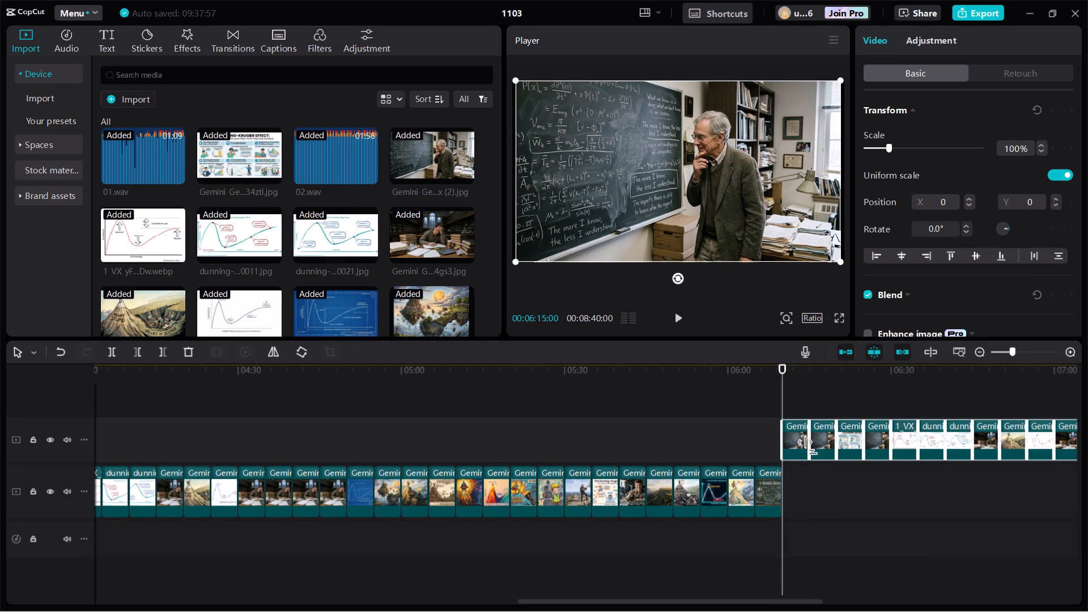
{"action": "left_click_drag", "start_coordinate": [810, 447], "coordinate": [802, 509]}
{"action": "left_click_drag", "start_coordinate": [852, 443], "coordinate": [849, 498]}
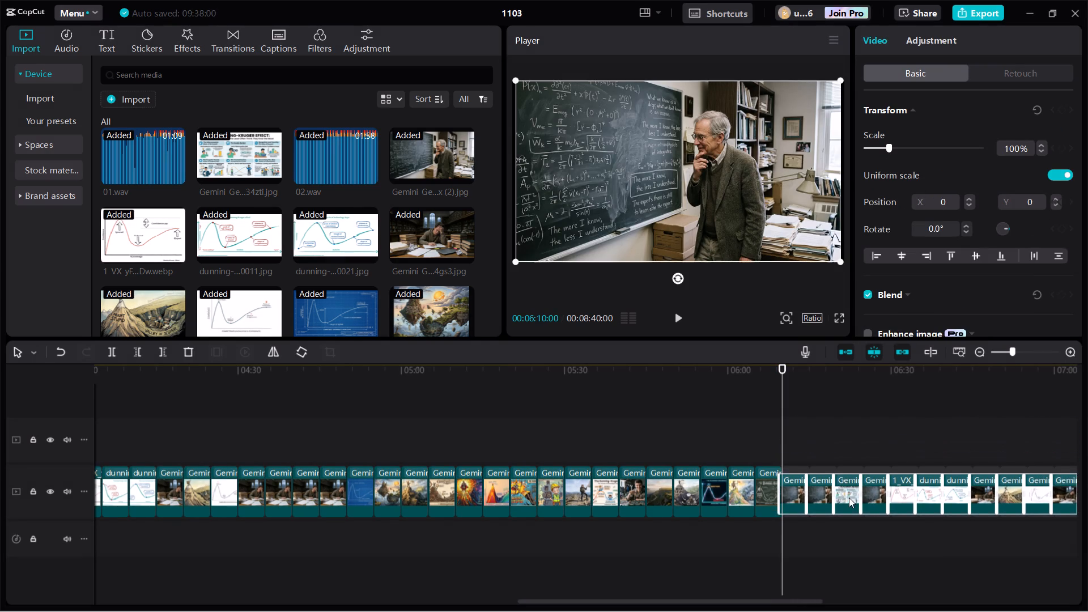
{"action": "left_click_drag", "start_coordinate": [849, 498], "coordinate": [858, 488]}
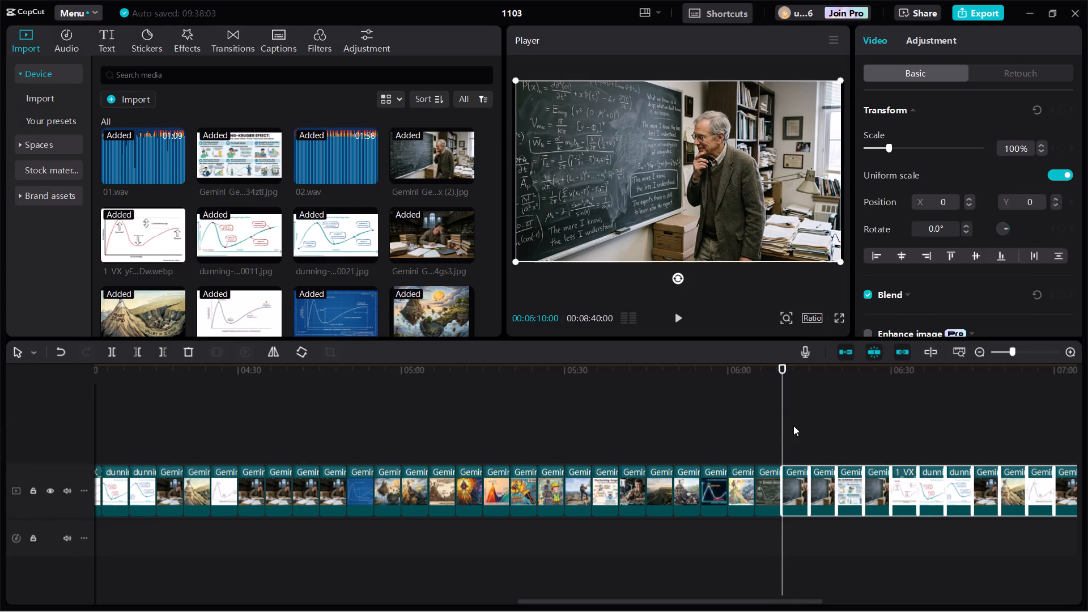
Paste the copied clip sequence once more at 00:08:40:00 and move it onto the end of the main track.
{"action": "left_click_drag", "start_coordinate": [786, 419], "coordinate": [1087, 430]}
{"action": "right_click", "coordinate": [811, 482]}
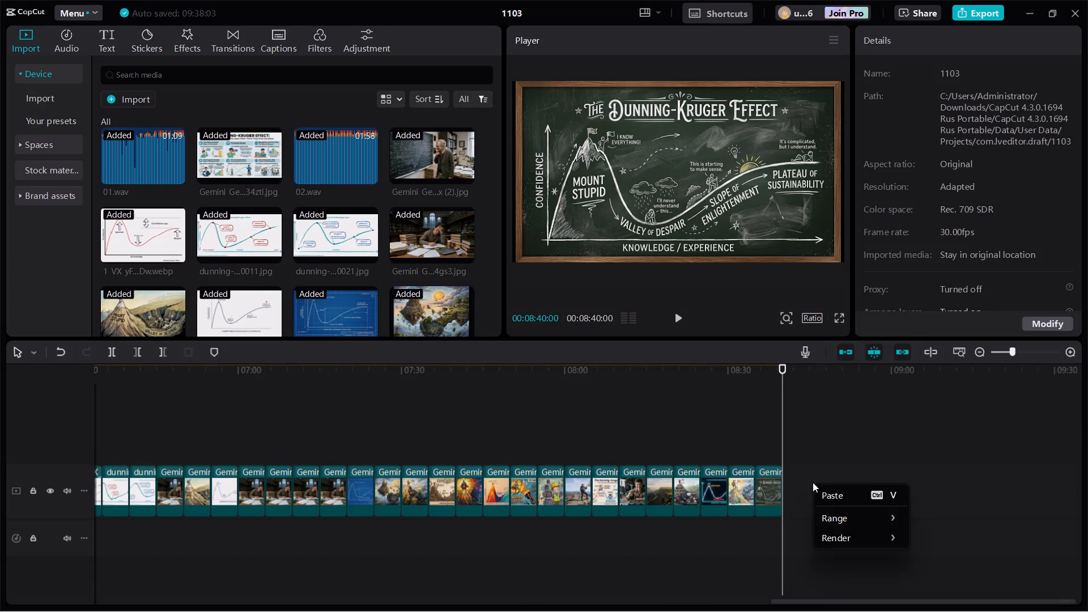
{"action": "left_click", "coordinate": [838, 498]}
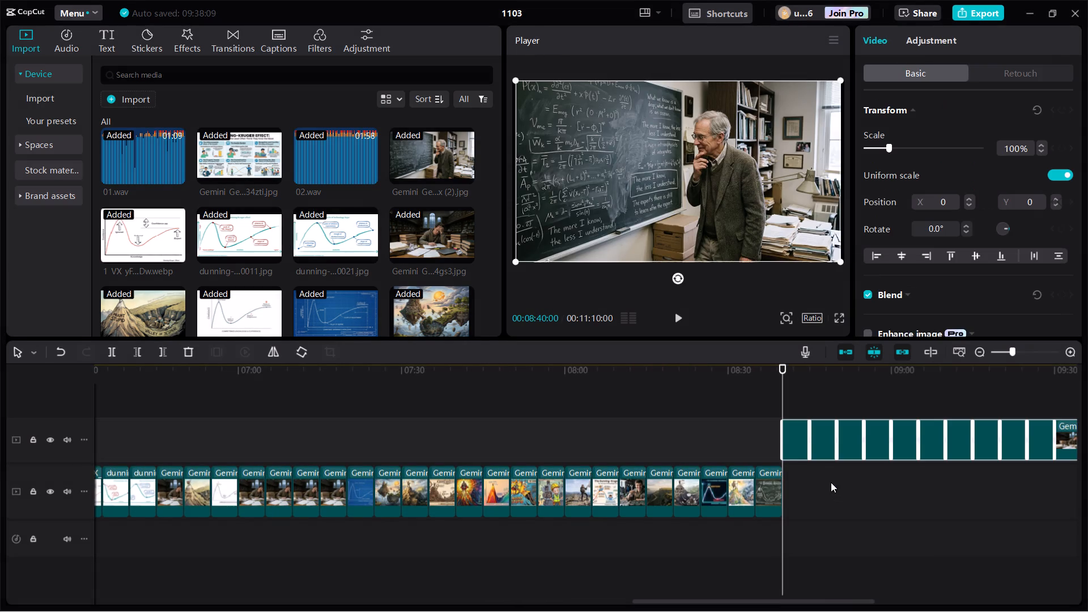
{"action": "left_click_drag", "start_coordinate": [824, 445], "coordinate": [825, 445]}
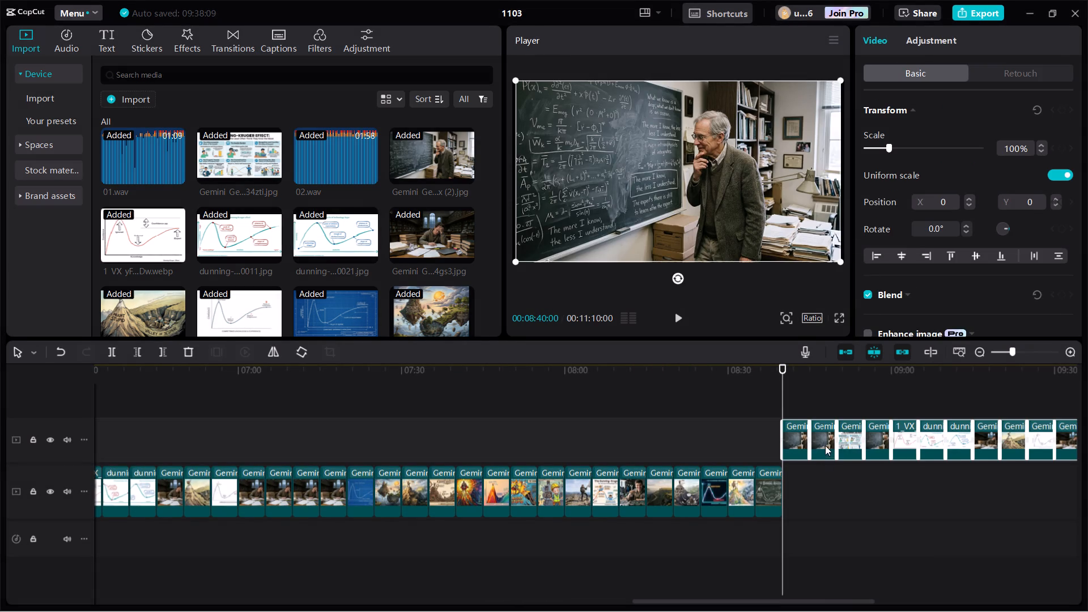
{"action": "left_click_drag", "start_coordinate": [825, 445], "coordinate": [828, 495]}
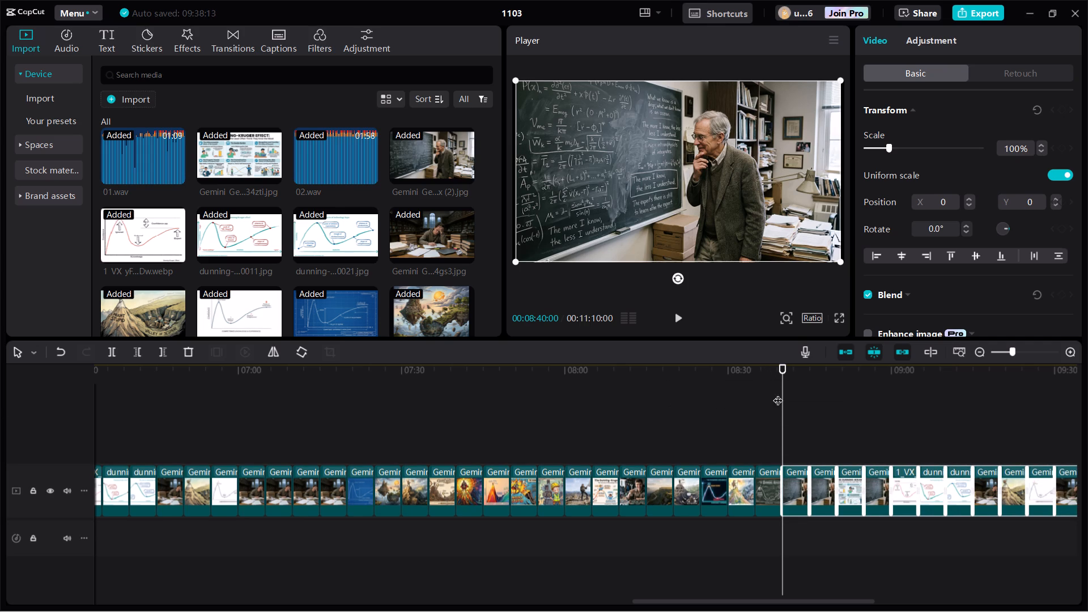
Place the playhead at 00:03:10:00, just after the end of the 02.wav audio.
{"action": "left_click_drag", "start_coordinate": [781, 394], "coordinate": [33, 425]}
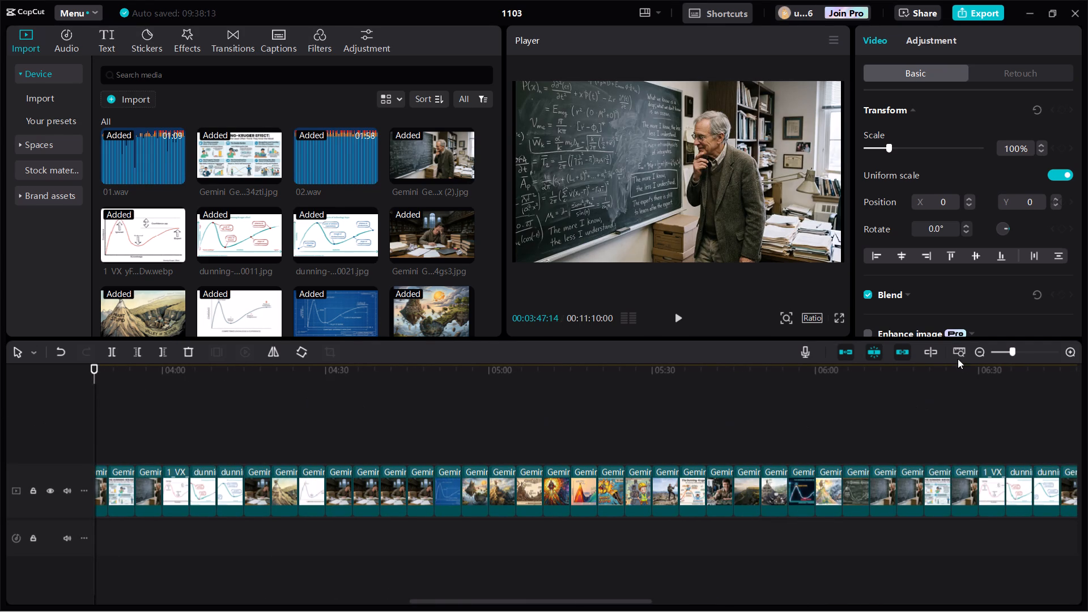
{"action": "left_click", "coordinate": [980, 351]}
{"action": "left_click", "coordinate": [980, 350]}
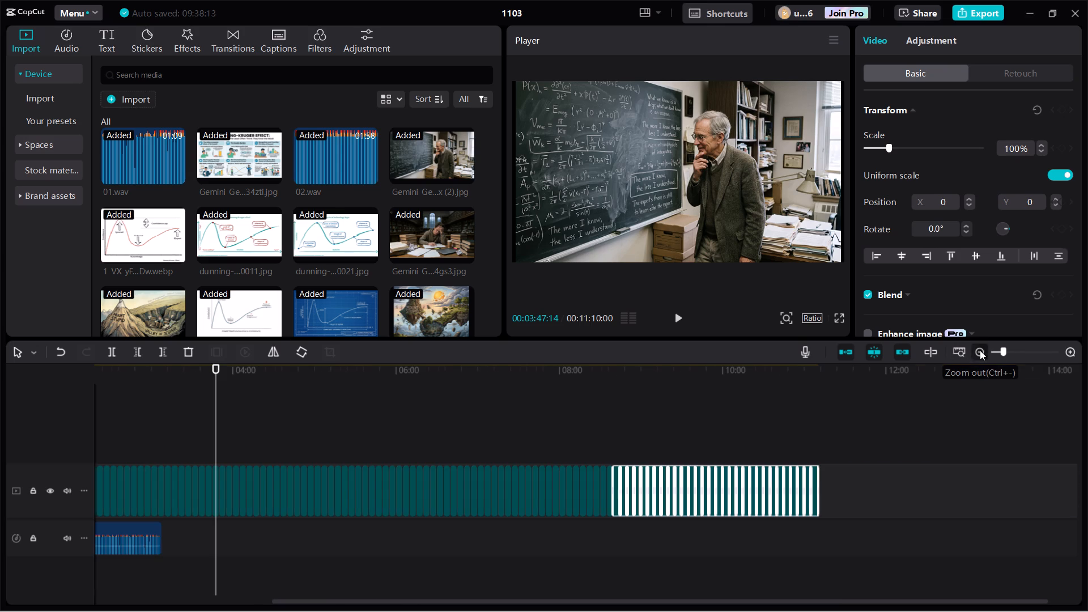
{"action": "left_click", "coordinate": [178, 409]}
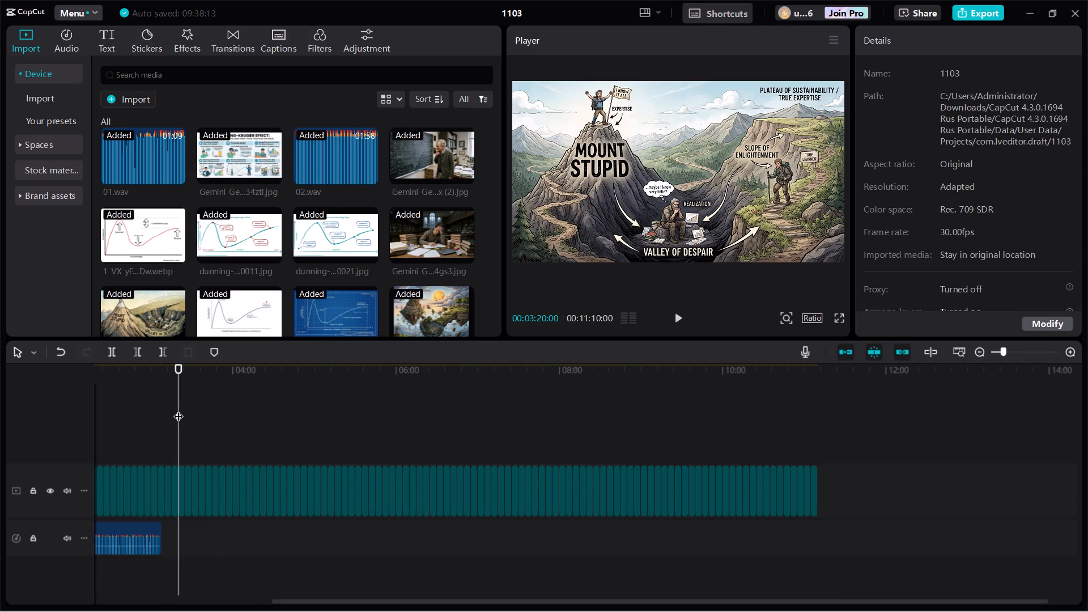
{"action": "left_click", "coordinate": [167, 413]}
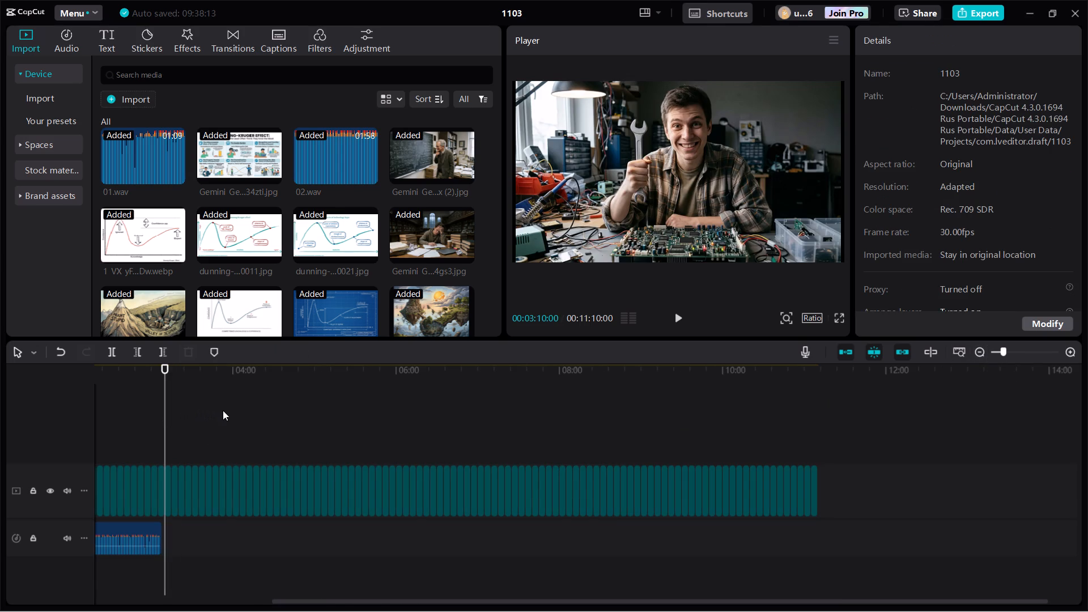
Import the audio files 03 to 09 from the DANNING folder together in one selection.
{"action": "left_click", "coordinate": [133, 100]}
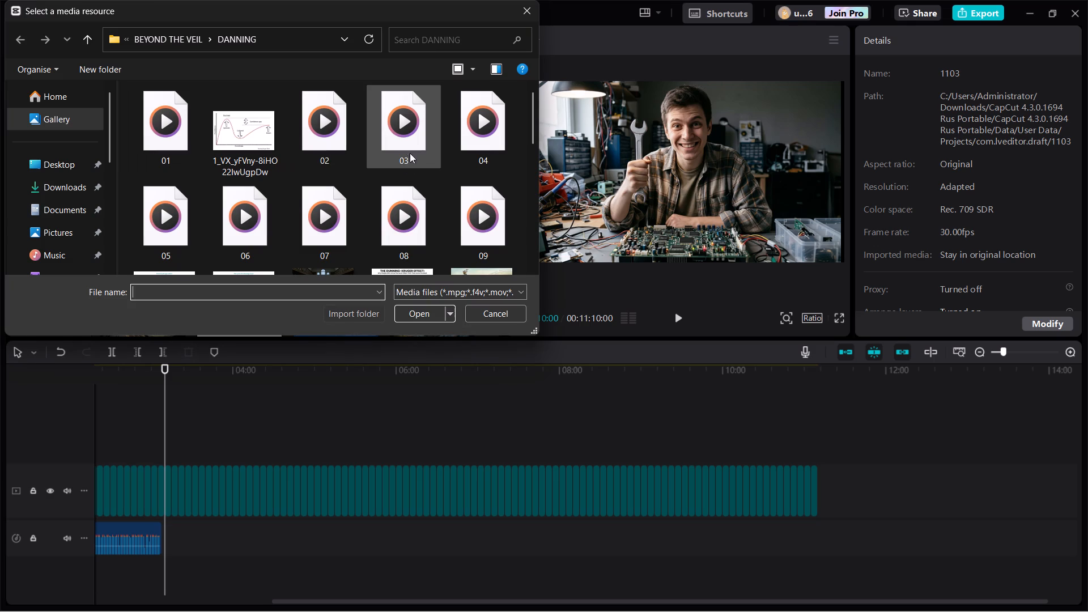
{"action": "left_click", "coordinate": [406, 144]}
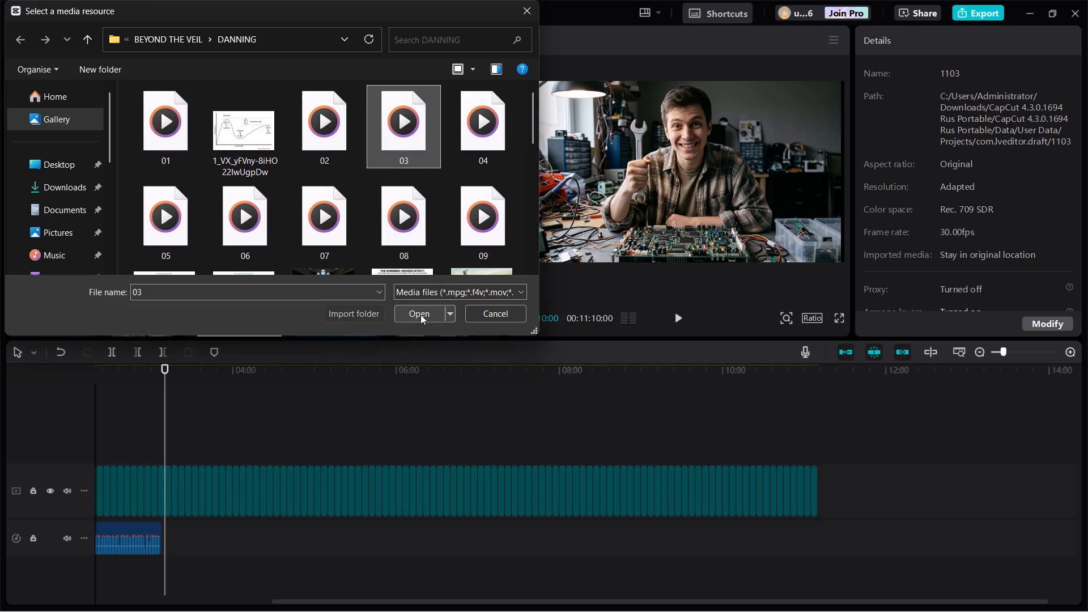
{"action": "left_click", "coordinate": [470, 145], "text": "ctrl"}
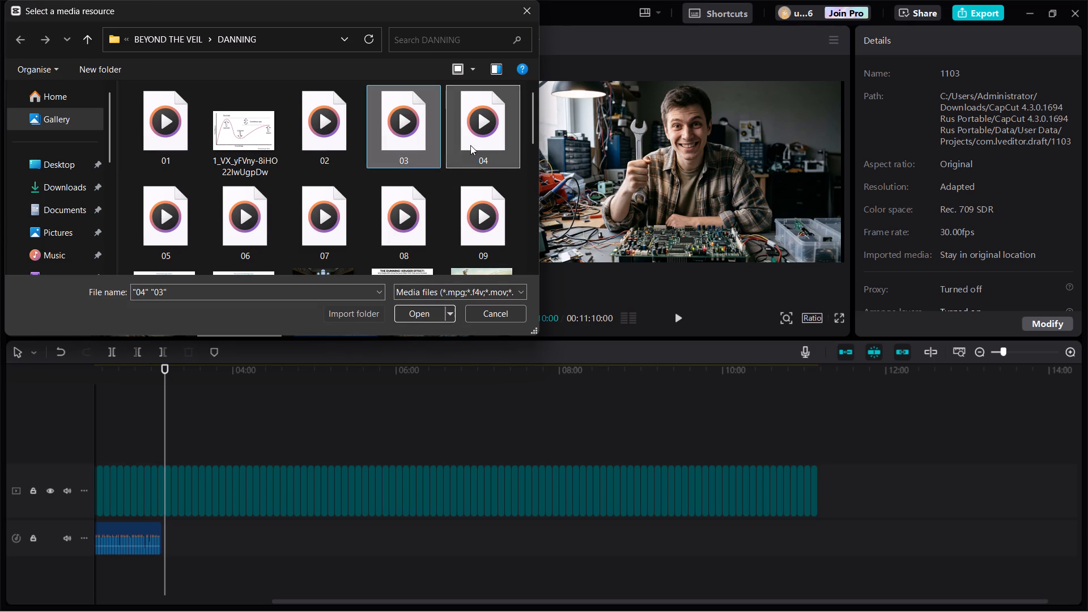
{"action": "left_click", "coordinate": [165, 205], "text": "ctrl"}
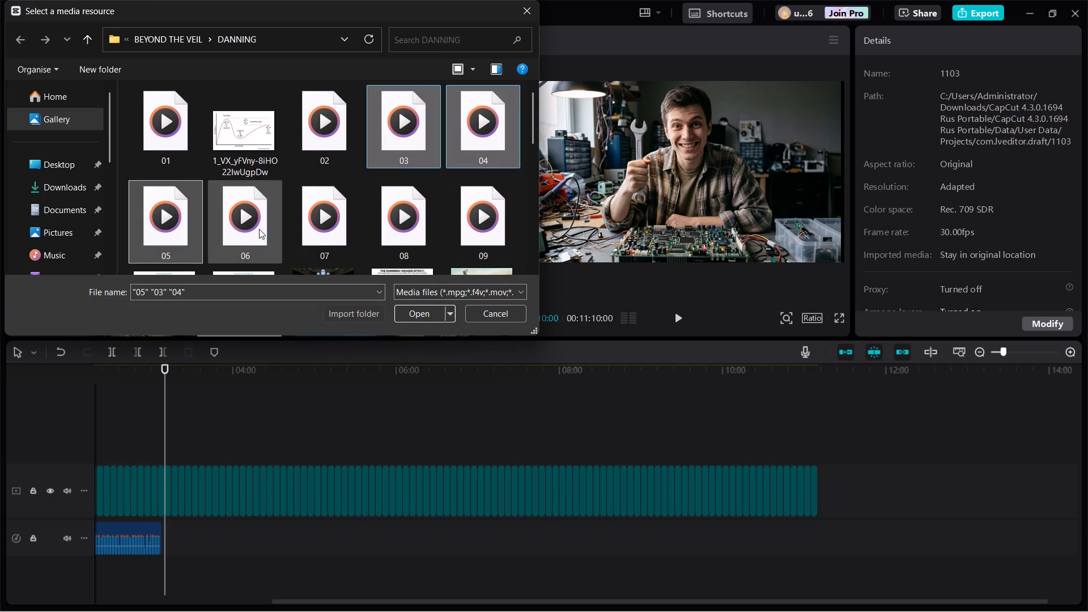
{"action": "left_click", "coordinate": [252, 226], "text": "ctrl"}
{"action": "left_click", "coordinate": [302, 213], "text": "ctrl"}
{"action": "left_click", "coordinate": [375, 221], "text": "ctrl"}
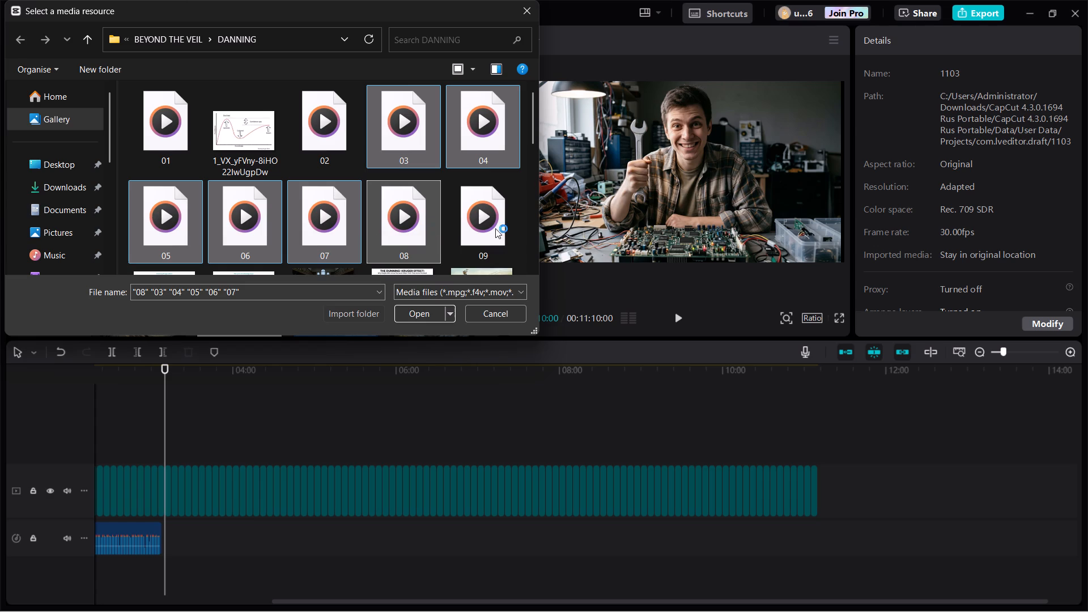
{"action": "left_click", "coordinate": [498, 224], "text": "ctrl"}
{"action": "left_click", "coordinate": [417, 317]}
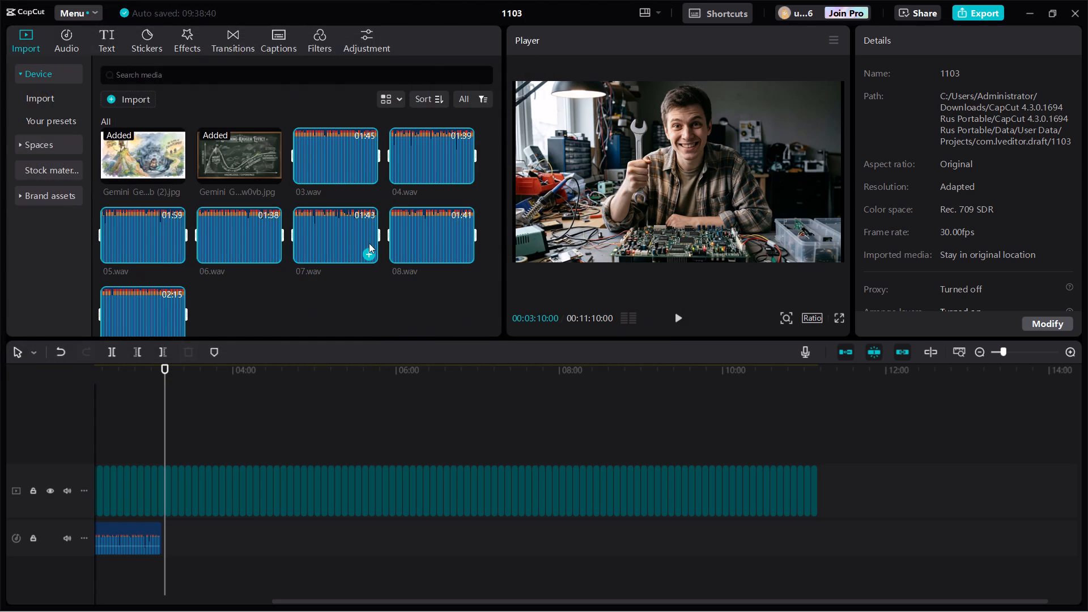
Add the audio files 03.wav to 09.wav in order to the audio track from 00:03:10:00.
{"action": "left_click", "coordinate": [370, 254]}
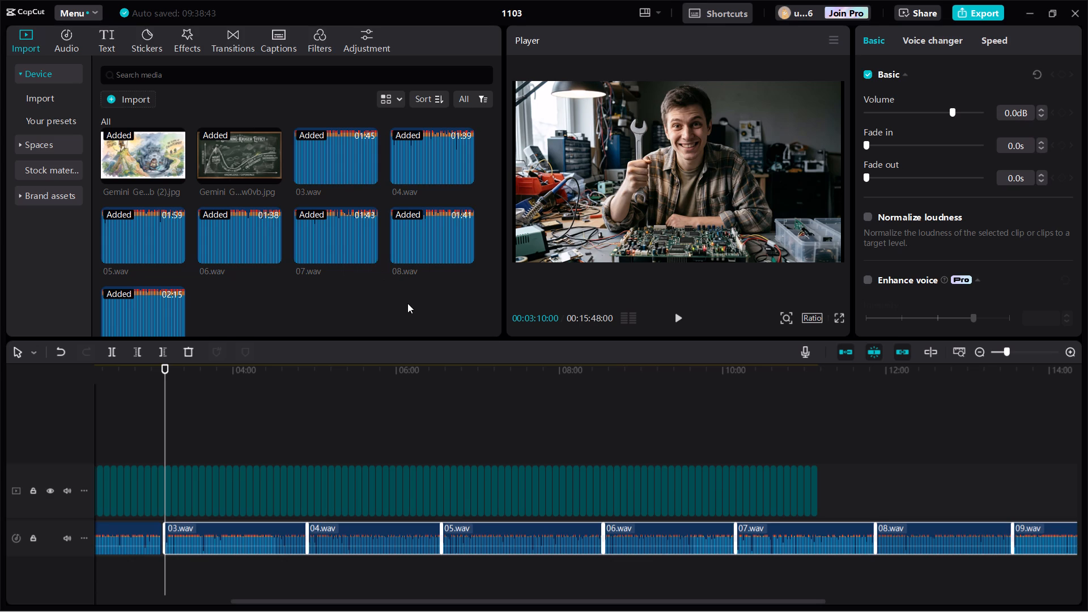
Play the whole timeline from 00:00:00:00 to preview the assembled images and audio.
{"action": "left_click", "coordinate": [981, 351]}
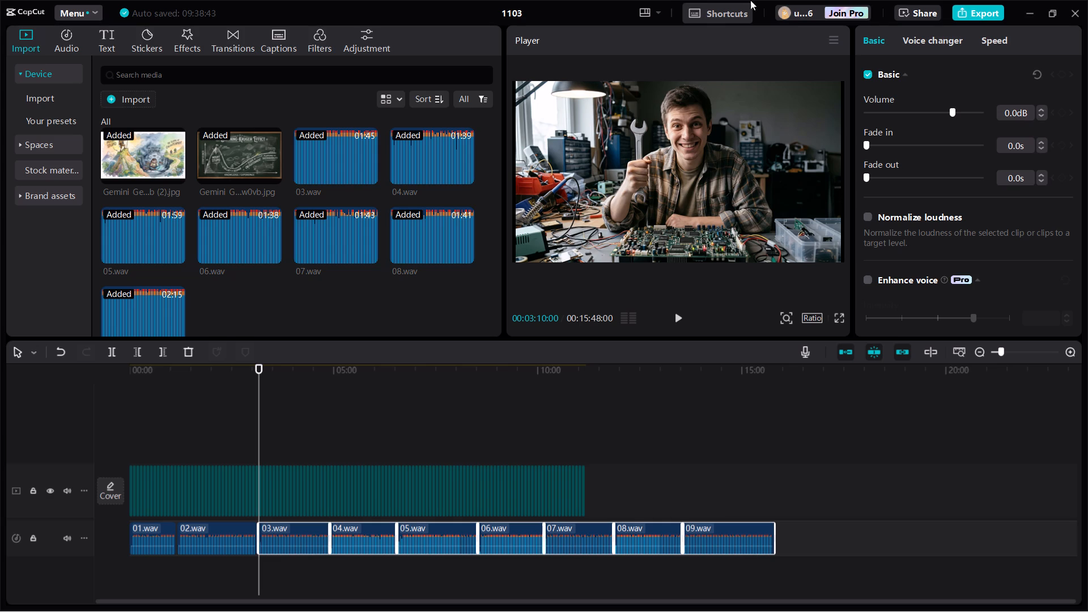
{"action": "left_click_drag", "start_coordinate": [261, 380], "coordinate": [3, 398]}
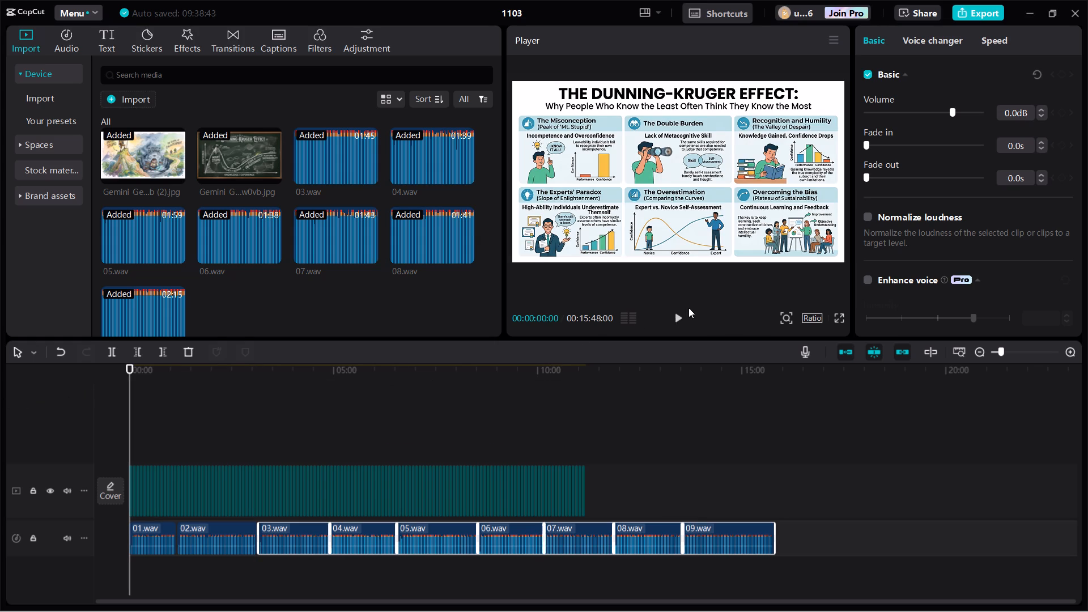
{"action": "left_click", "coordinate": [675, 315]}
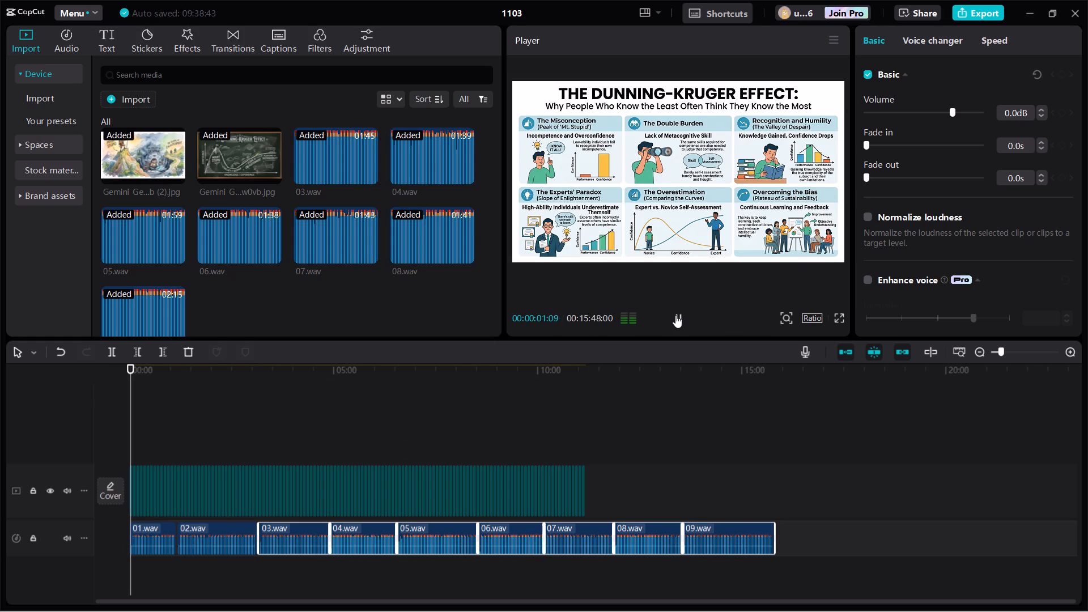
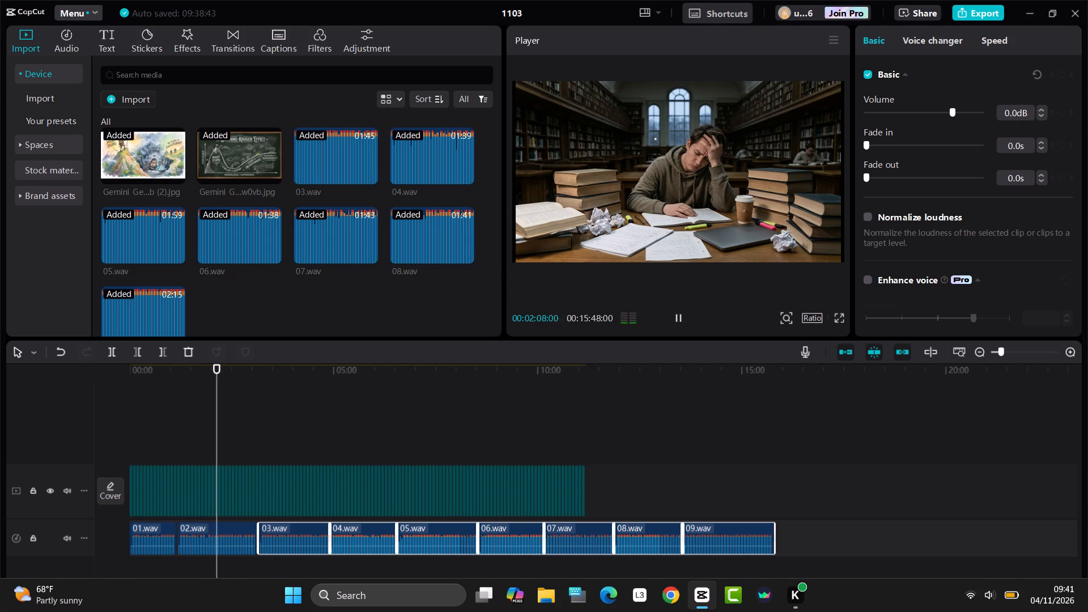
Insert the chalkboard Dunning-Kruger image at 00:00:00:00 on the main track, ahead of the infographic clips.
{"action": "left_click", "coordinate": [142, 441]}
{"action": "left_click_drag", "start_coordinate": [142, 441], "coordinate": [110, 441]}
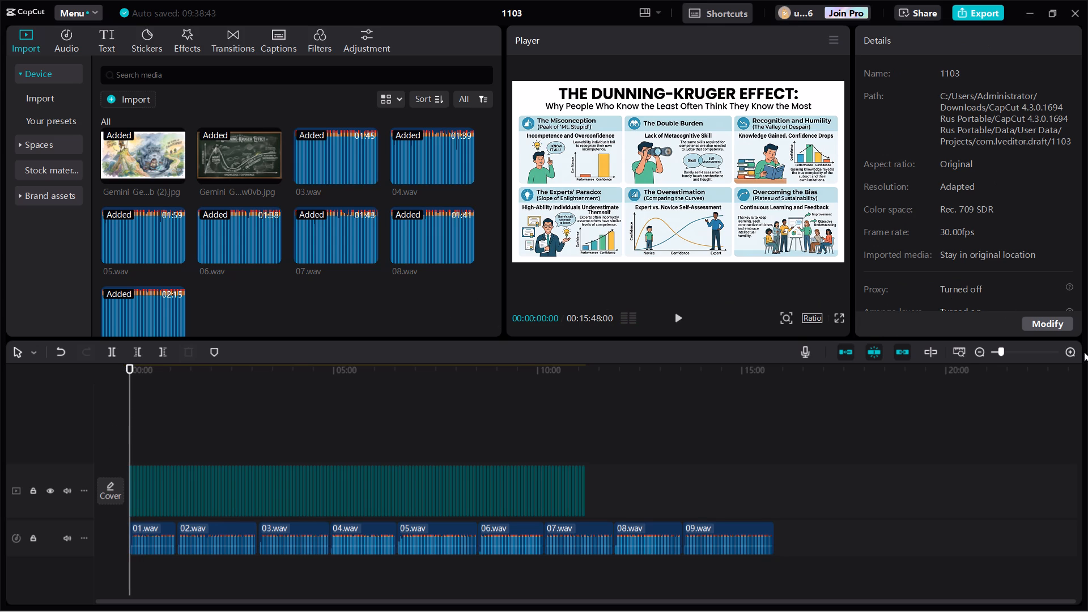
{"action": "triple_click", "coordinate": [1066, 350]}
{"action": "double_click", "coordinate": [1066, 350]}
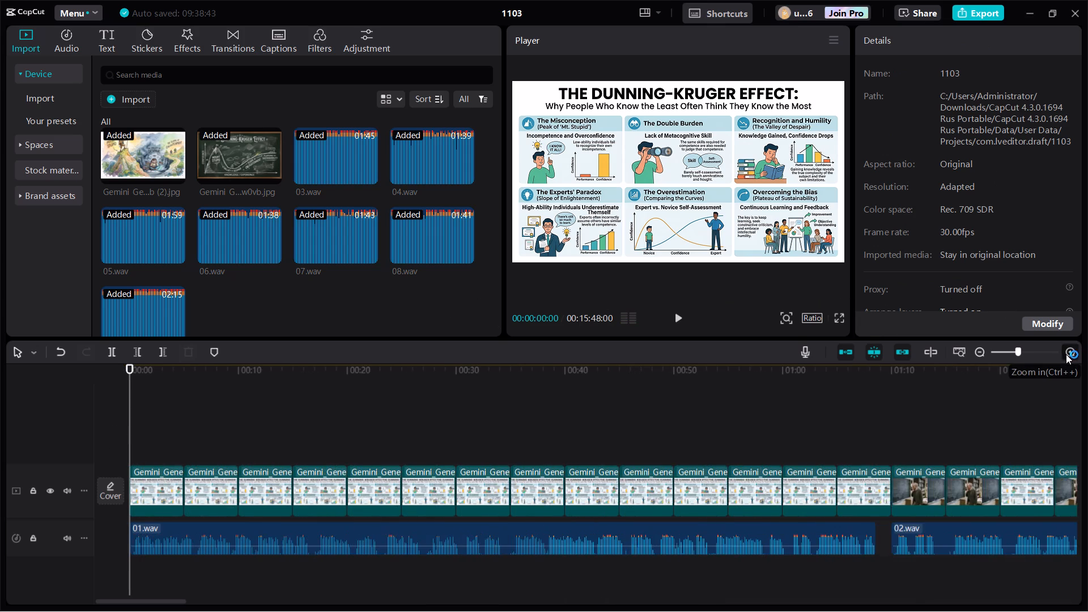
{"action": "left_click", "coordinate": [305, 490]}
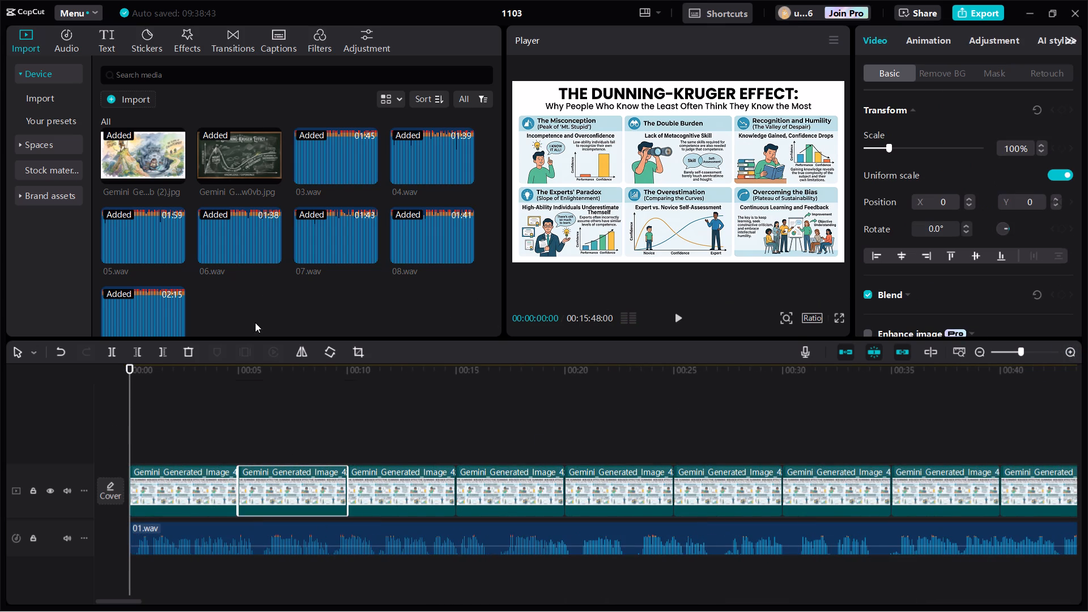
{"action": "left_click", "coordinate": [275, 173]}
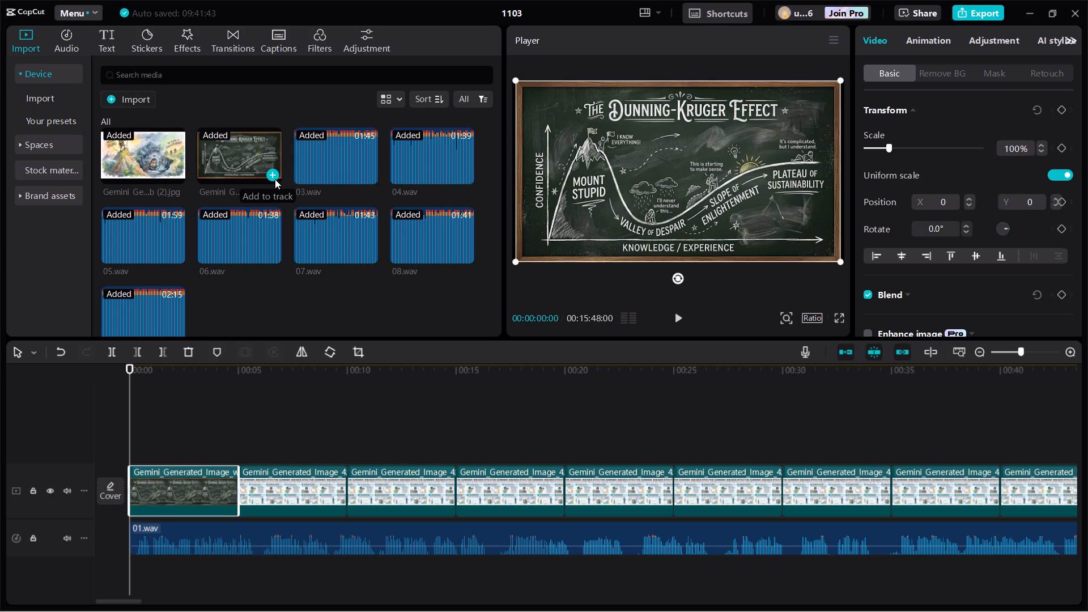
Play the opening and insert the watercolour Mount Stupid image at 00:00:10:00 on the main track.
{"action": "left_click", "coordinate": [673, 314]}
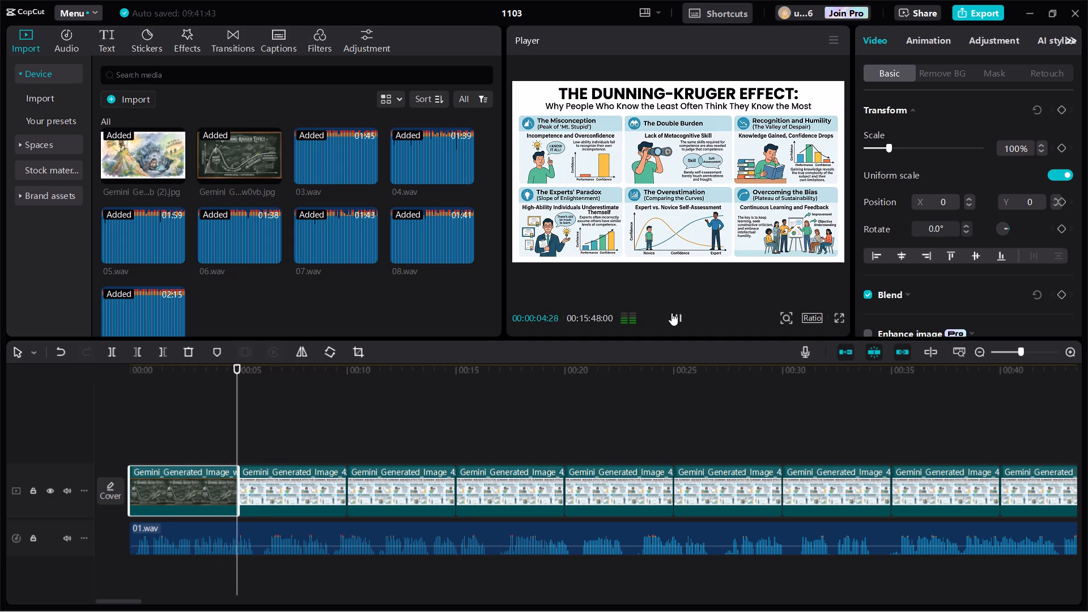
{"action": "left_click", "coordinate": [346, 437]}
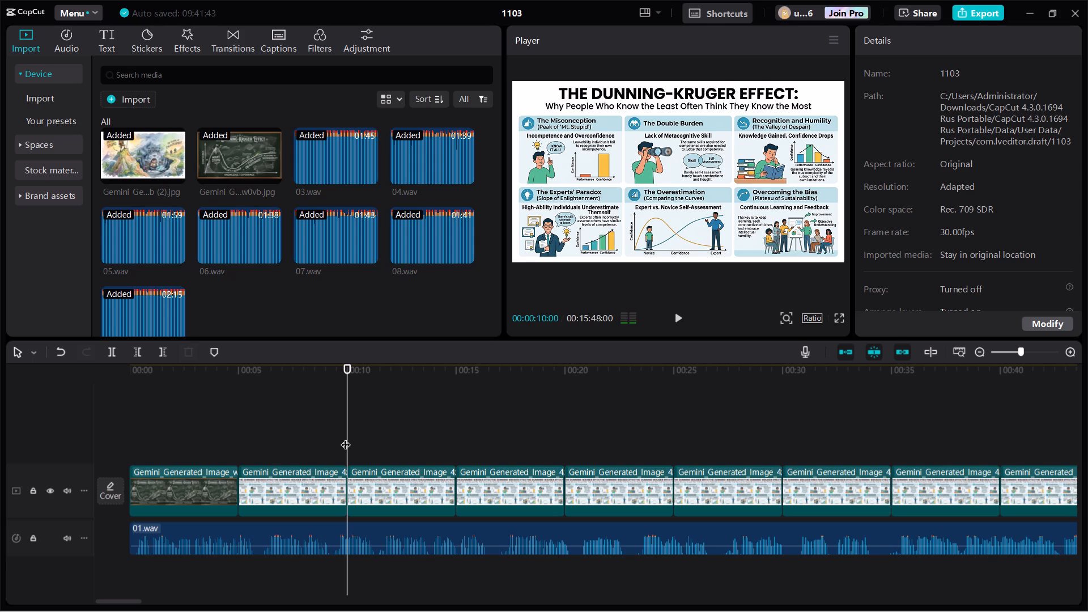
{"action": "scroll", "coordinate": [227, 252], "scroll_direction": "up", "scroll_amount": 2}
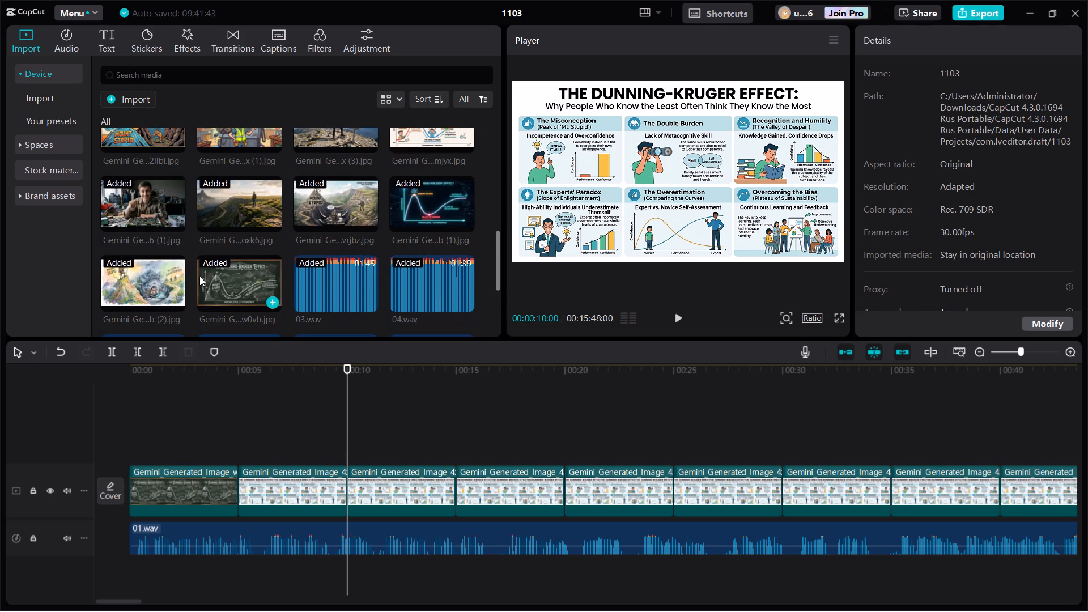
{"action": "left_click", "coordinate": [175, 299]}
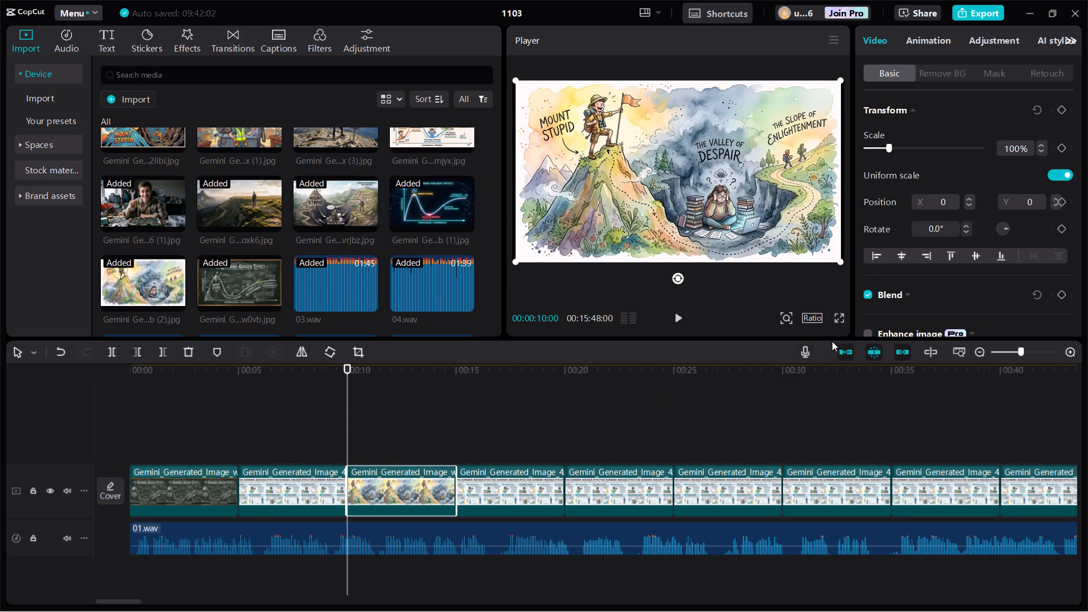
Move the watercolour Mount Stupid clip further along the main track so it starts at 00:00:25:00.
{"action": "left_click", "coordinate": [682, 314]}
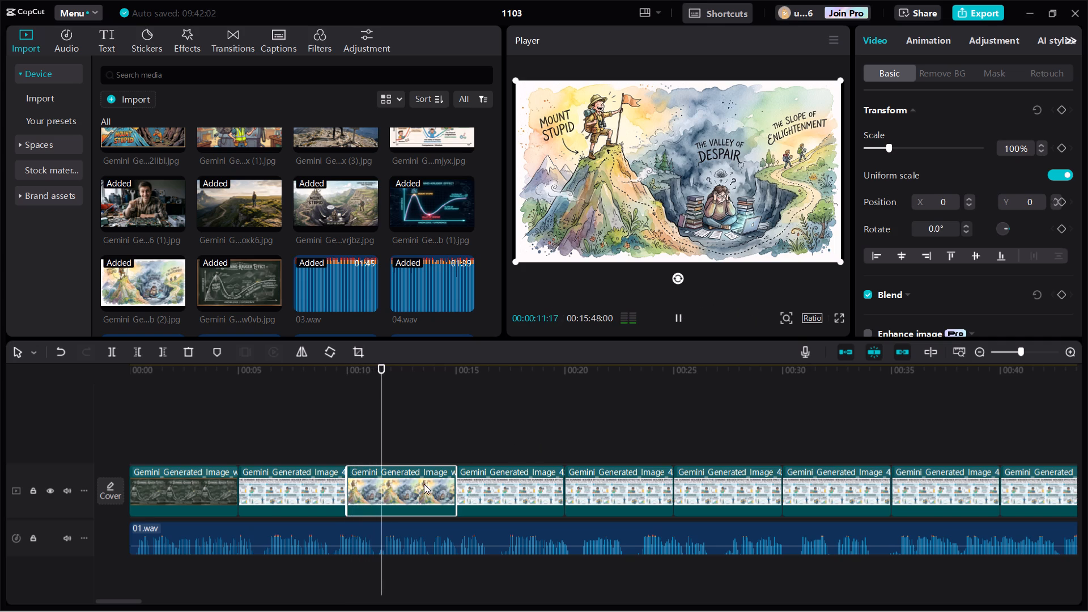
{"action": "left_click_drag", "start_coordinate": [424, 484], "coordinate": [718, 477]}
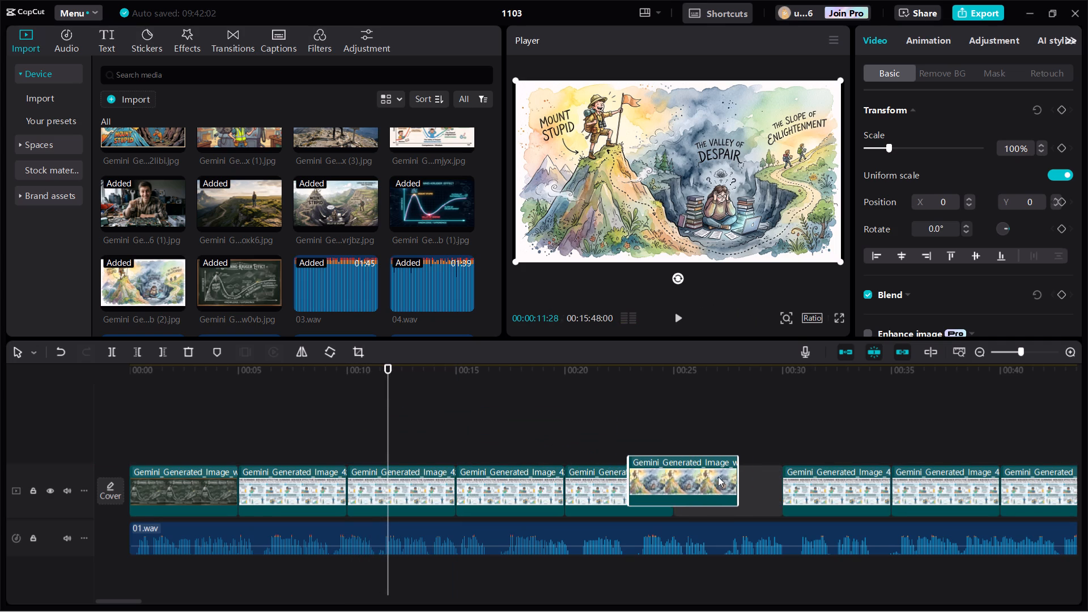
{"action": "left_click_drag", "start_coordinate": [718, 477], "coordinate": [728, 487]}
Play the timeline from 00:00:05:00 to check the voice-over against the infographic and watercolour clips.
{"action": "left_click", "coordinate": [653, 441]}
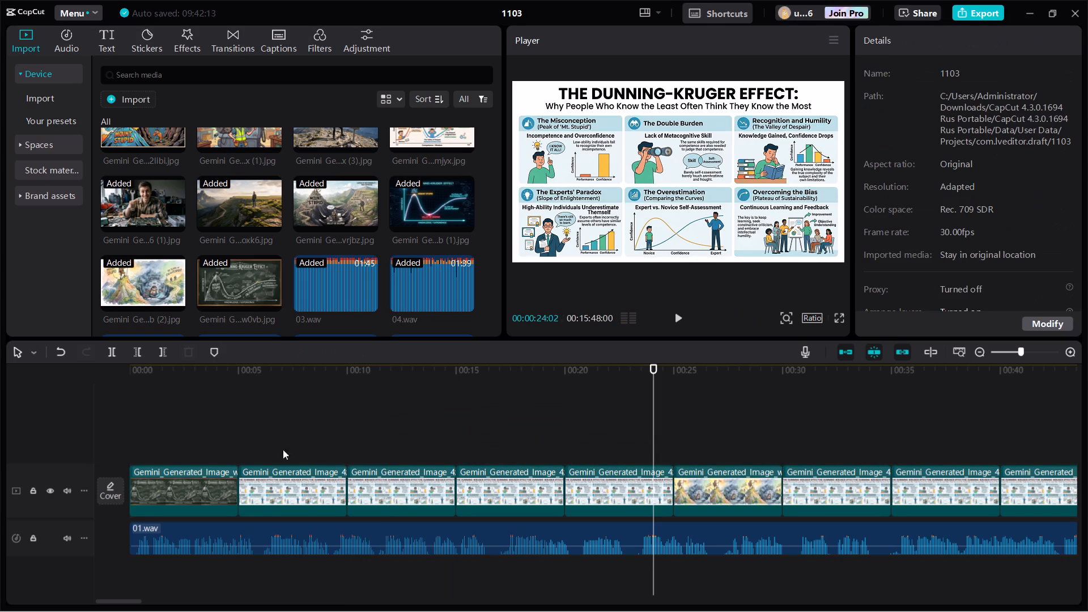
{"action": "left_click", "coordinate": [240, 448]}
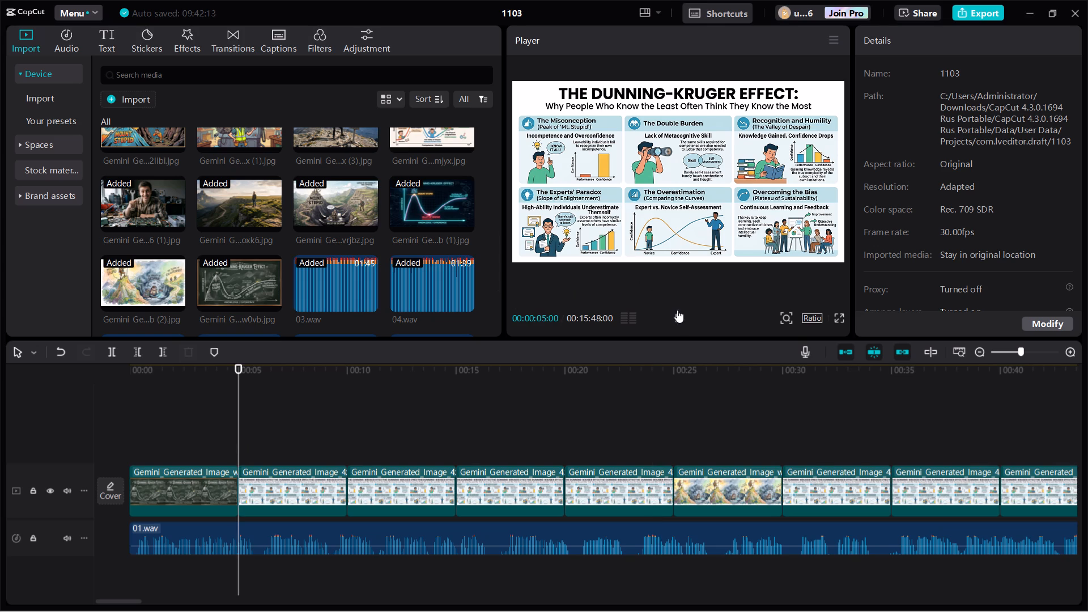
{"action": "left_click", "coordinate": [677, 310]}
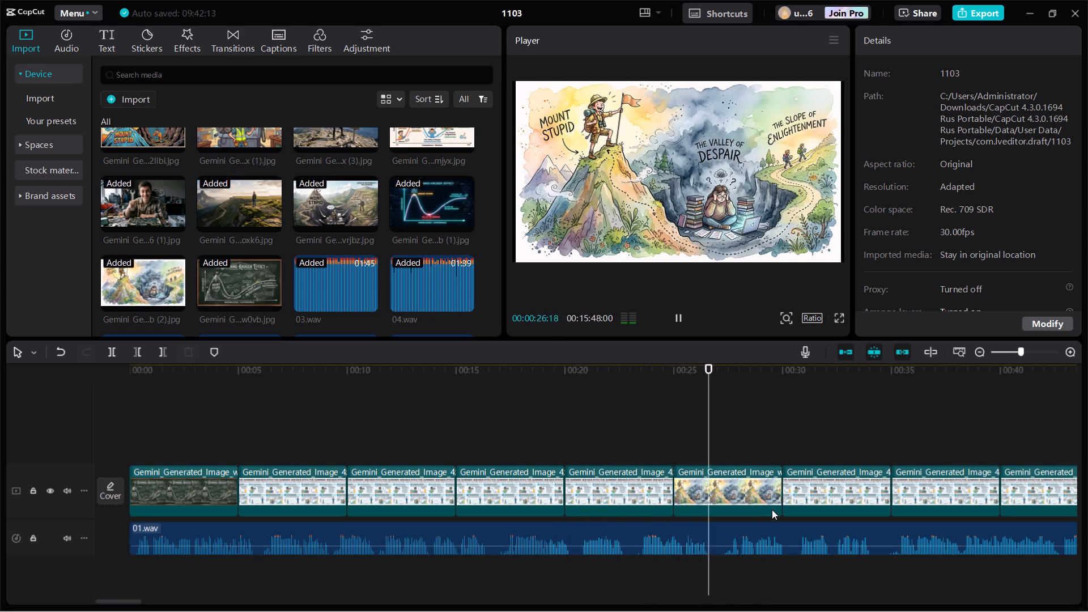
Insert the Plateau of Sustainability landscape image and place it directly after the watercolour clip, starting at 00:00:30:00.
{"action": "left_click", "coordinate": [759, 491]}
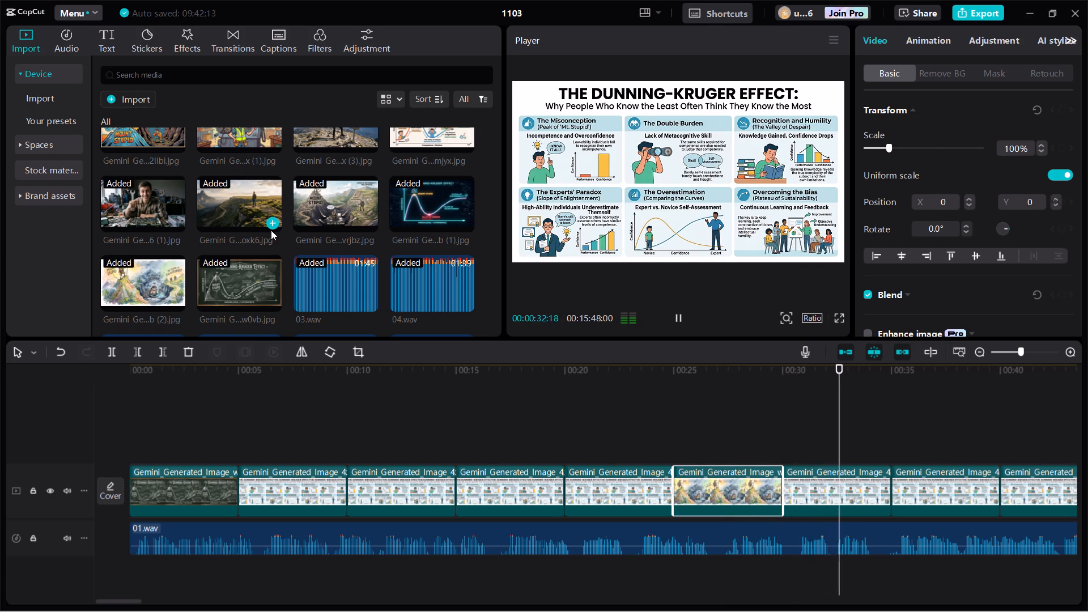
{"action": "left_click", "coordinate": [271, 225]}
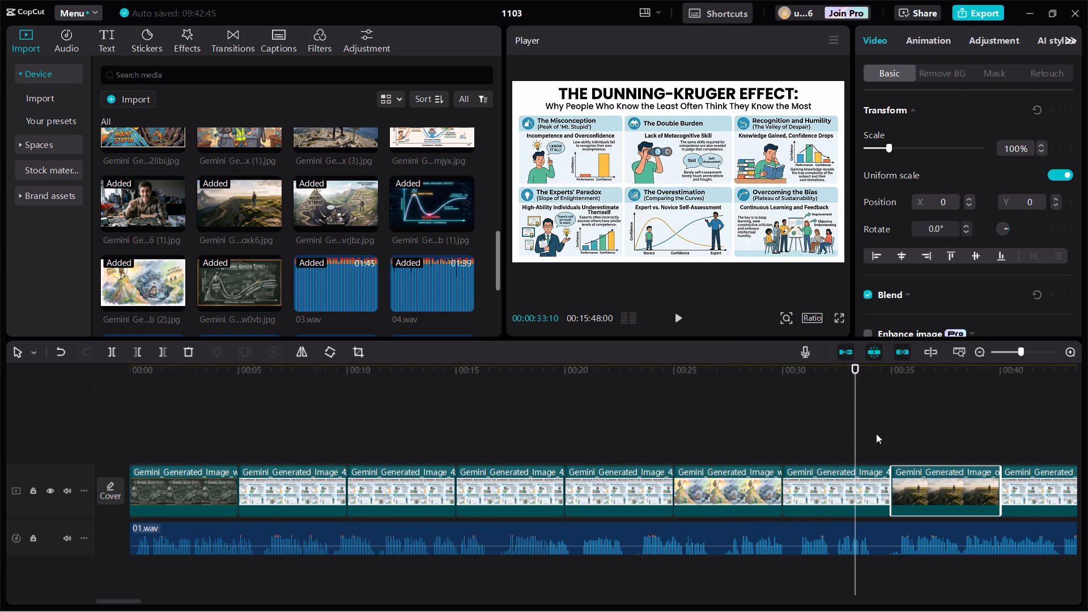
{"action": "left_click_drag", "start_coordinate": [925, 474], "coordinate": [789, 475]}
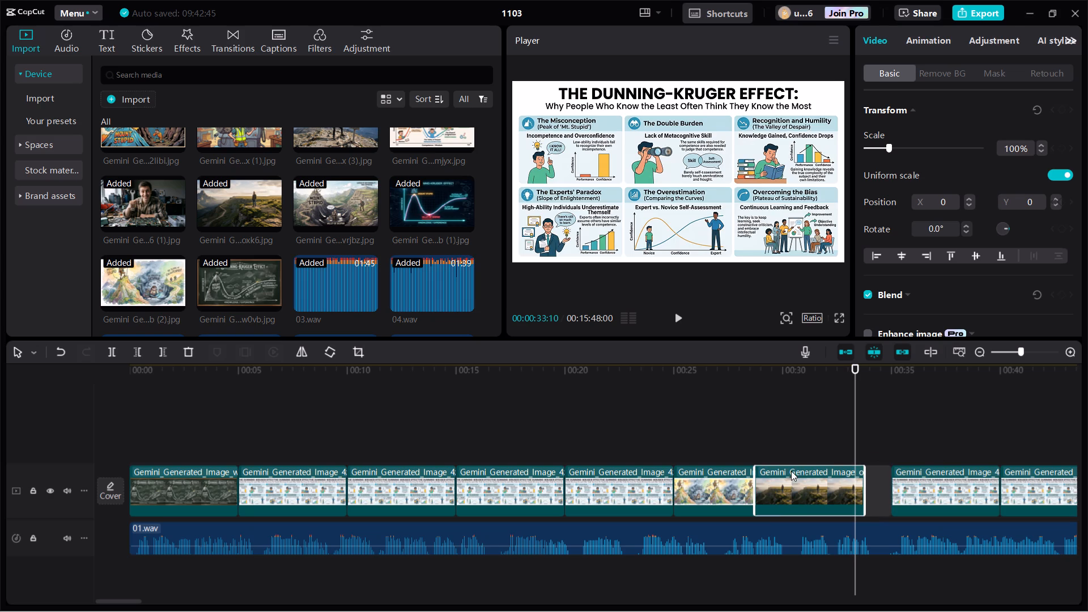
Play on from 00:00:29:10 and insert the image of the smiling man holding a wrench at 00:00:45:00.
{"action": "left_click", "coordinate": [768, 450]}
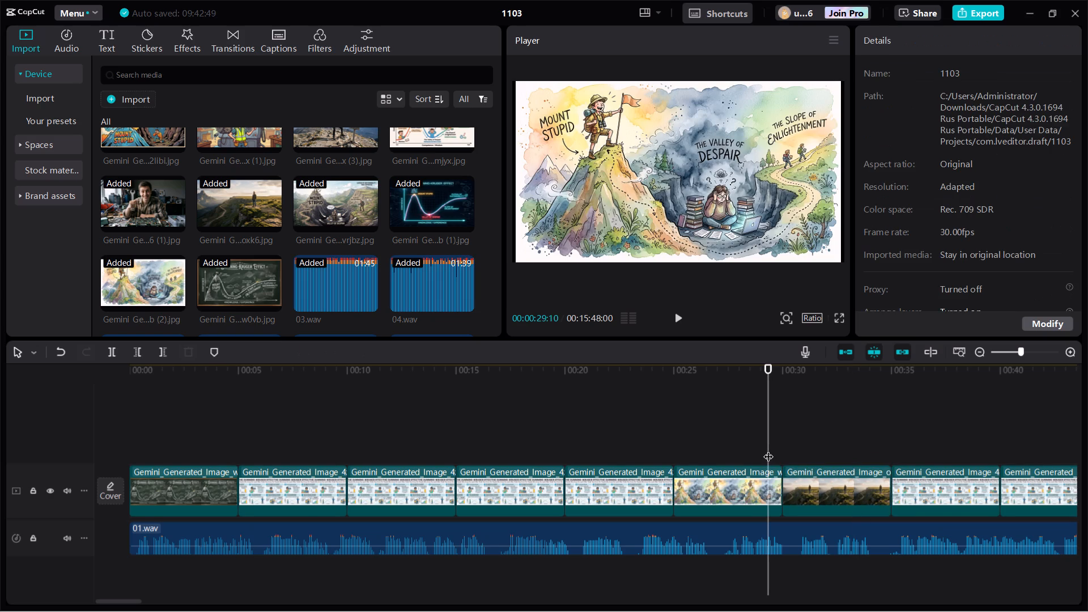
{"action": "left_click", "coordinate": [679, 311]}
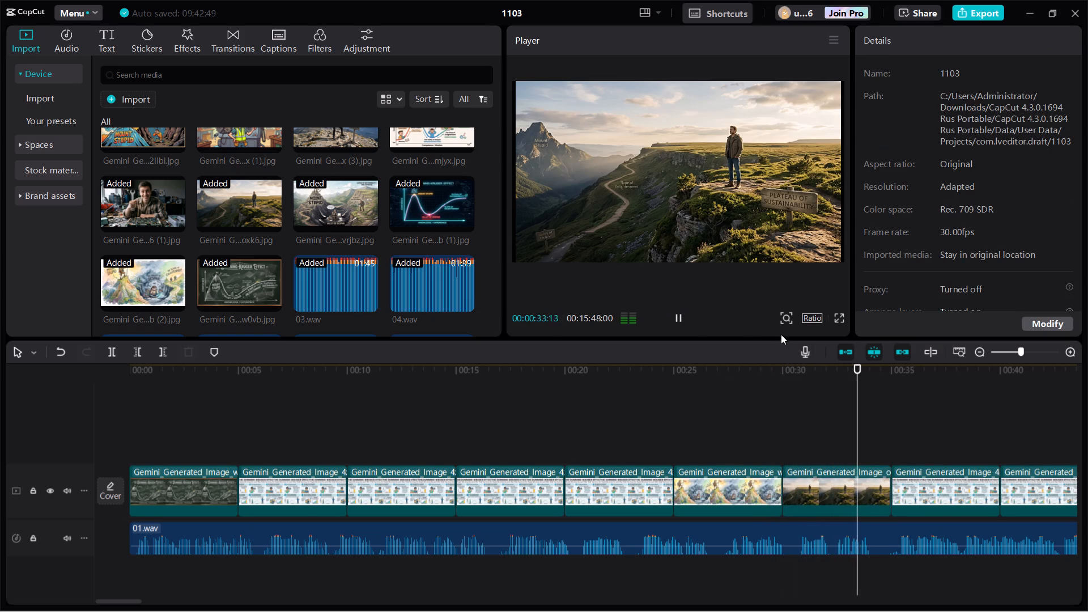
{"action": "left_click", "coordinate": [1071, 356]}
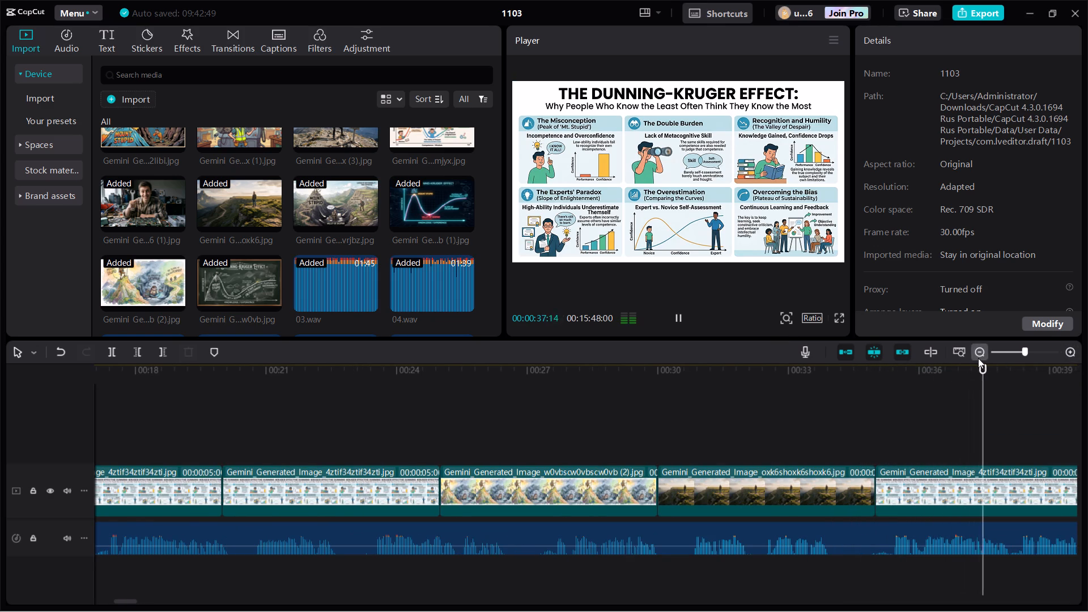
{"action": "left_click", "coordinate": [978, 358]}
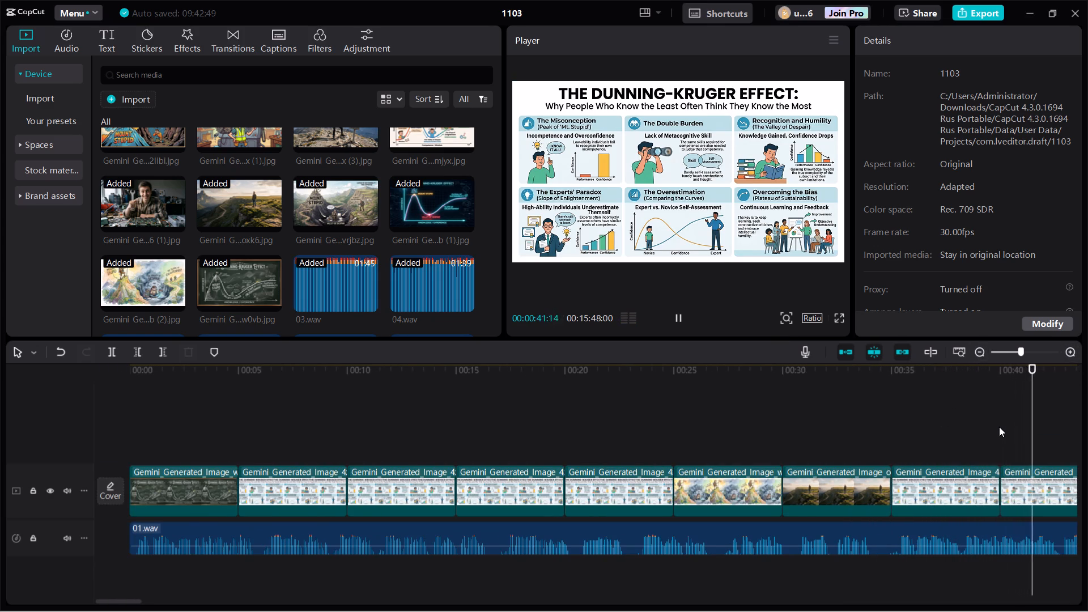
{"action": "left_click", "coordinate": [978, 355]}
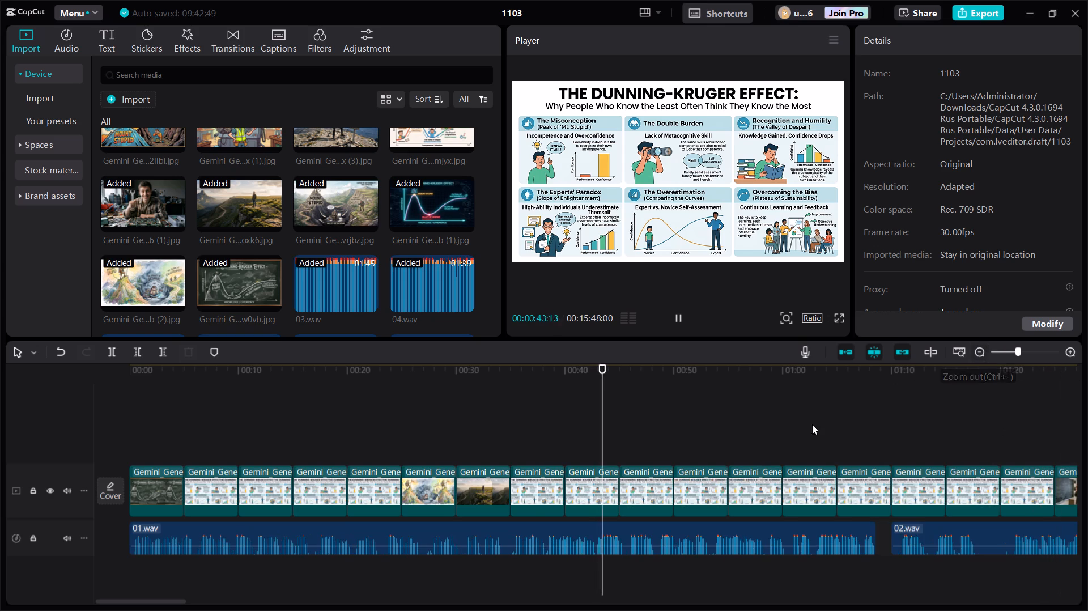
{"action": "left_click", "coordinate": [623, 453]}
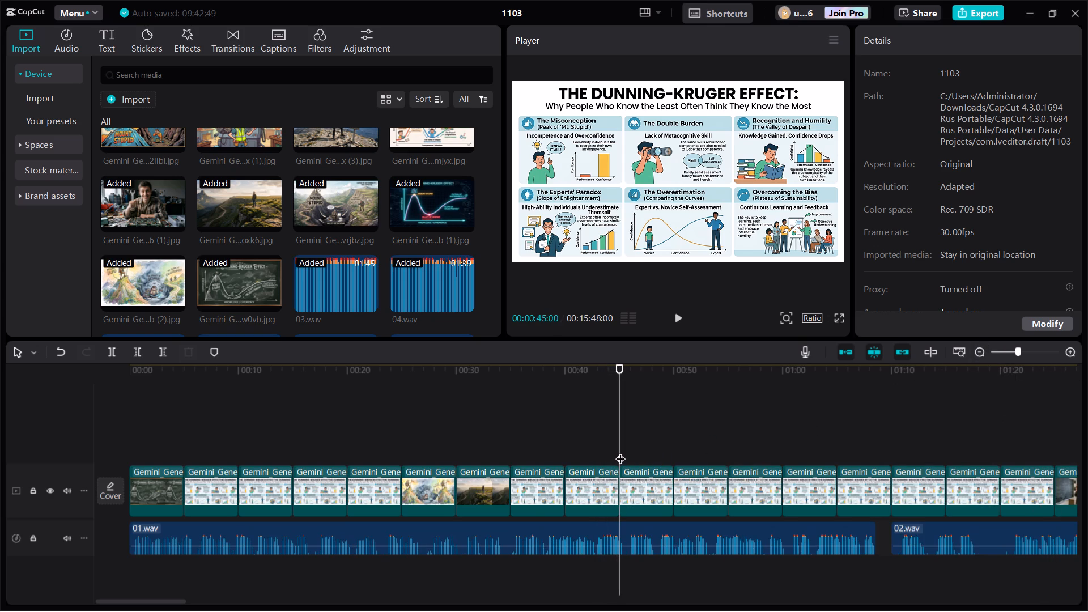
{"action": "left_click", "coordinate": [617, 433]}
{"action": "left_click", "coordinate": [176, 223]}
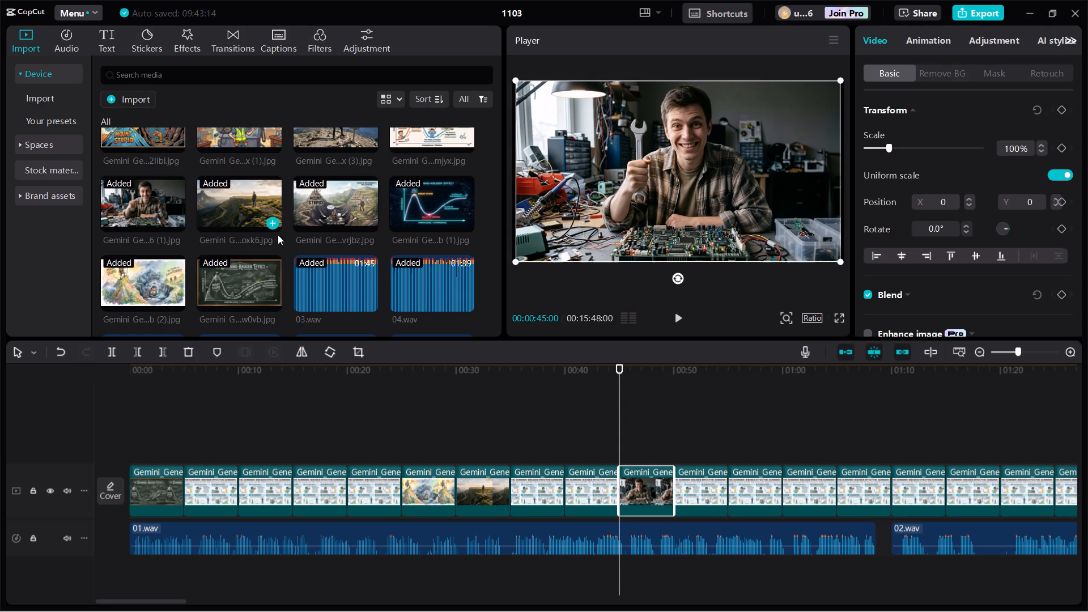
Insert three copies of the hiker with the Mount Stupid flag image at 00:00:45:00, ahead of the wrench man clip.
{"action": "scroll", "coordinate": [367, 237], "scroll_direction": "up", "scroll_amount": 1}
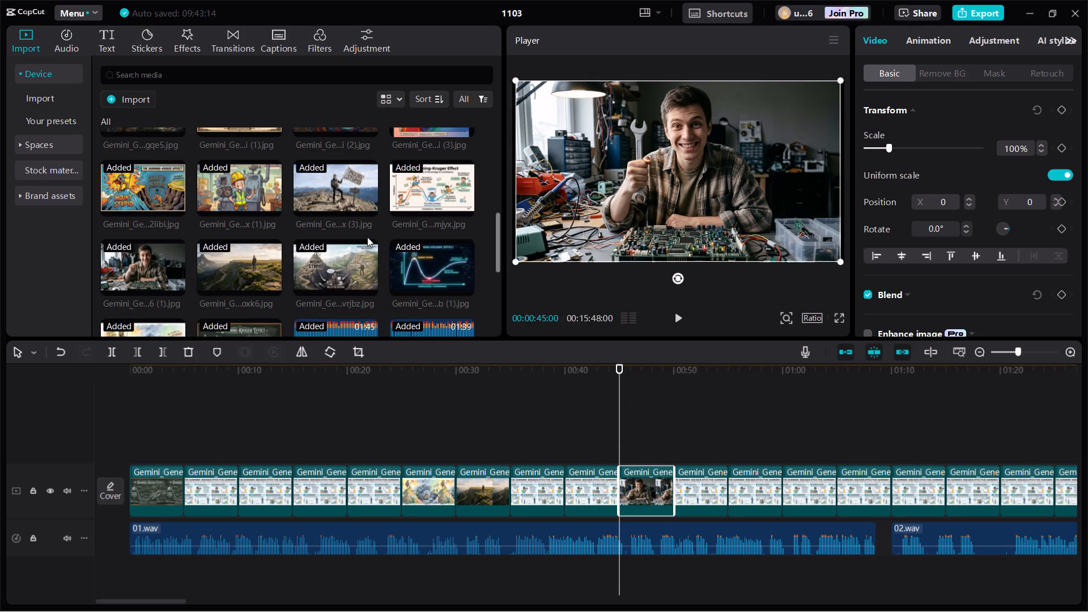
{"action": "left_click", "coordinate": [365, 205]}
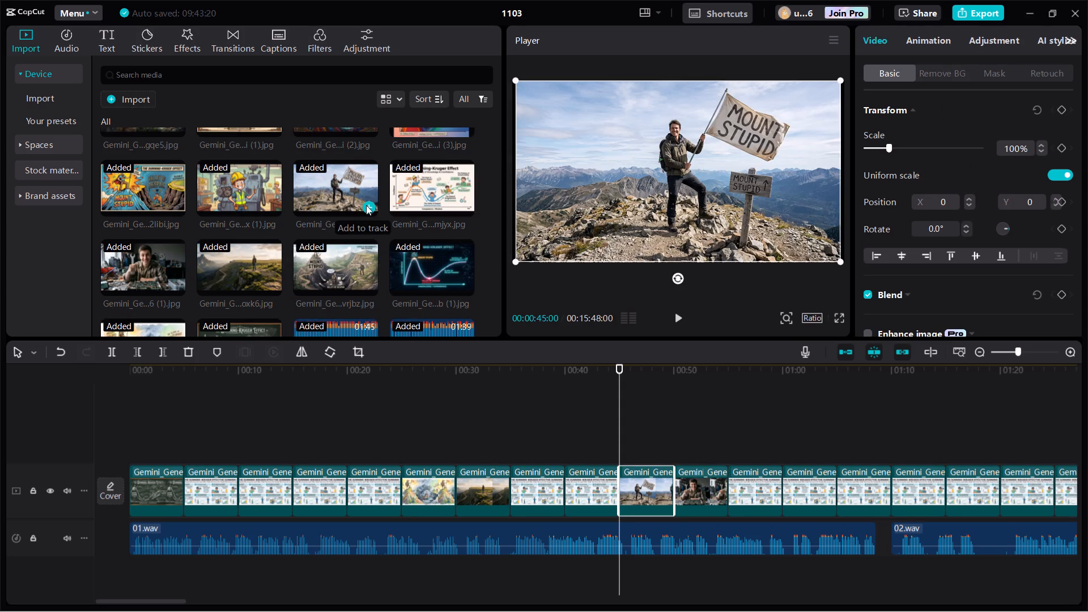
{"action": "double_click", "coordinate": [366, 205]}
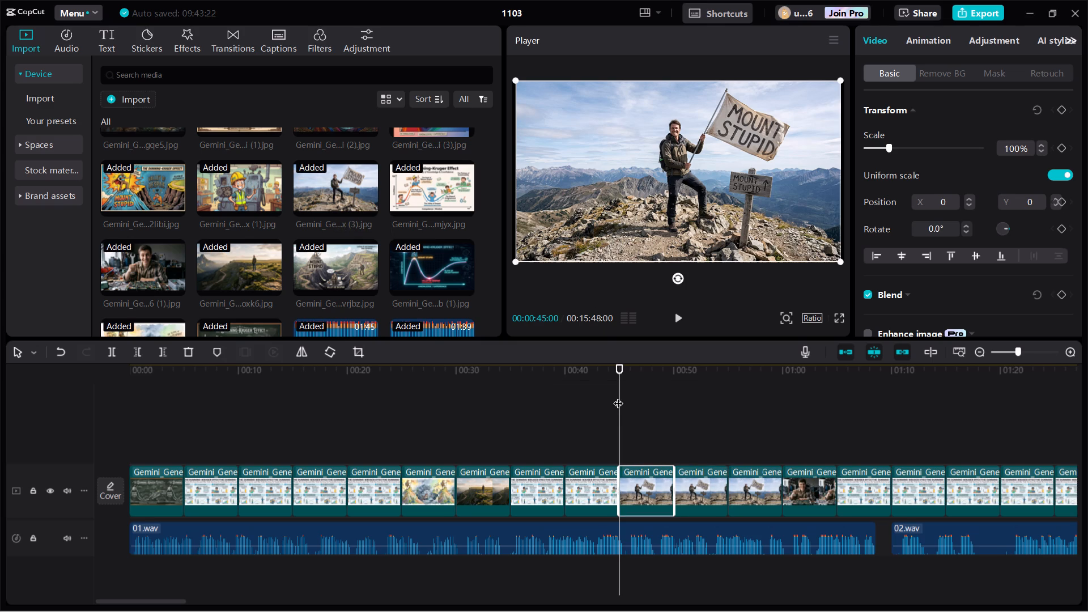
Play the timeline from 00:00:00:00 to review the newly inserted images against the voice-over.
{"action": "left_click_drag", "start_coordinate": [618, 395], "coordinate": [68, 393]}
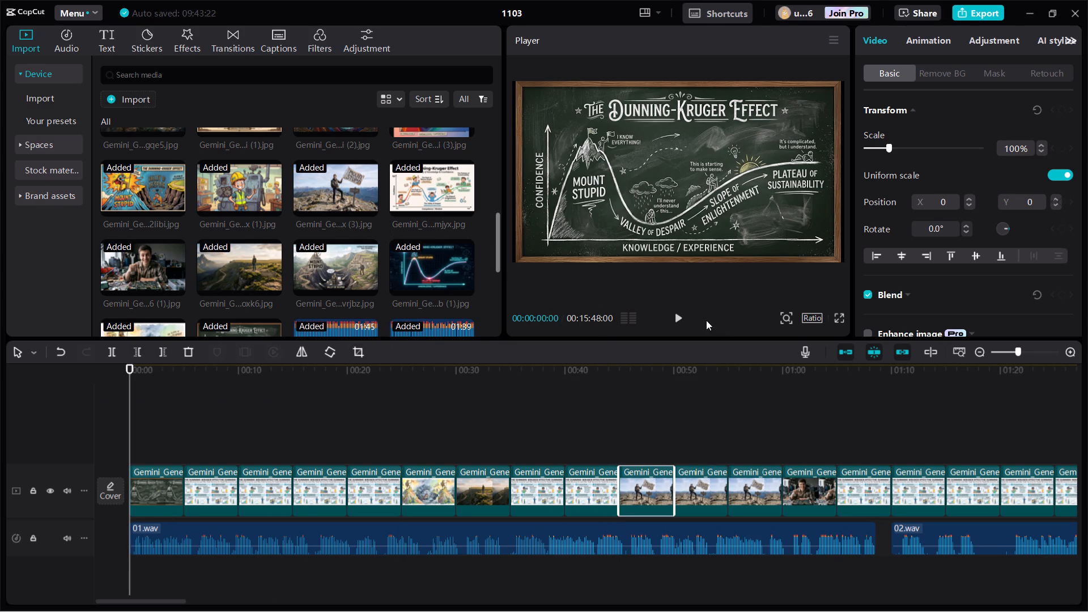
{"action": "left_click", "coordinate": [677, 317]}
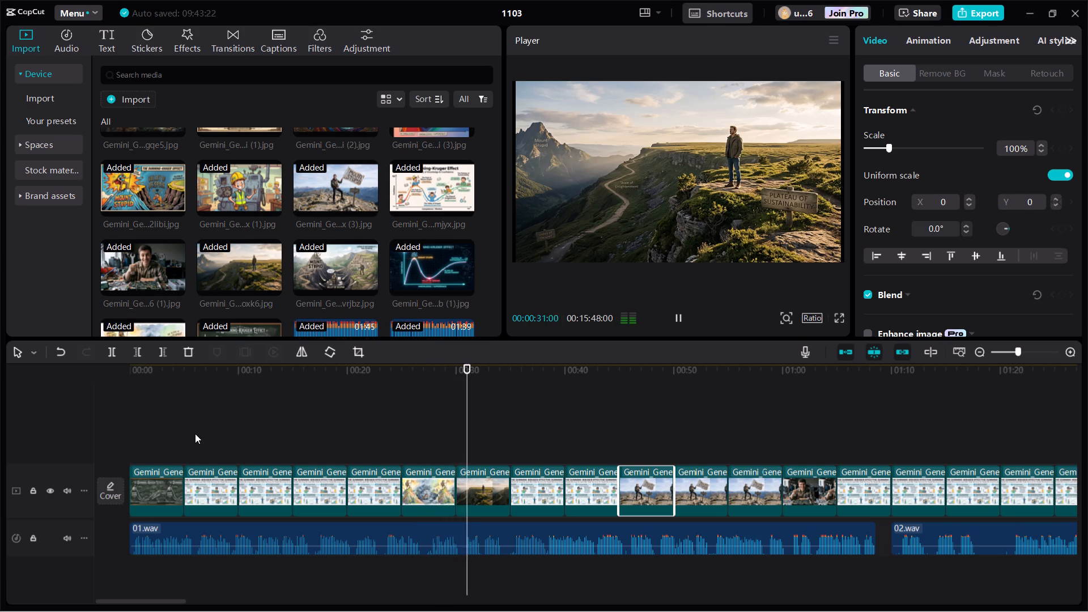
Insert two more copies of the chalkboard Dunning-Kruger graph image at 00:00:05:00, directly after the opening chalkboard clip.
{"action": "left_click", "coordinate": [168, 420]}
{"action": "left_click", "coordinate": [181, 420]}
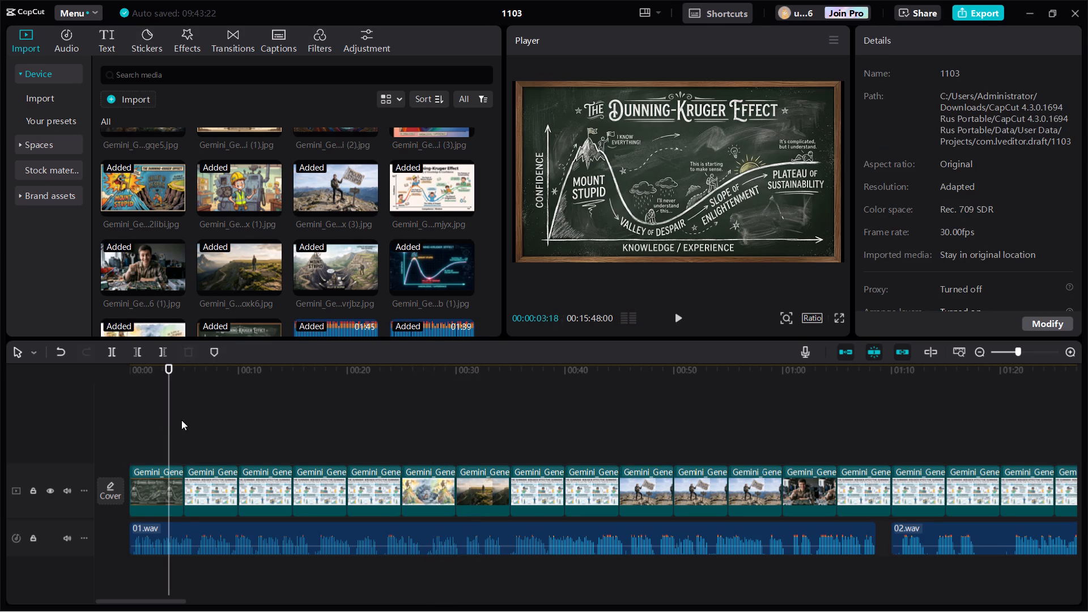
{"action": "scroll", "coordinate": [248, 302], "scroll_direction": "up", "scroll_amount": 1}
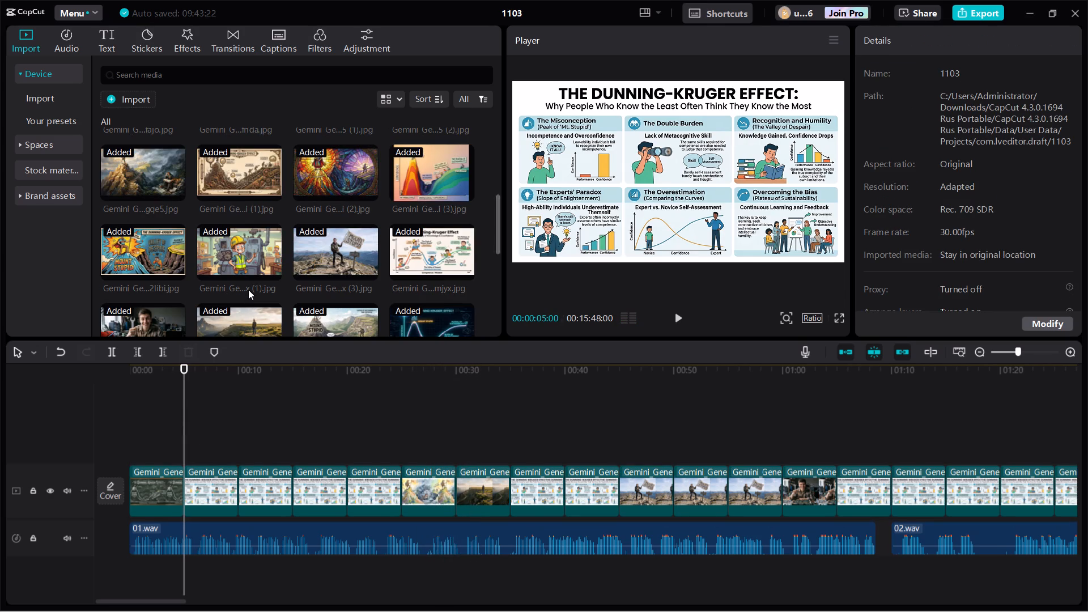
{"action": "scroll", "coordinate": [248, 287], "scroll_direction": "up", "scroll_amount": 2}
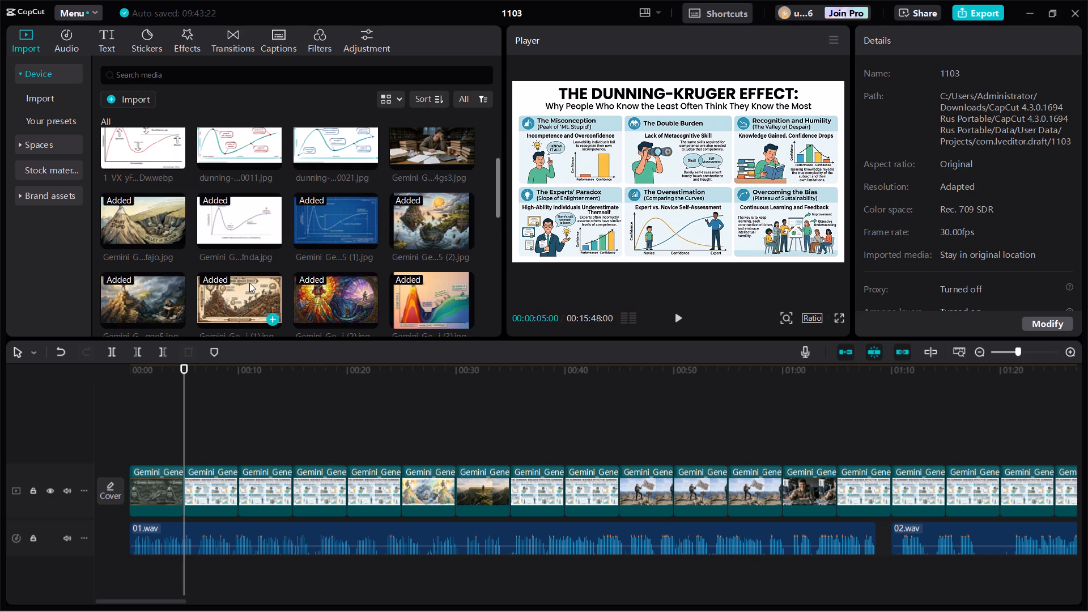
{"action": "scroll", "coordinate": [249, 283], "scroll_direction": "up", "scroll_amount": 4}
{"action": "scroll", "coordinate": [249, 283], "scroll_direction": "down", "scroll_amount": 1}
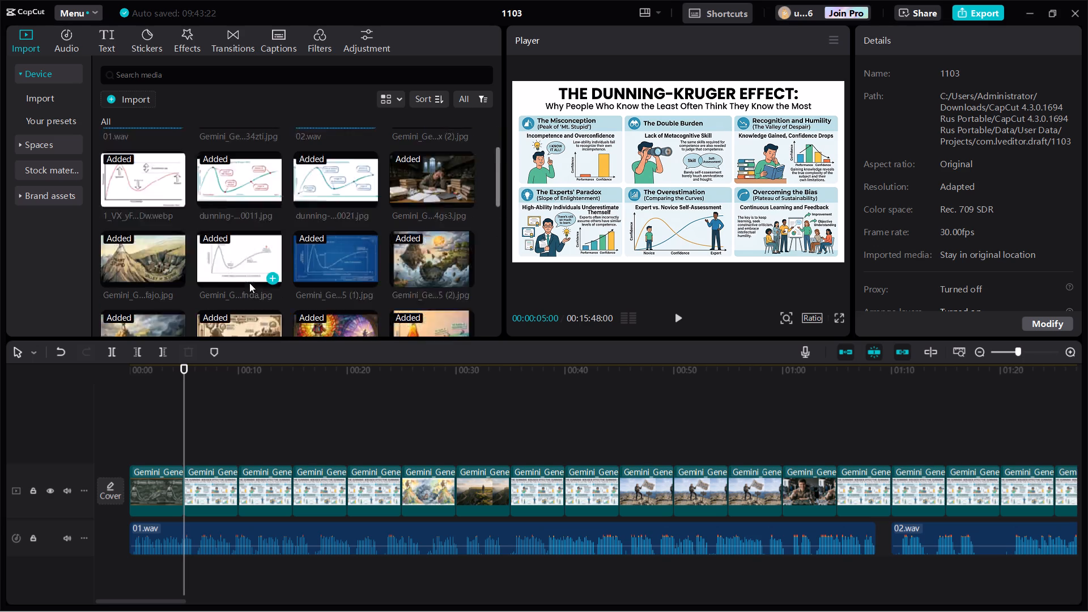
{"action": "scroll", "coordinate": [249, 283], "scroll_direction": "down", "scroll_amount": 4}
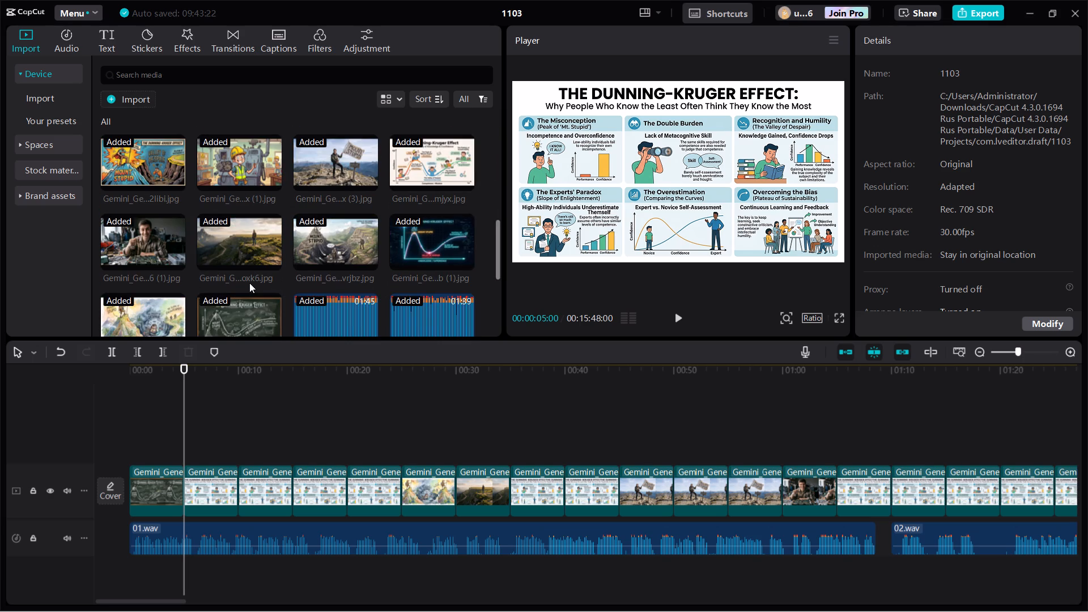
{"action": "scroll", "coordinate": [249, 283], "scroll_direction": "down", "scroll_amount": 2}
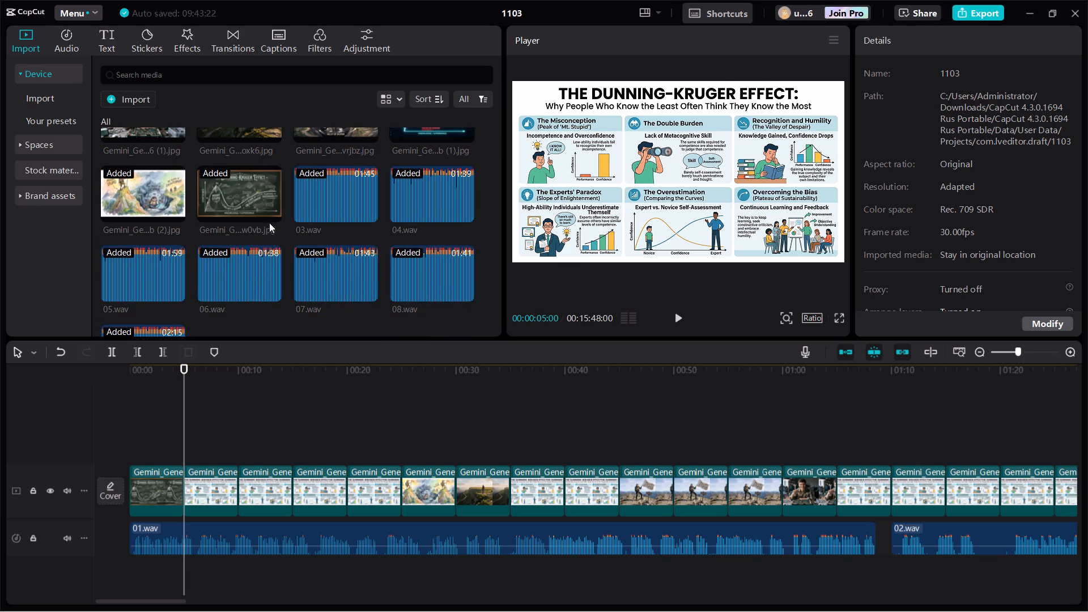
{"action": "left_click", "coordinate": [273, 210]}
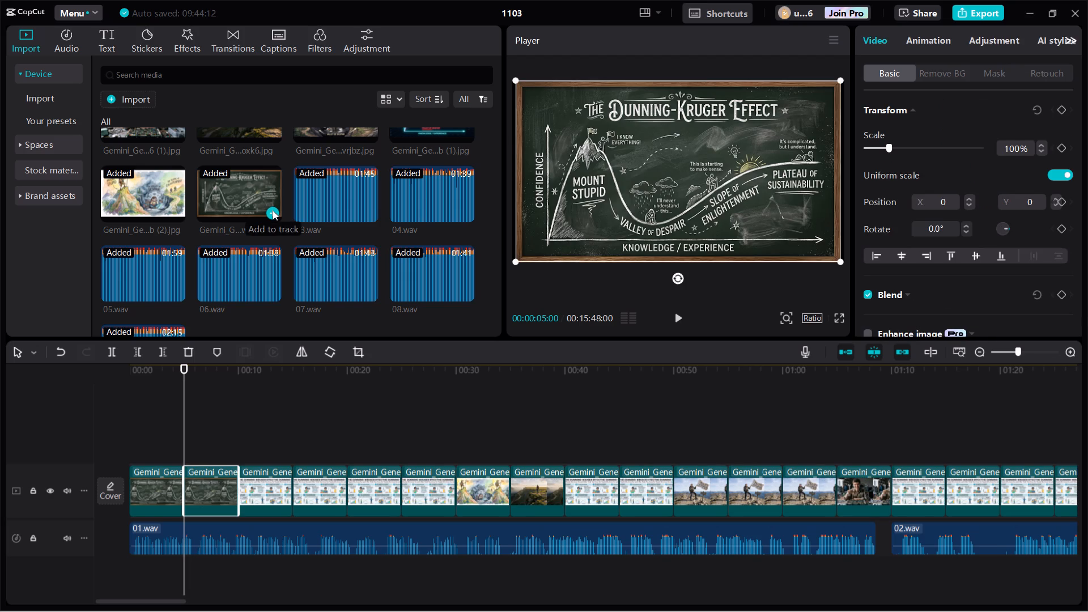
{"action": "left_click", "coordinate": [273, 210]}
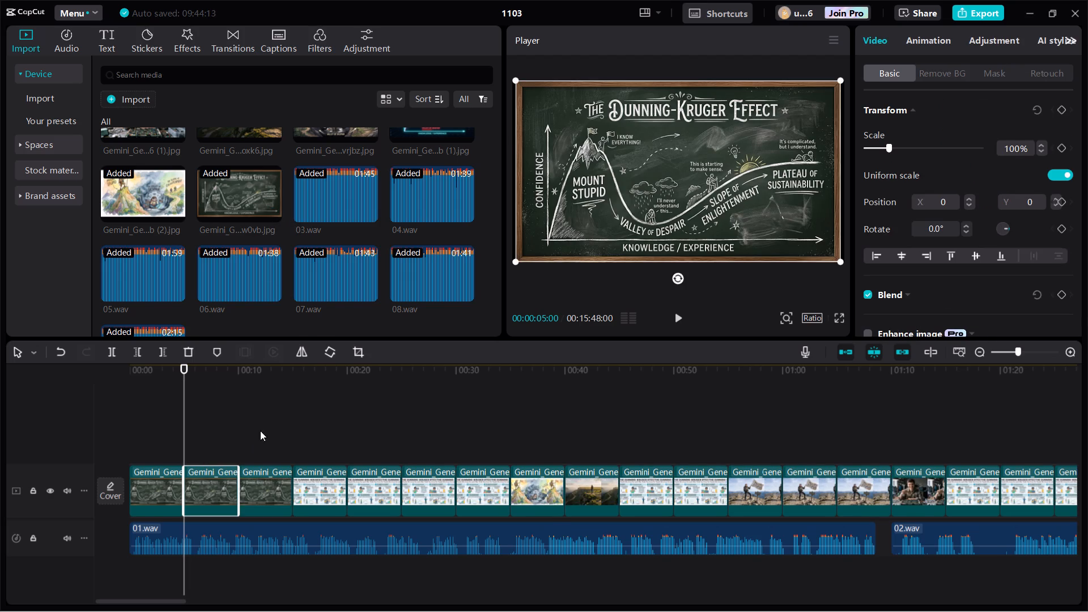
Delete the infographic clip starting at 00:00:30:00, just ahead of the watercolour clip.
{"action": "left_click", "coordinate": [287, 418]}
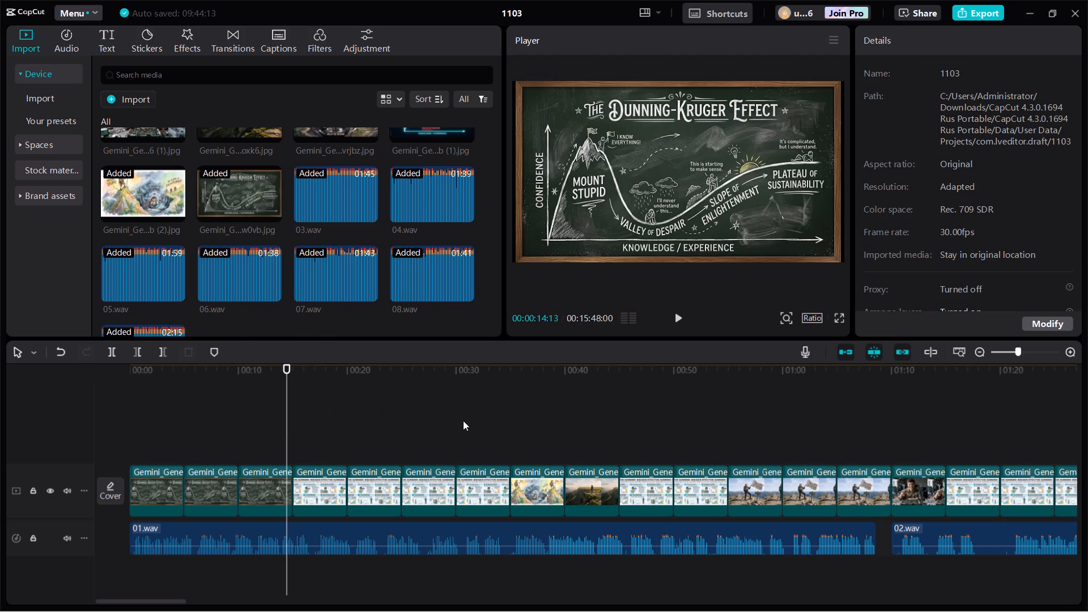
{"action": "left_click", "coordinate": [452, 424]}
{"action": "left_click", "coordinate": [462, 420]}
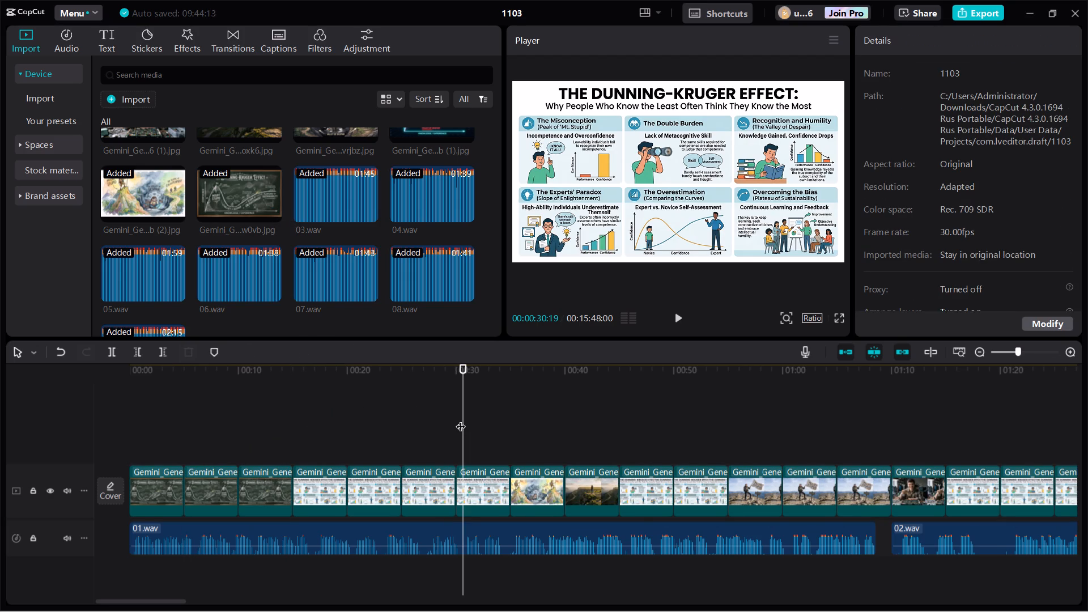
{"action": "left_click", "coordinate": [458, 418]}
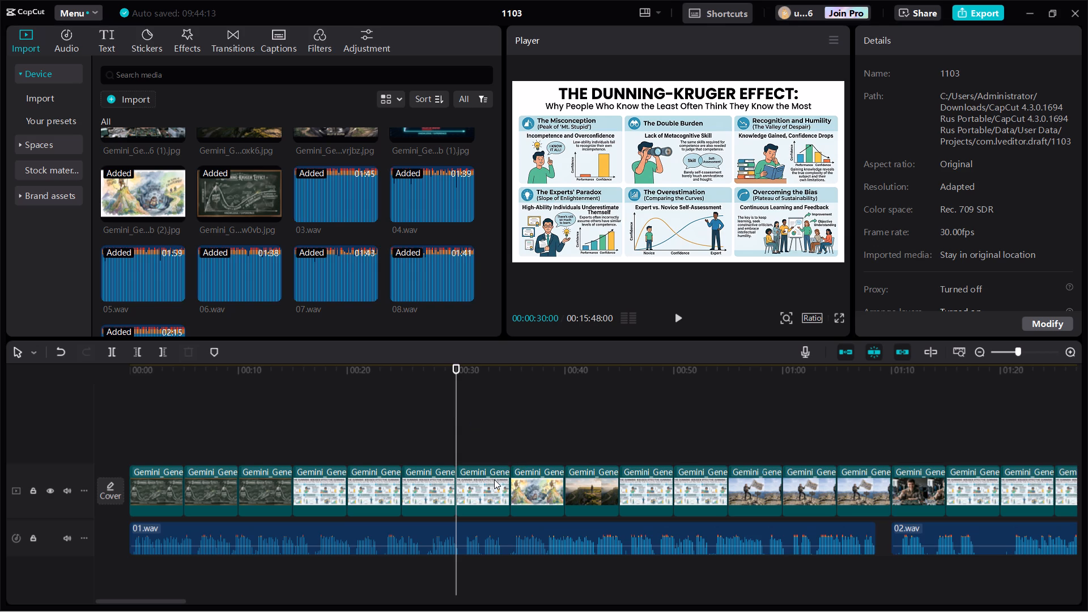
{"action": "left_click", "coordinate": [494, 479]}
{"action": "key", "text": "BackSpace"}
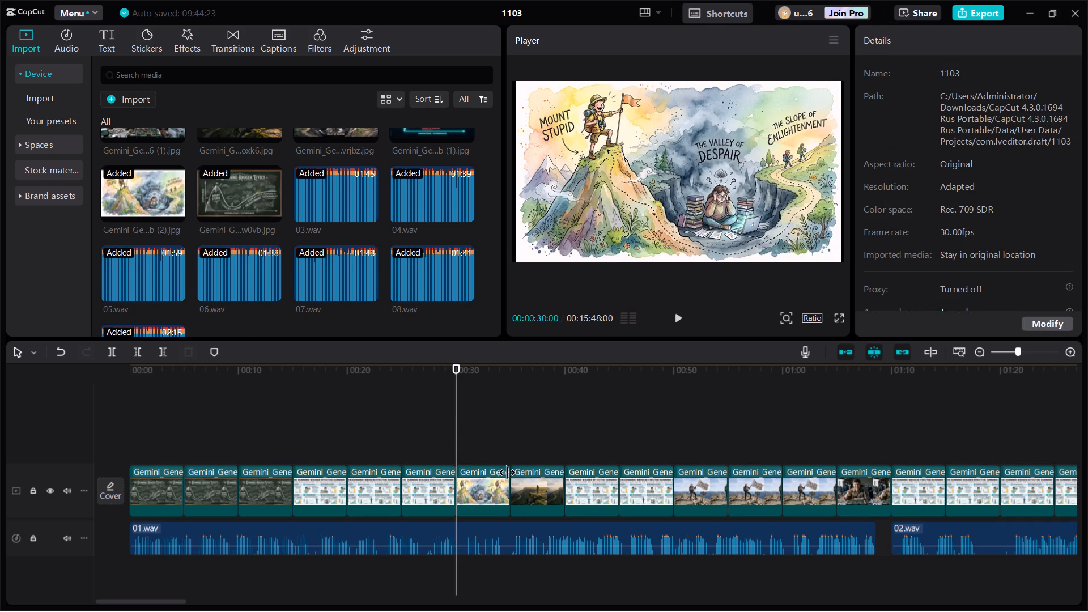
Insert two more copies of the watercolour Mount Stupid image at 00:00:35:00, directly after the existing watercolour clip.
{"action": "left_click", "coordinate": [498, 438]}
{"action": "left_click", "coordinate": [509, 430]}
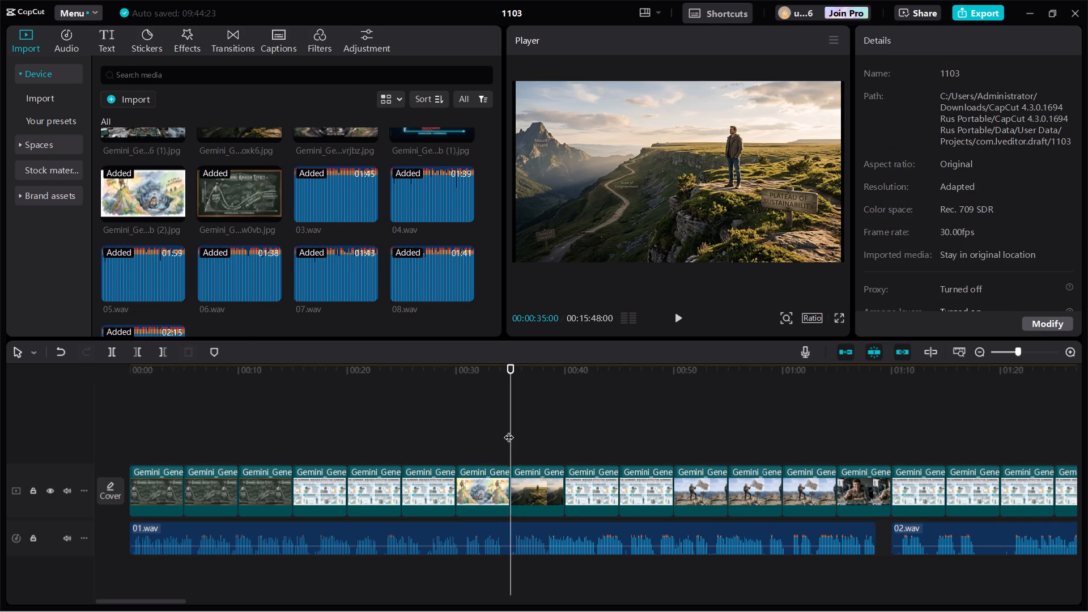
{"action": "left_click", "coordinate": [178, 212]}
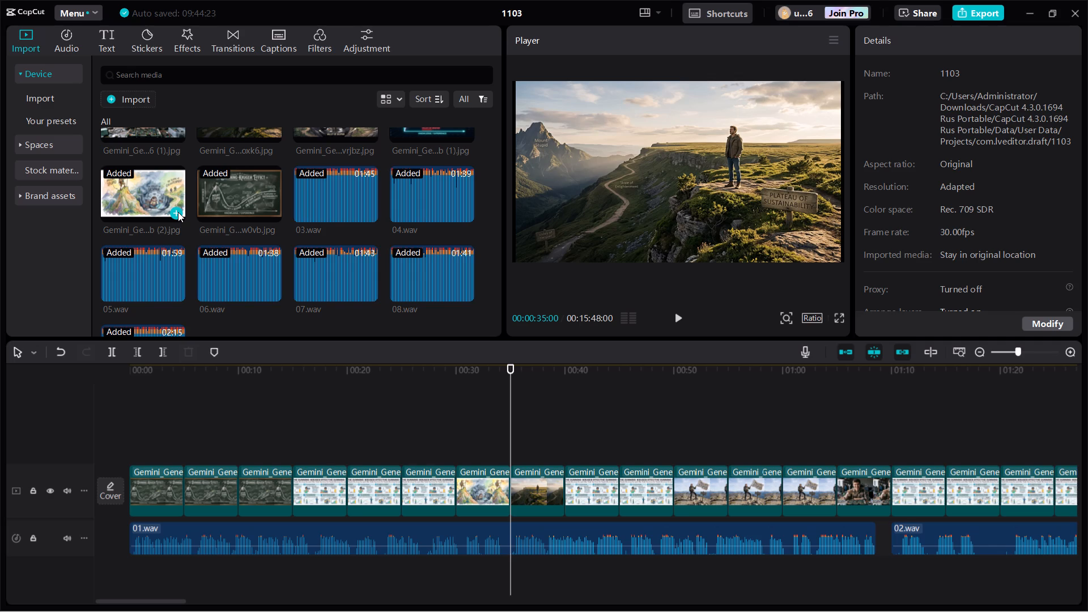
{"action": "left_click", "coordinate": [178, 212]}
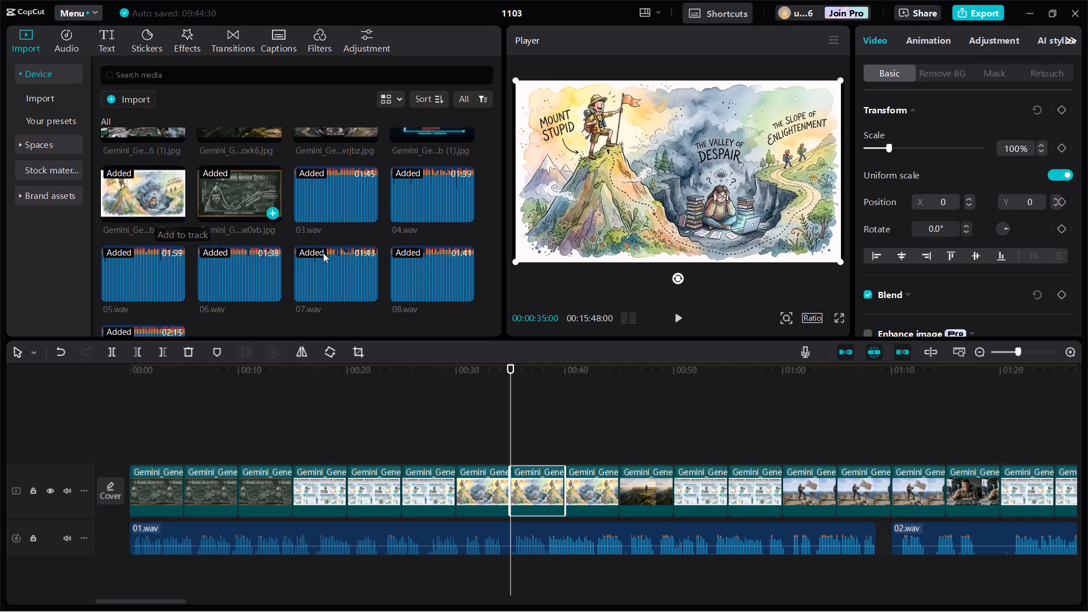
Insert two more copies of the Plateau of Sustainability landscape image at 00:00:45:00, beside the existing landscape clip.
{"action": "left_click", "coordinate": [622, 447]}
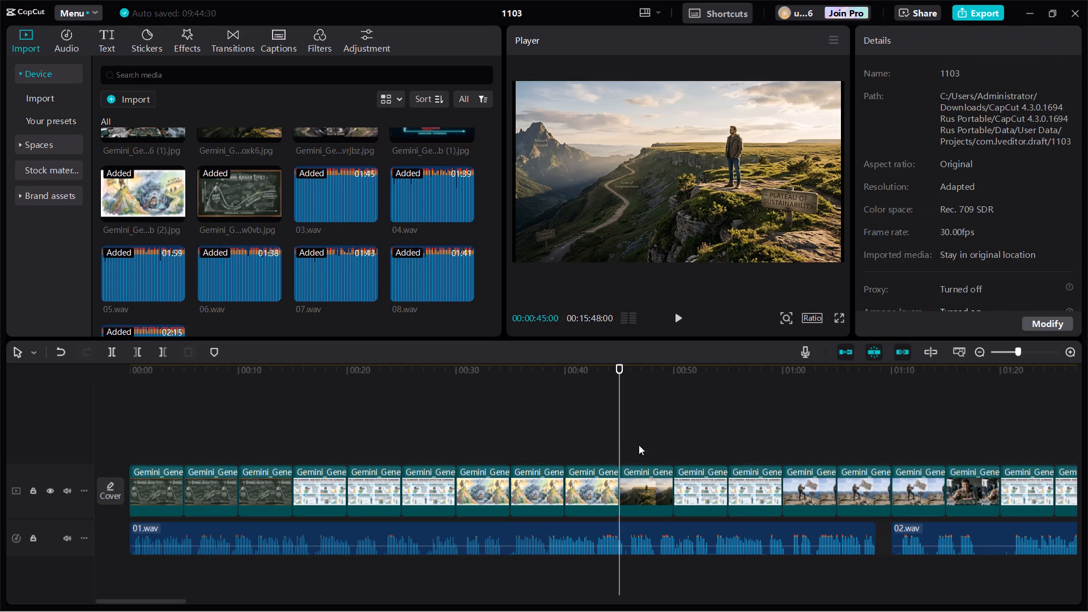
{"action": "scroll", "coordinate": [324, 307], "scroll_direction": "up", "scroll_amount": 2}
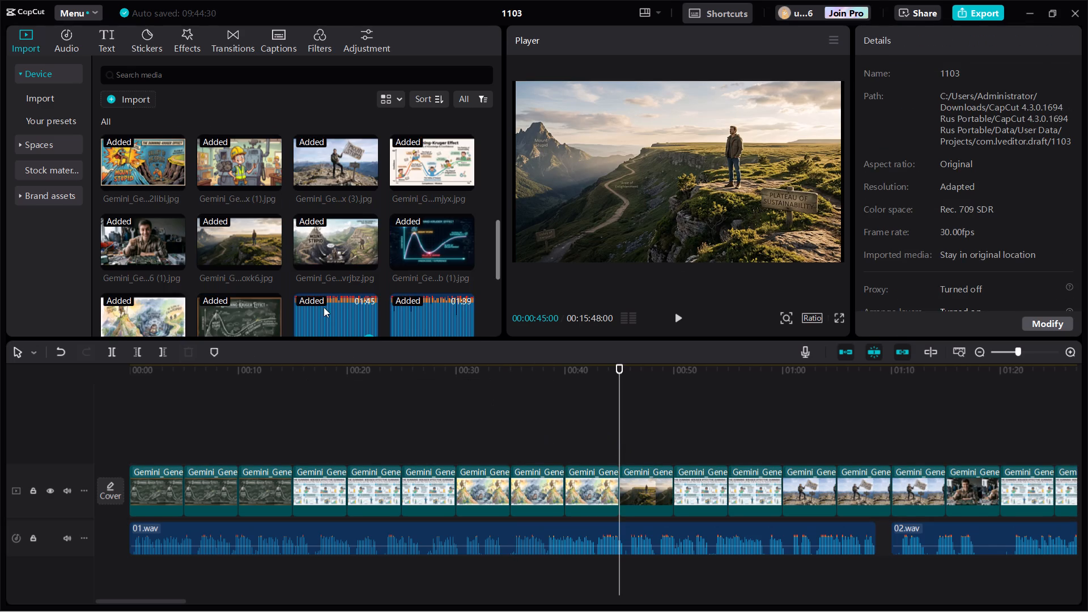
{"action": "left_click", "coordinate": [266, 256]}
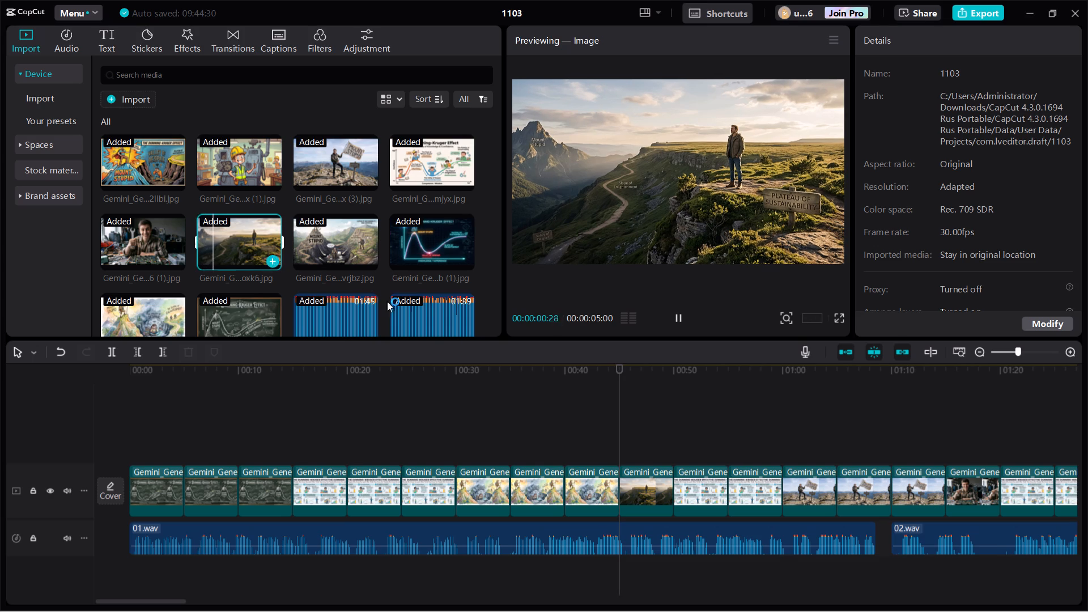
{"action": "left_click", "coordinate": [619, 403]}
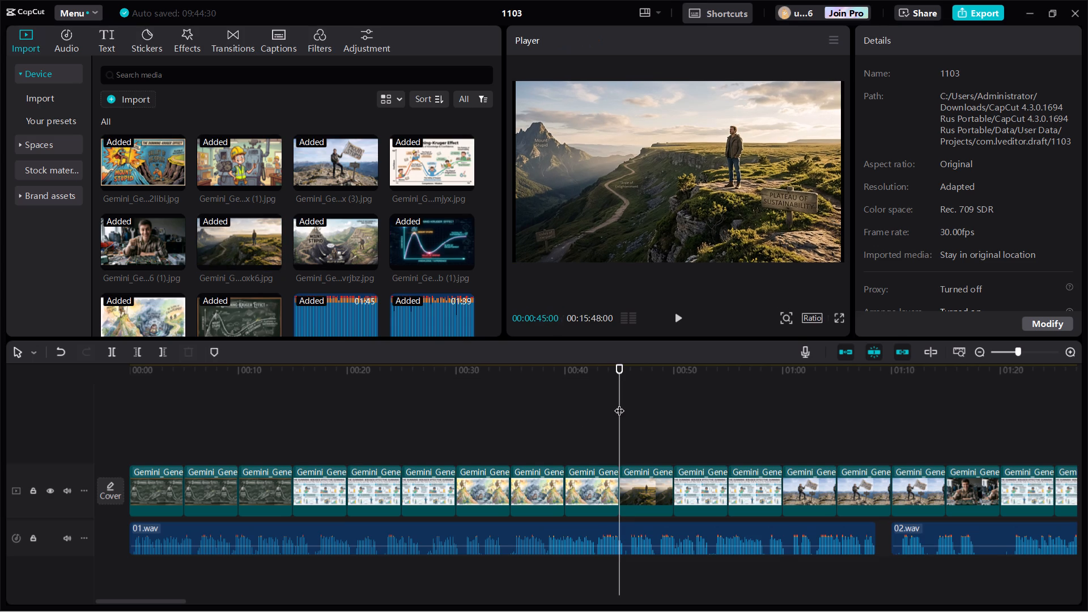
{"action": "left_click", "coordinate": [265, 270]}
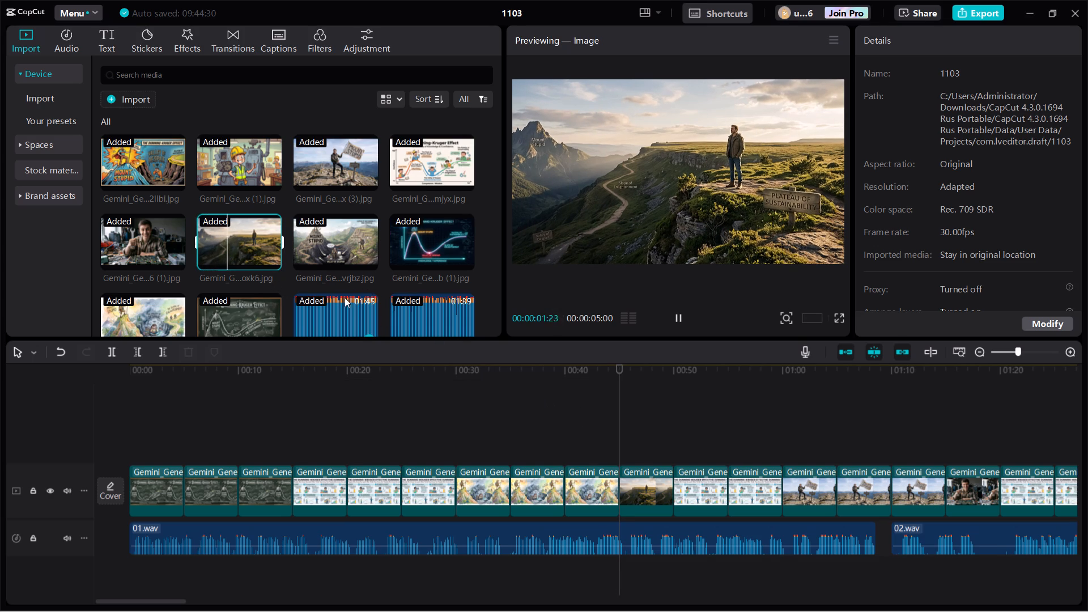
{"action": "left_click", "coordinate": [273, 261]}
{"action": "left_click", "coordinate": [273, 261]}
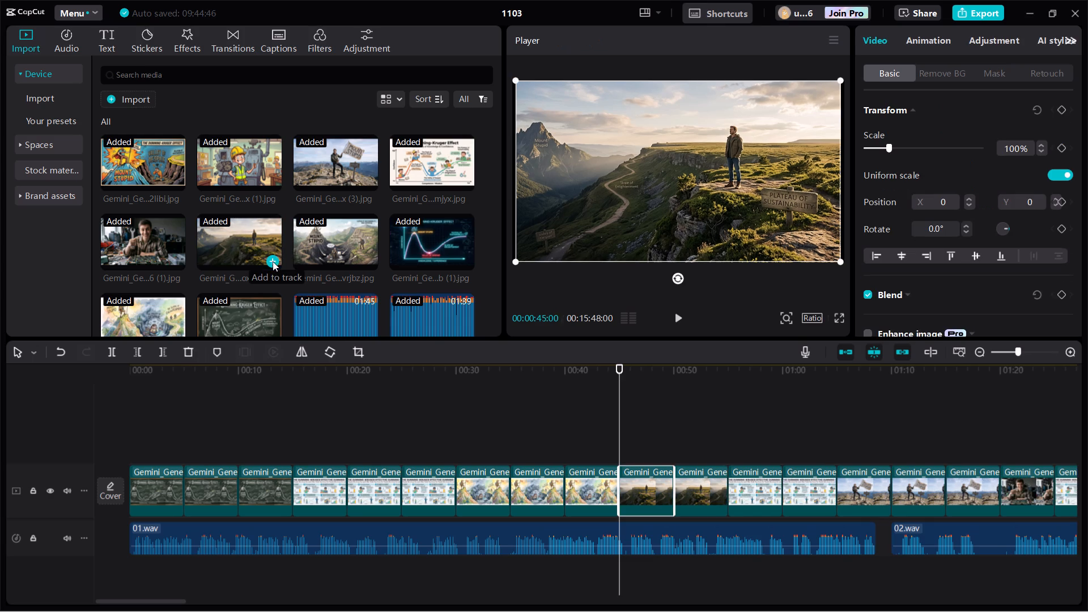
Insert one more copy of the six-panel Dunning-Kruger infographic at 00:01:00:00, after the landscape clips.
{"action": "left_click", "coordinate": [780, 441]}
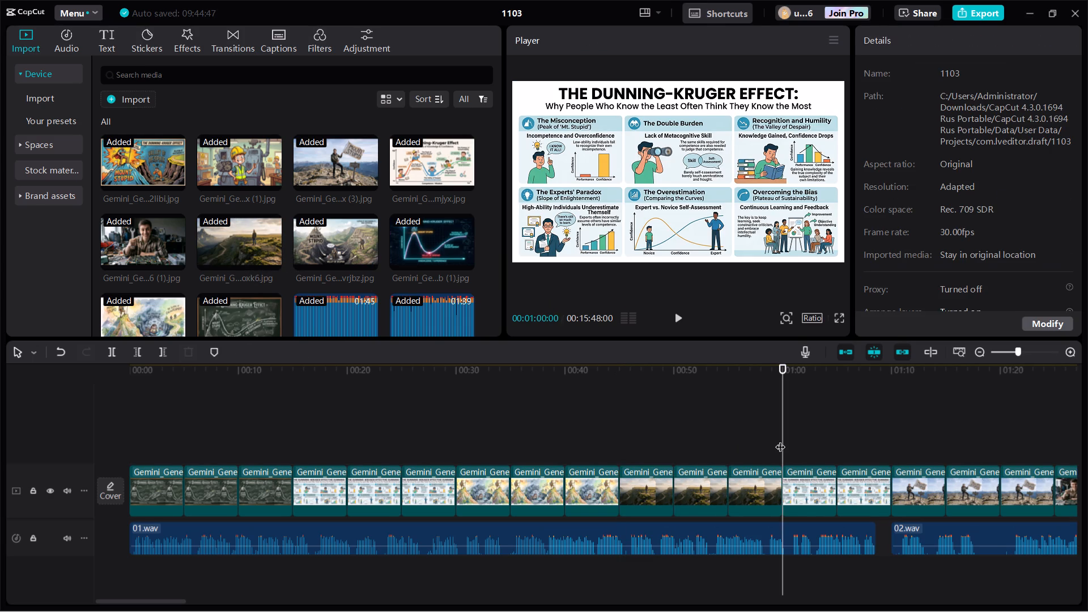
{"action": "left_click", "coordinate": [870, 489]}
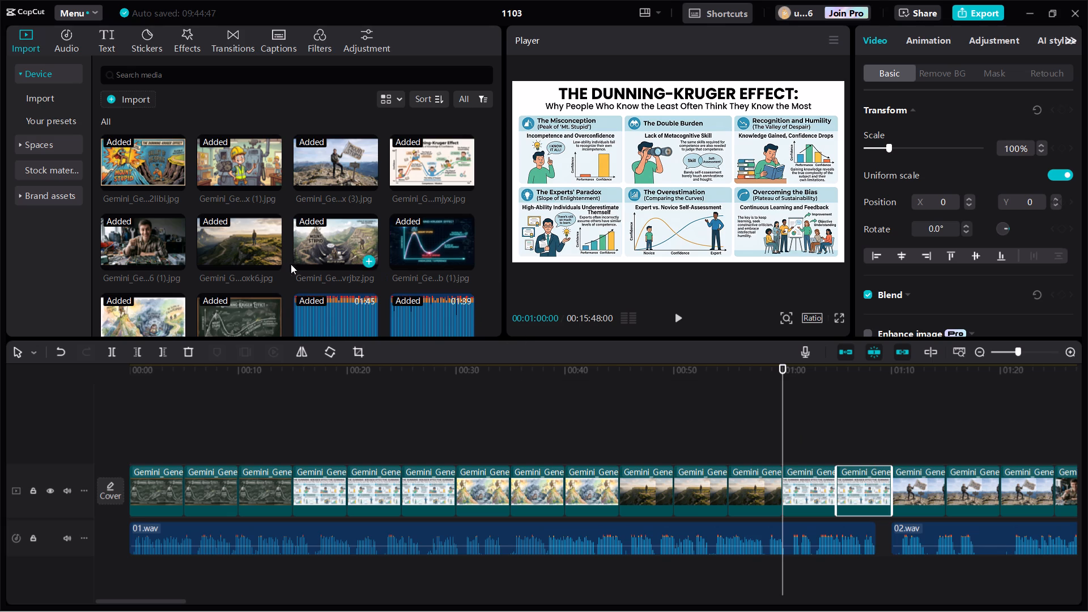
{"action": "scroll", "coordinate": [270, 278], "scroll_direction": "up", "scroll_amount": 2}
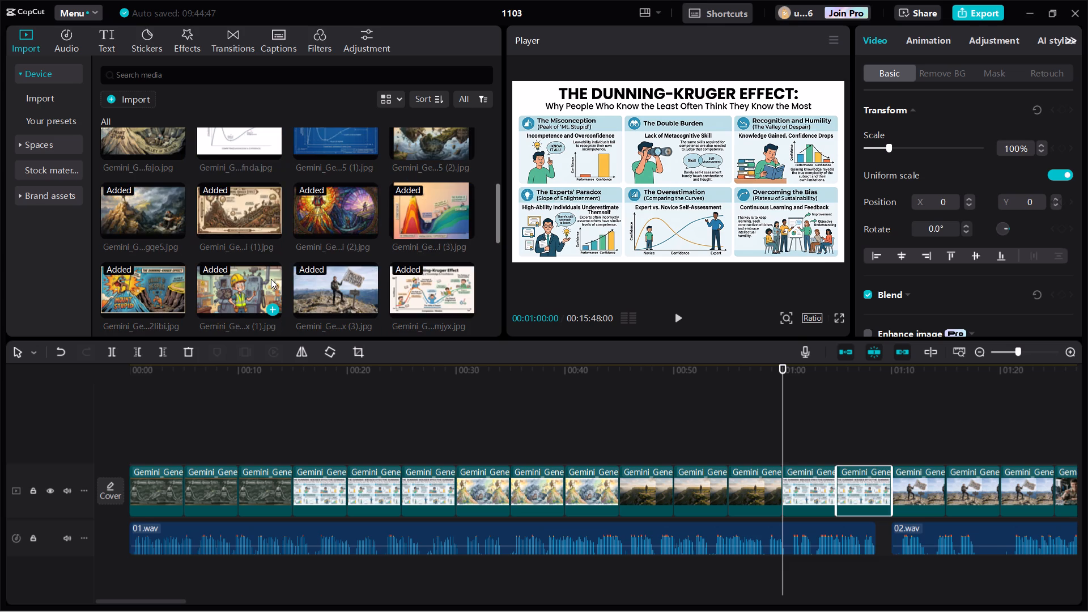
{"action": "scroll", "coordinate": [297, 279], "scroll_direction": "up", "scroll_amount": 8}
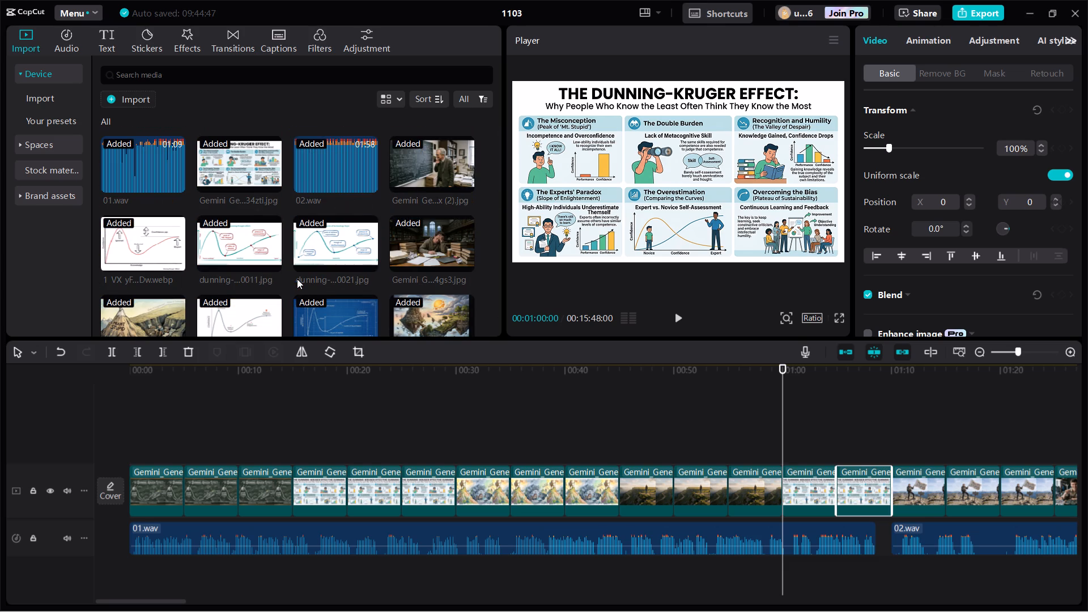
{"action": "scroll", "coordinate": [297, 279], "scroll_direction": "up", "scroll_amount": 1}
{"action": "left_click", "coordinate": [274, 184]}
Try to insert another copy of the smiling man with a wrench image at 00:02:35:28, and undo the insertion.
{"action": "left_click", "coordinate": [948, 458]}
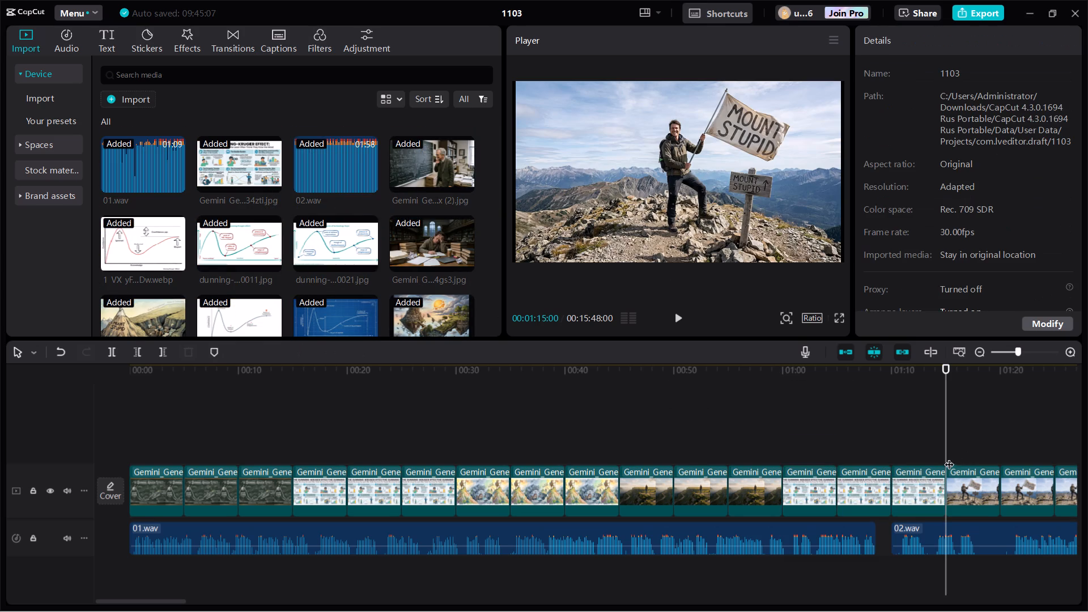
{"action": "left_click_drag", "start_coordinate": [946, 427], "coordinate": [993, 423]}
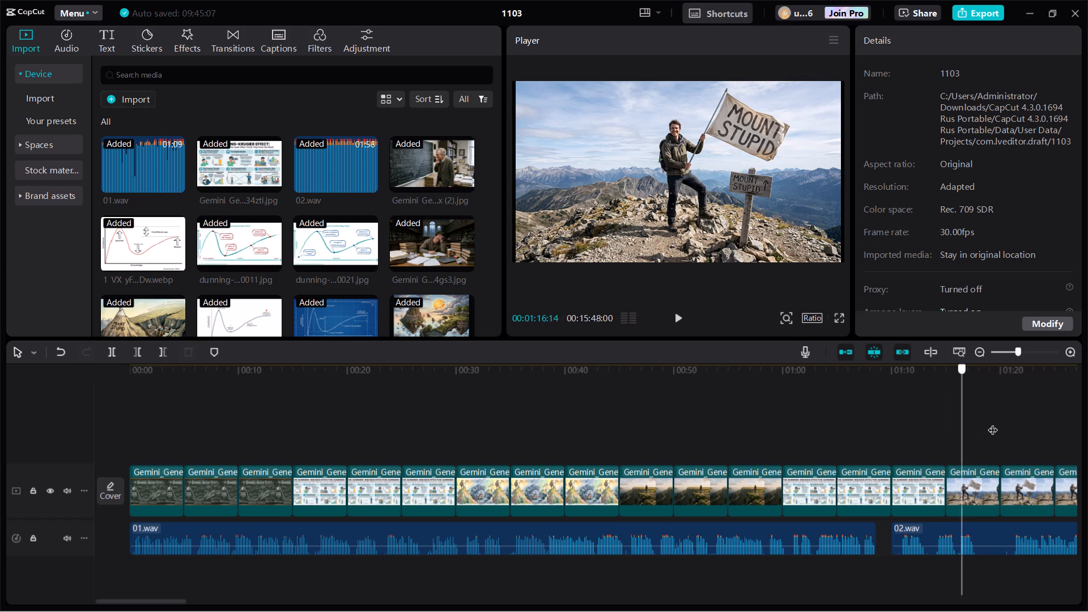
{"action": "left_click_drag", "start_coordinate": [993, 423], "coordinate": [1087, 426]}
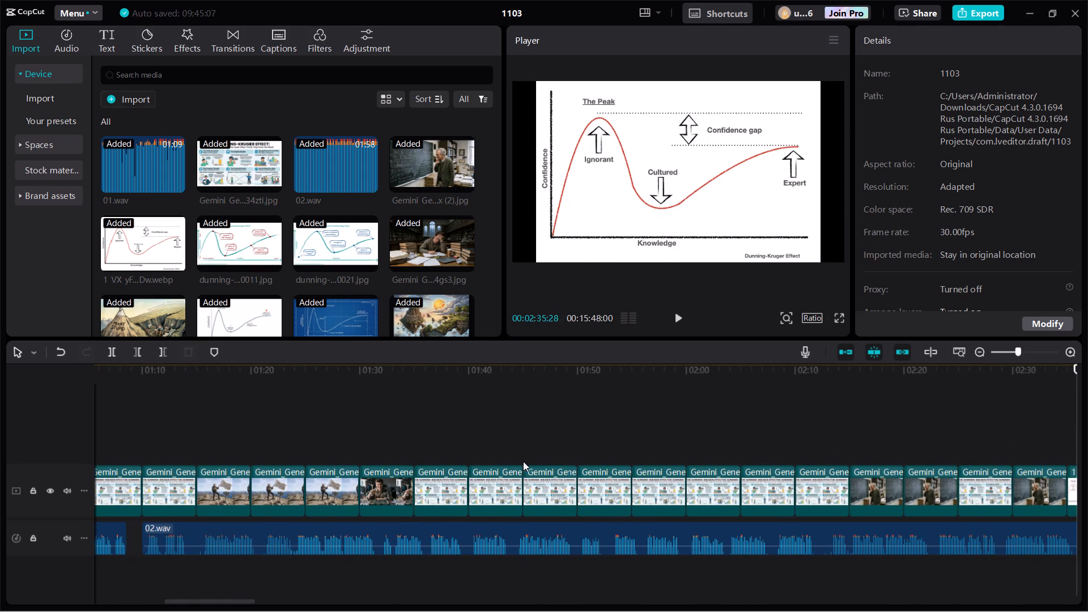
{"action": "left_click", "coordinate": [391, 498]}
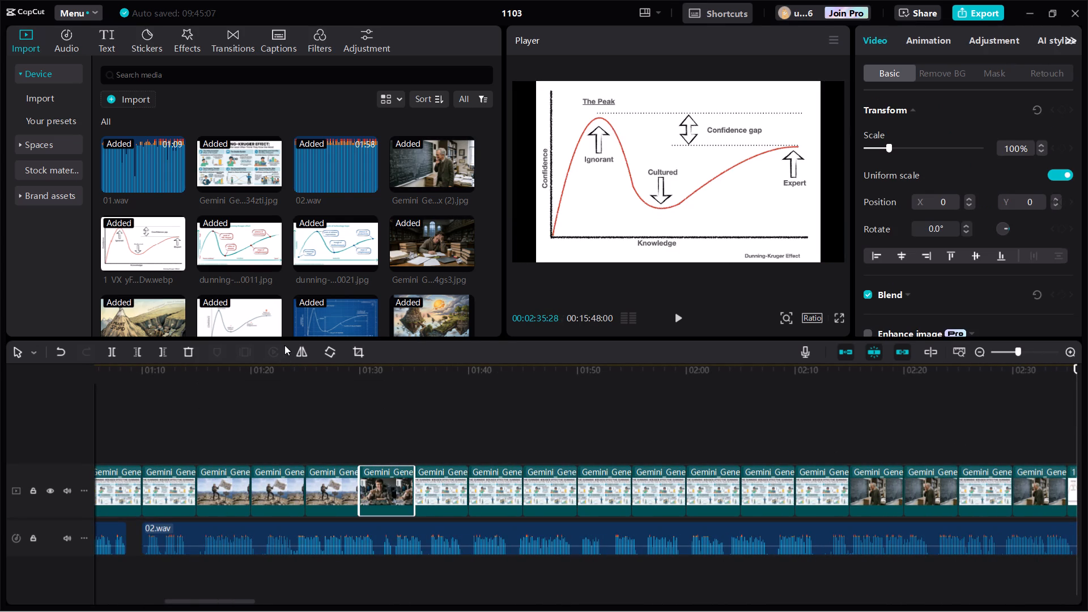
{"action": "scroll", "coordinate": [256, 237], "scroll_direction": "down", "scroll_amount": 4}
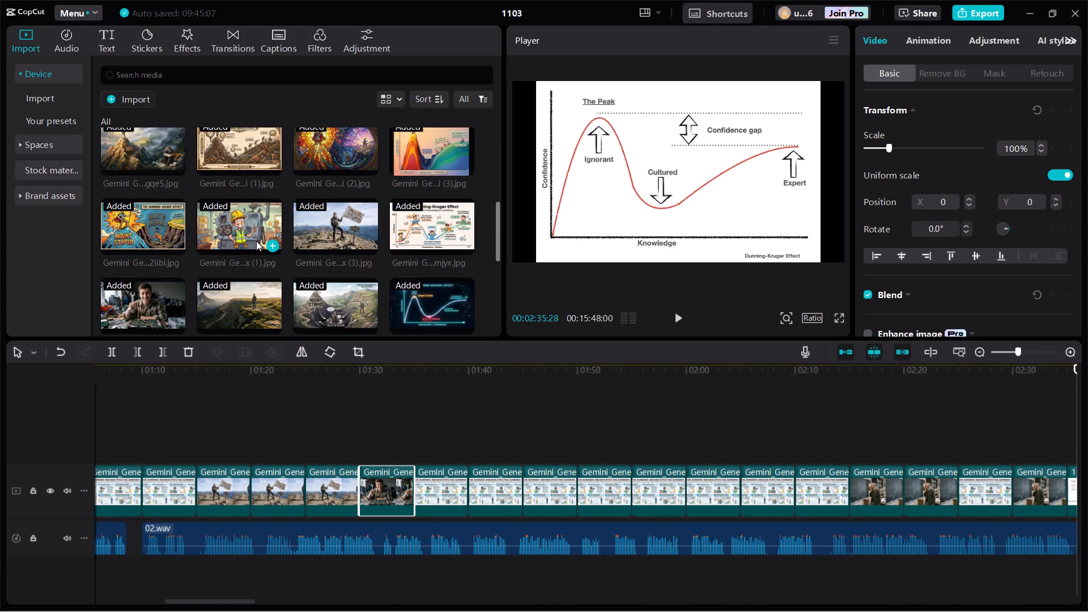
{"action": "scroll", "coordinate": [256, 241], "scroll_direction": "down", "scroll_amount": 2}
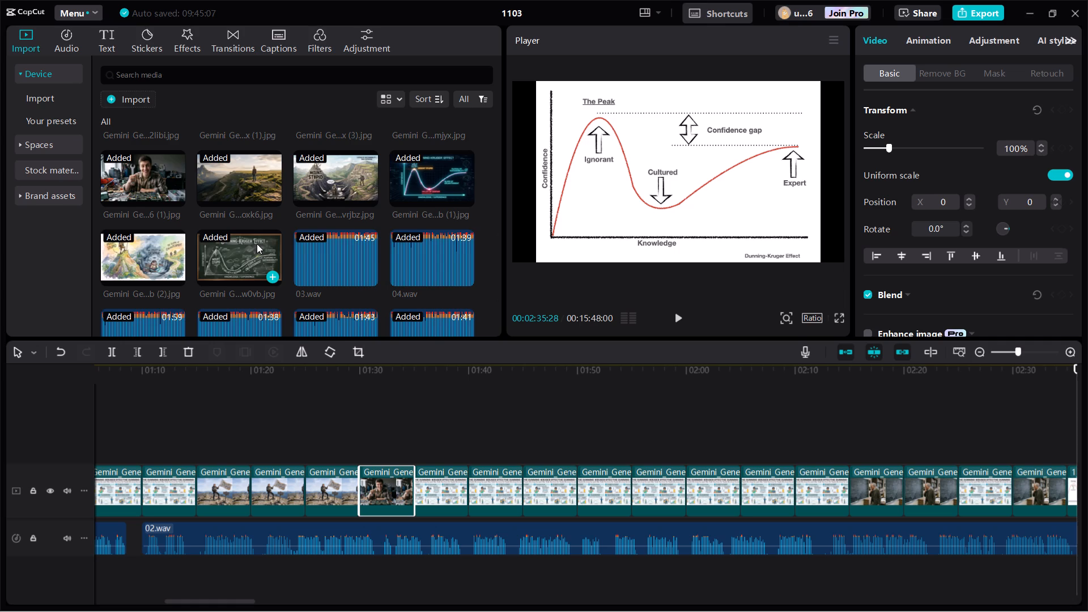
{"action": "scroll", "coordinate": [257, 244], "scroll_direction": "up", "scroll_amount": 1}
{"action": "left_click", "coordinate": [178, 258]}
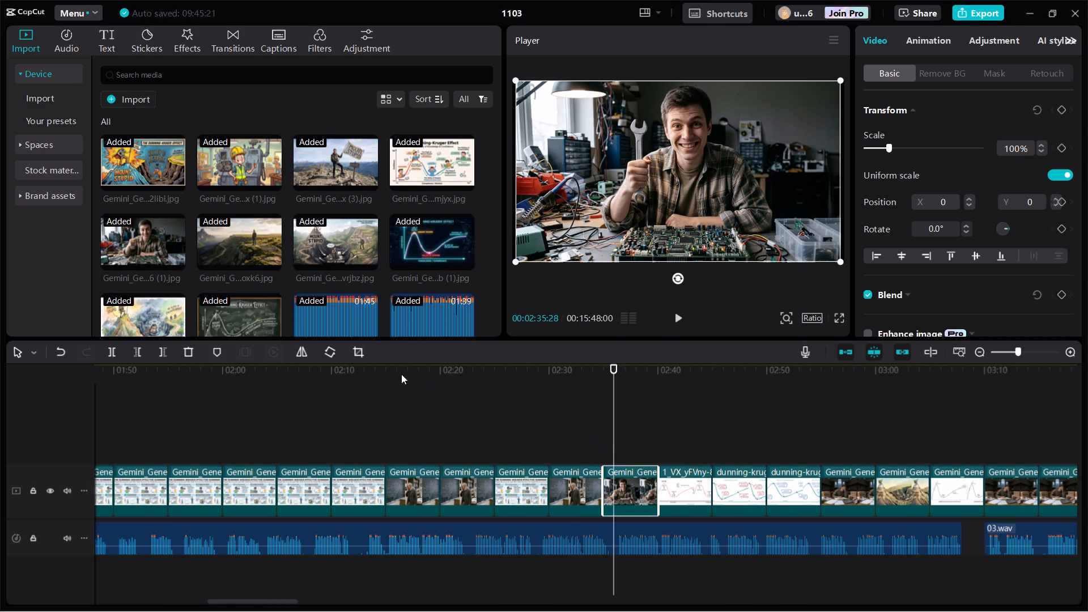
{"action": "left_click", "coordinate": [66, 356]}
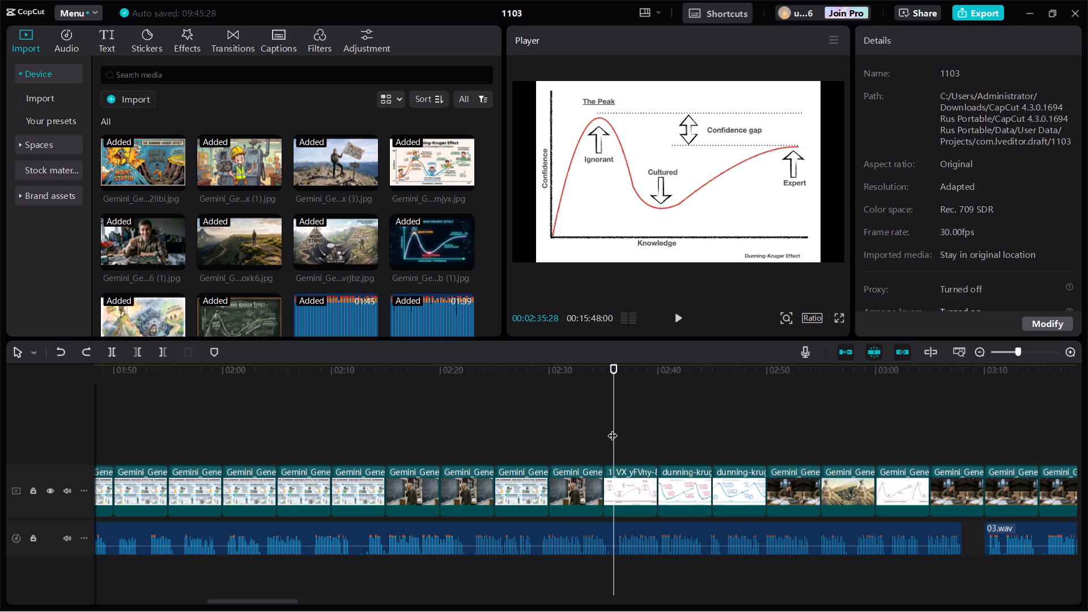
Insert two more copies of the smiling man with a wrench image at 00:01:35:00, directly after the existing wrench clip.
{"action": "left_click_drag", "start_coordinate": [613, 428], "coordinate": [462, 441]}
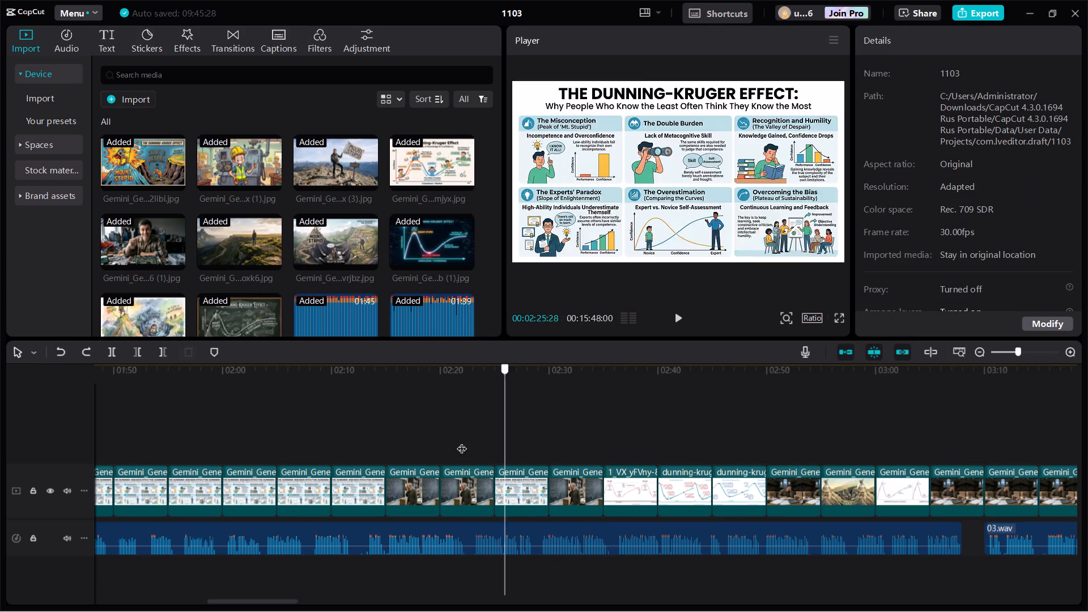
{"action": "left_click_drag", "start_coordinate": [462, 441], "coordinate": [365, 440]}
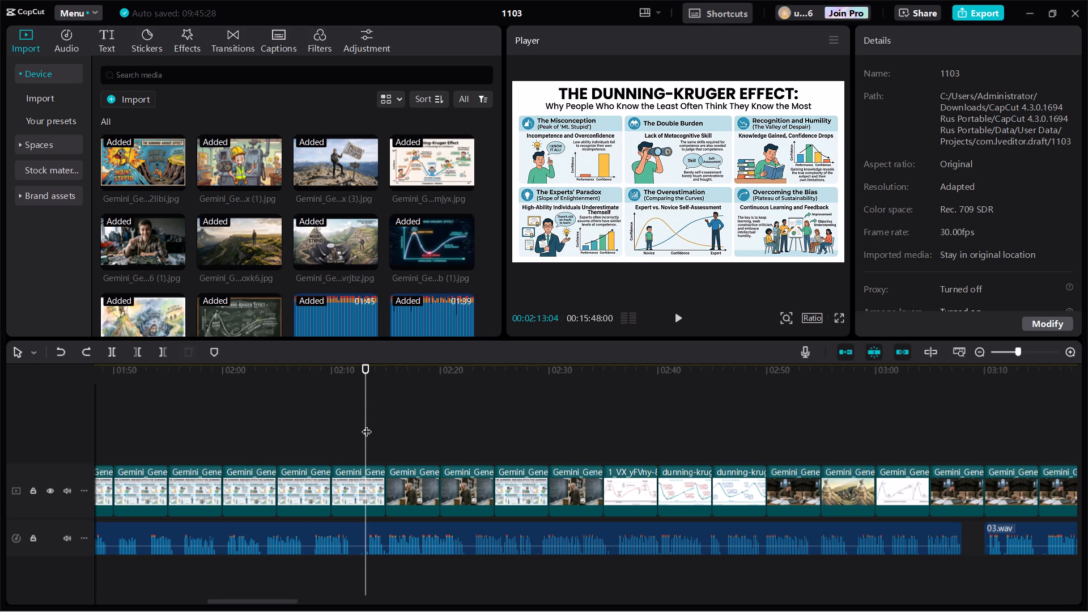
{"action": "left_click_drag", "start_coordinate": [367, 424], "coordinate": [78, 432]}
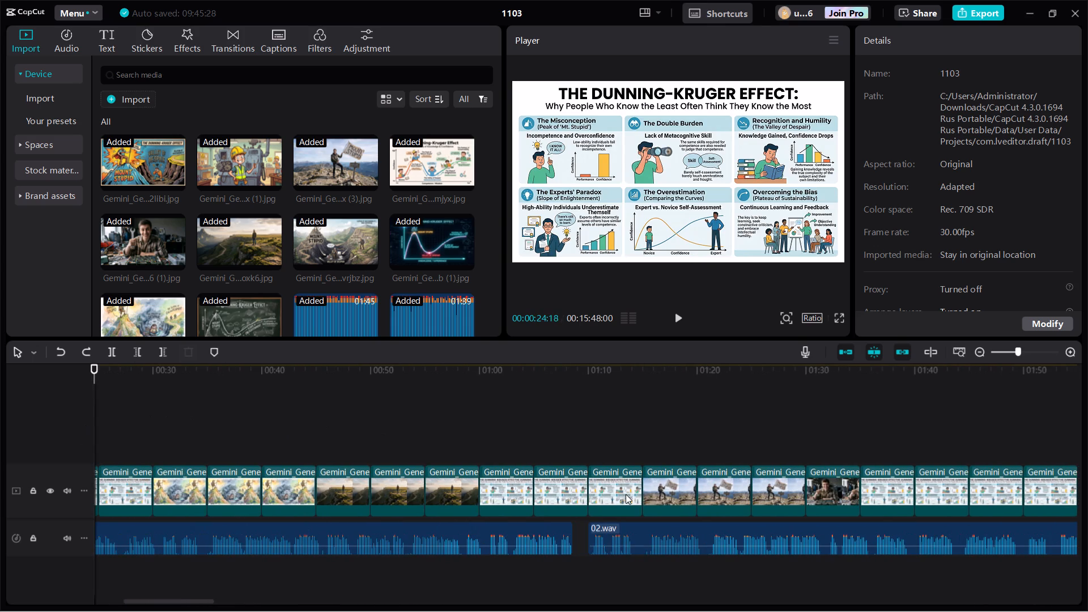
{"action": "left_click", "coordinate": [852, 450]}
{"action": "left_click", "coordinate": [858, 444]}
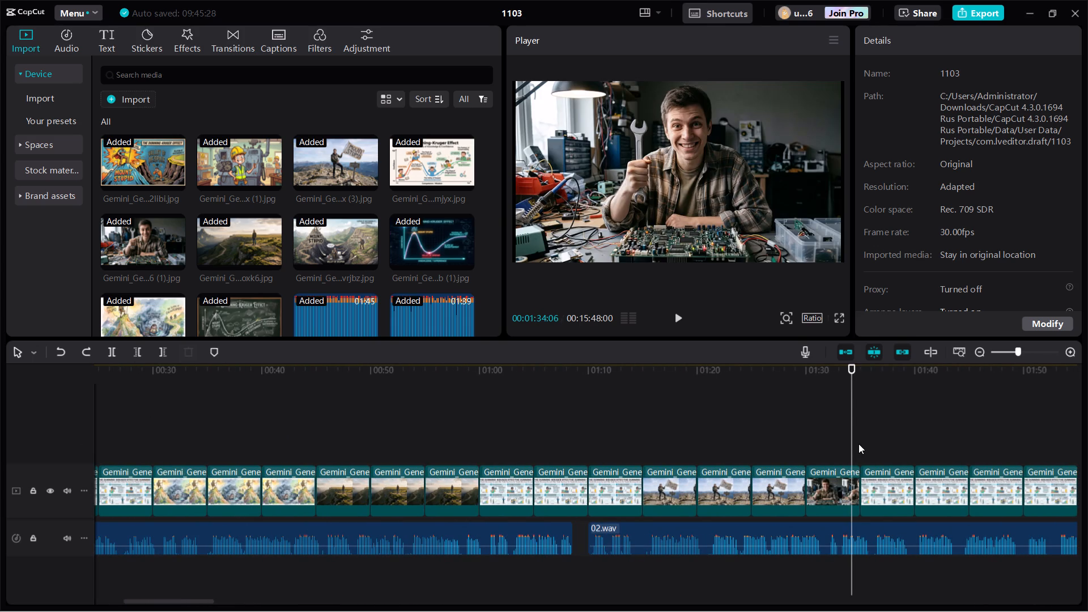
{"action": "left_click", "coordinate": [176, 261]}
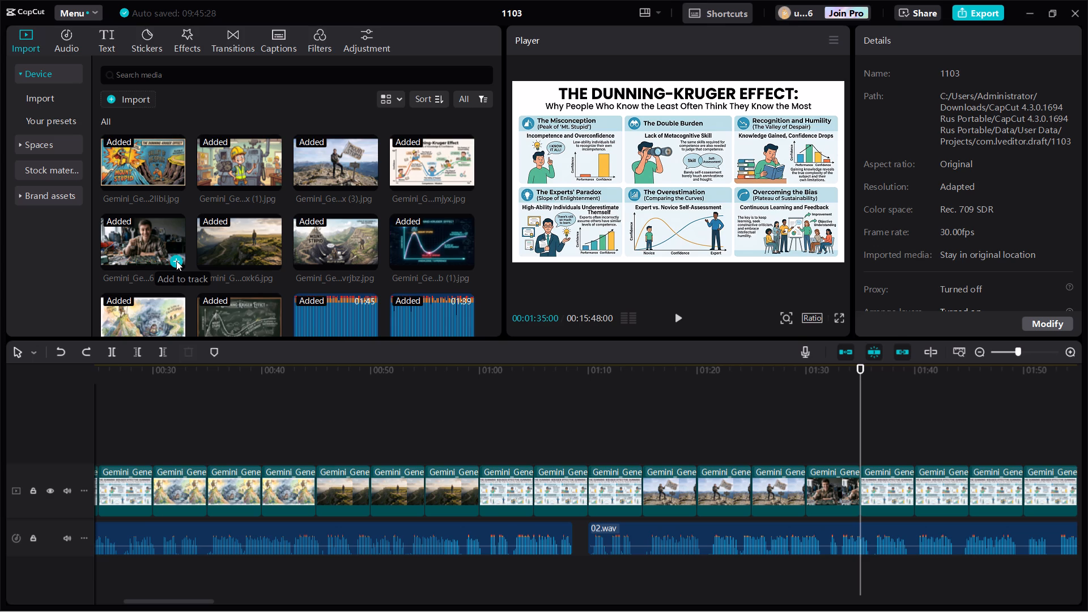
{"action": "left_click", "coordinate": [176, 261]}
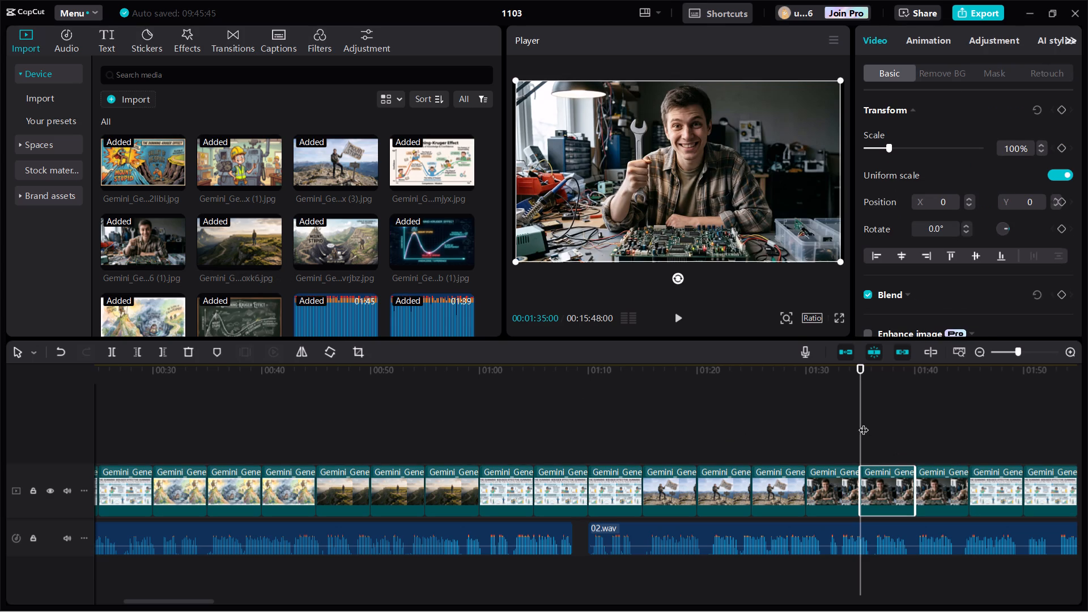
Insert three copies of the "Journey of Knowledge & Confidence" chart image at 00:01:45:00, after the wrench clips.
{"action": "left_click_drag", "start_coordinate": [862, 422], "coordinate": [1025, 426]}
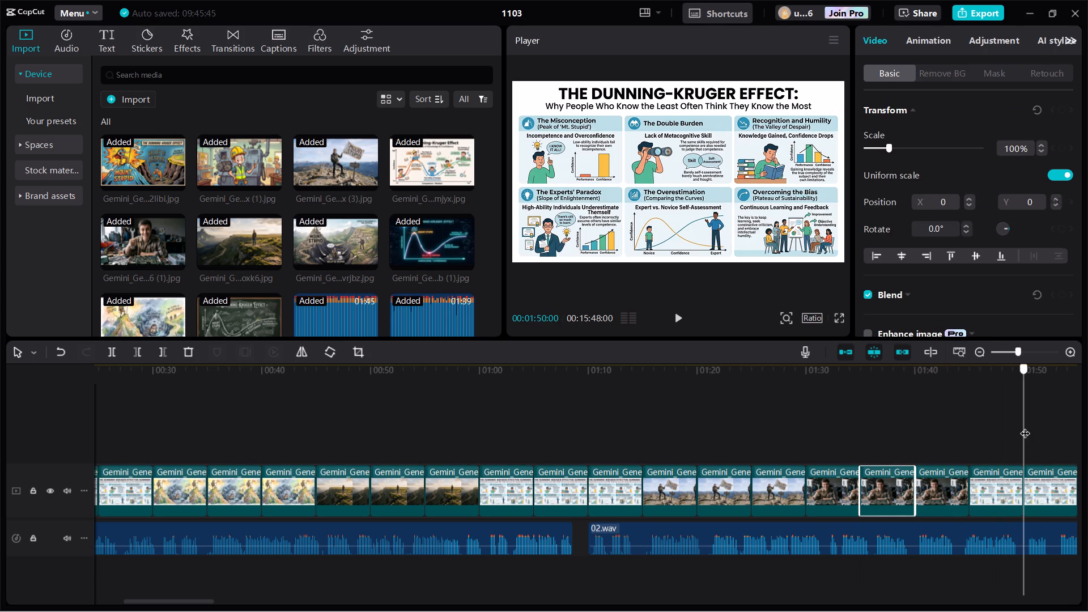
{"action": "left_click_drag", "start_coordinate": [1025, 426], "coordinate": [1049, 431]}
{"action": "left_click", "coordinate": [434, 164]}
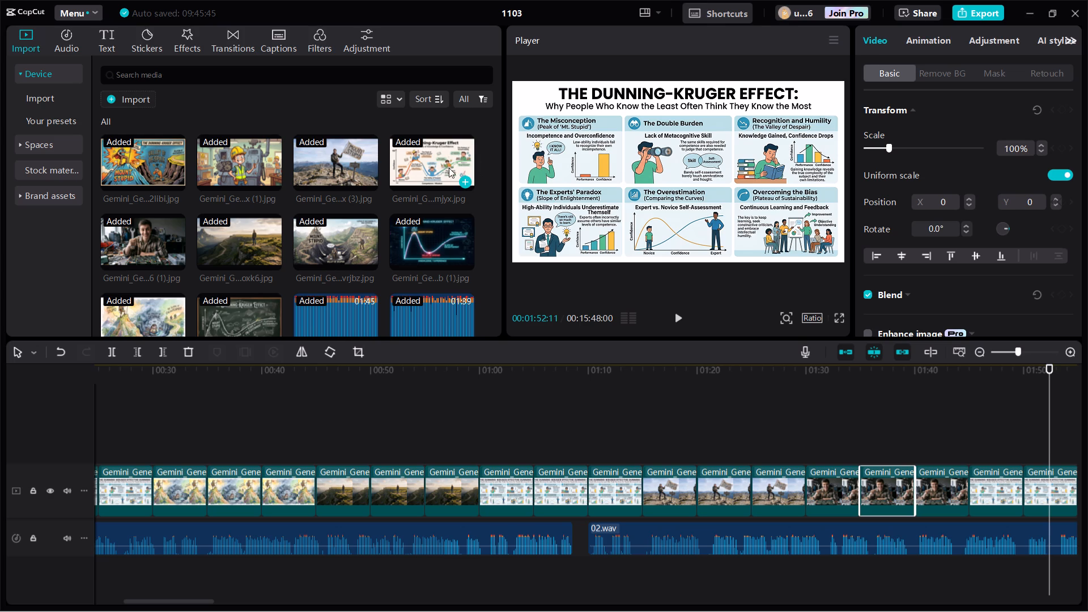
{"action": "left_click", "coordinate": [970, 436]}
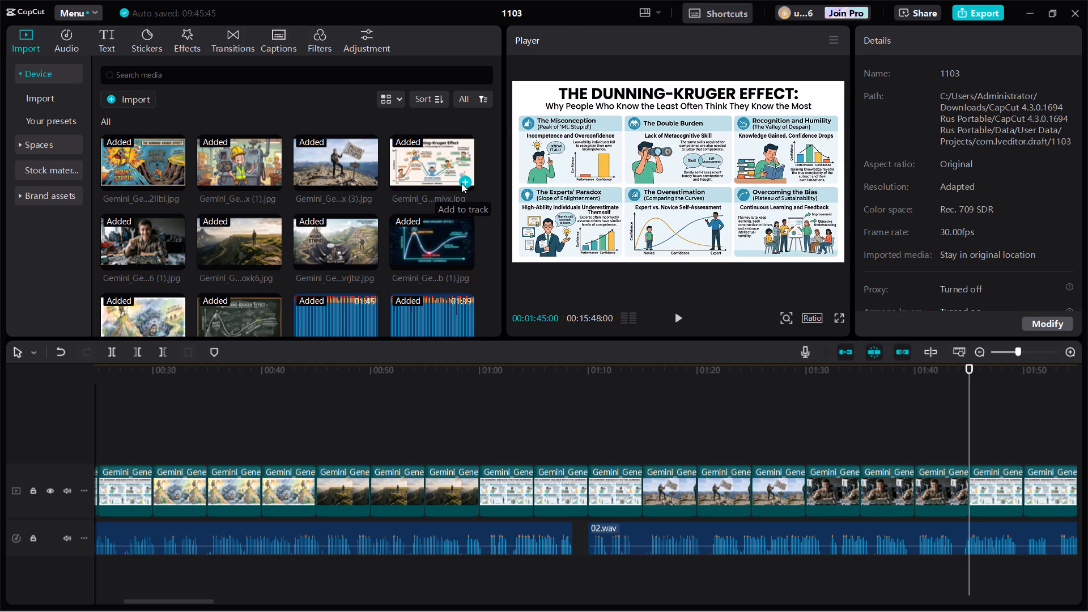
{"action": "left_click", "coordinate": [461, 183]}
{"action": "left_click", "coordinate": [461, 183]}
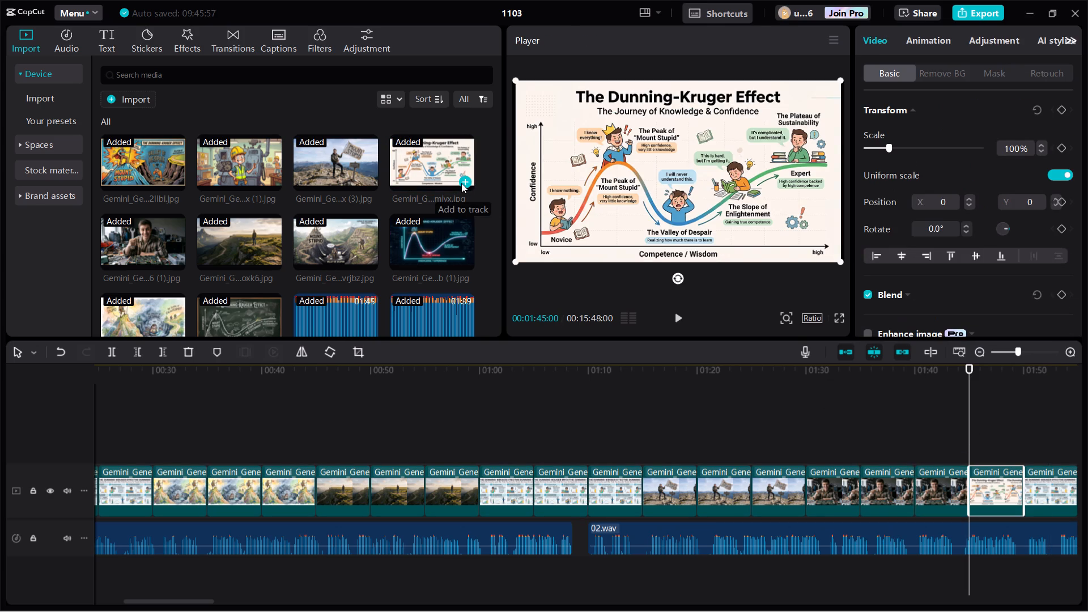
{"action": "left_click", "coordinate": [461, 183]}
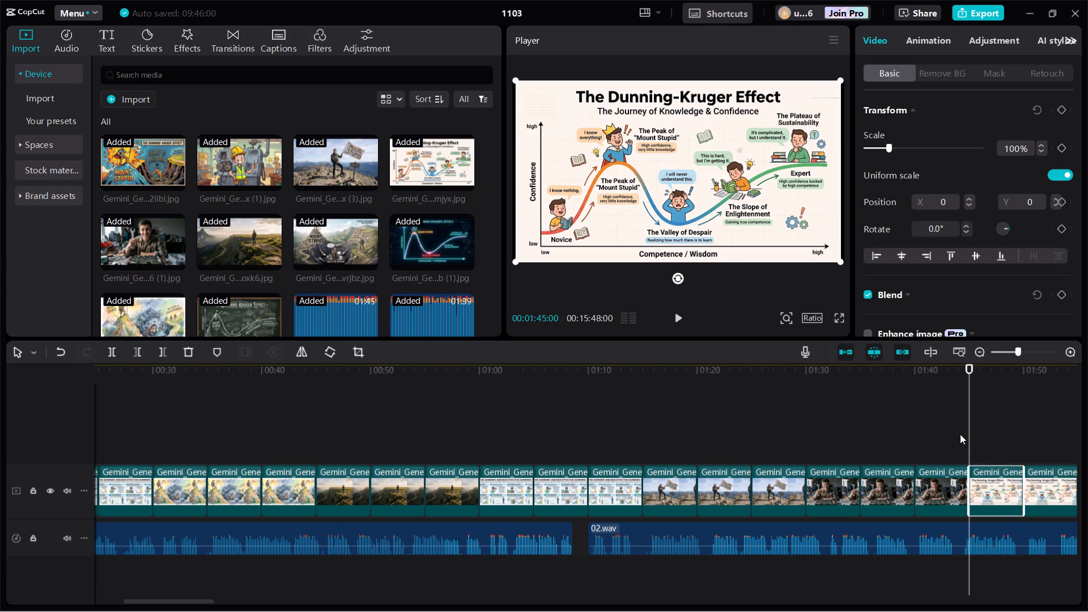
Delete the eight consecutive six-panel infographic clips that start at 00:02:00:00 on the main track.
{"action": "left_click_drag", "start_coordinate": [970, 426], "coordinate": [1087, 431]}
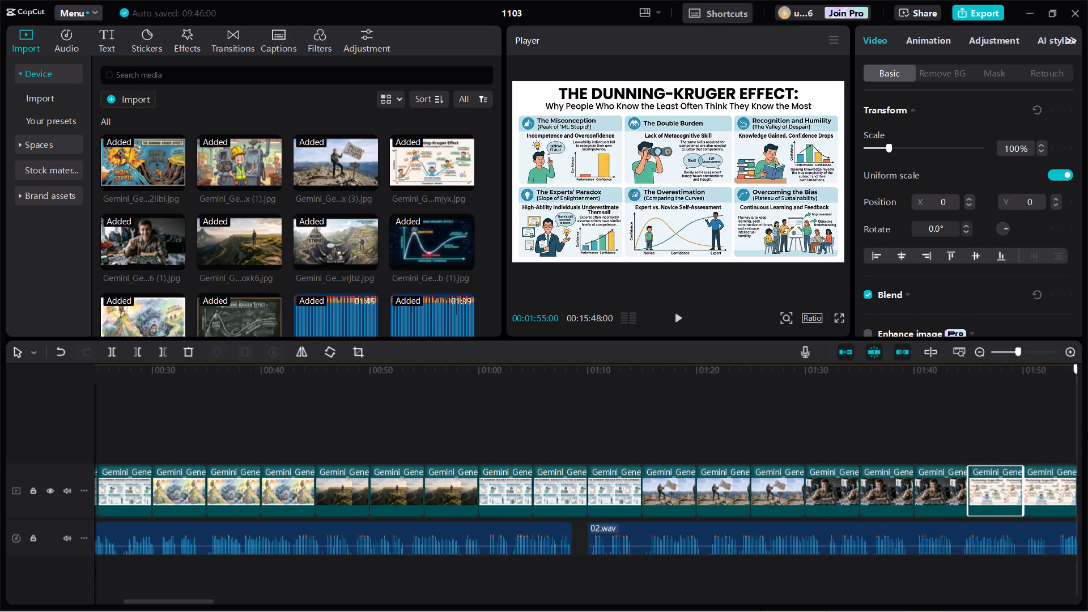
{"action": "left_click_drag", "start_coordinate": [1087, 431], "coordinate": [1087, 431]}
{"action": "left_click", "coordinate": [401, 492]}
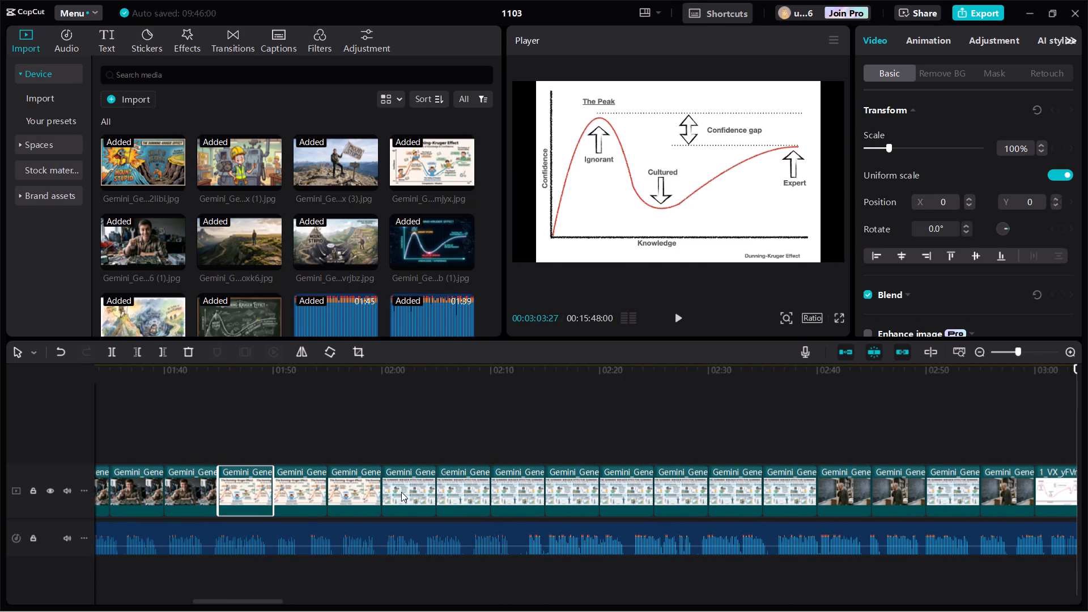
{"action": "left_click", "coordinate": [470, 490]}
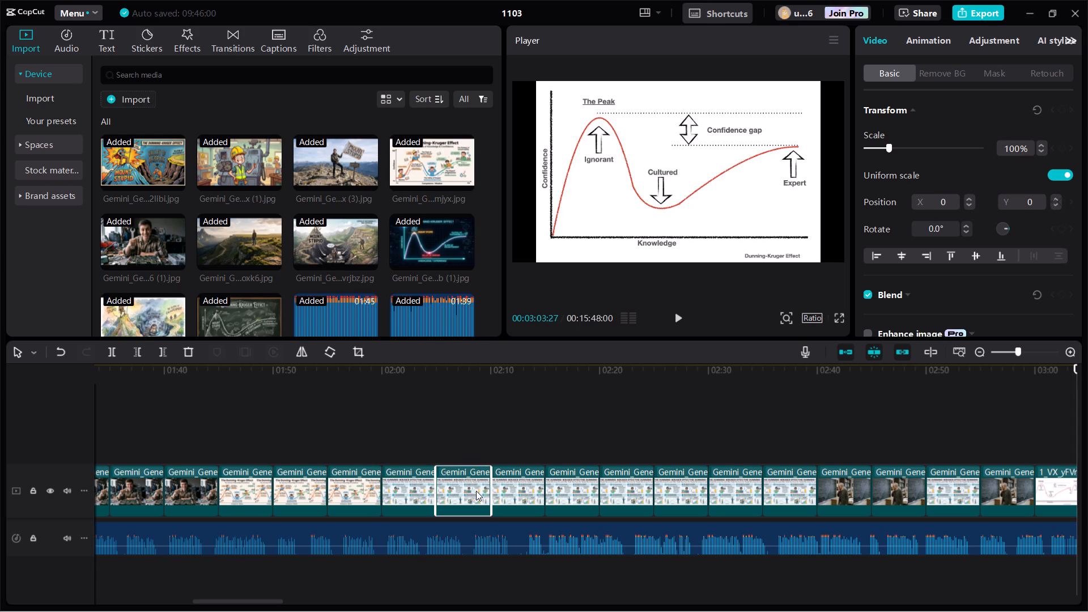
{"action": "left_click", "coordinate": [523, 487]}
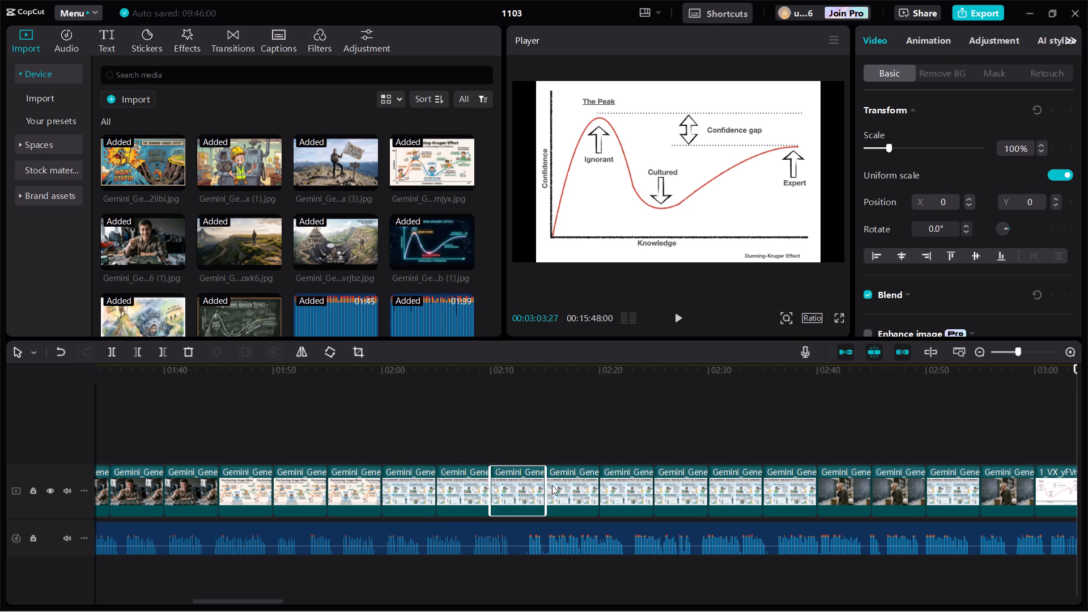
{"action": "left_click", "coordinate": [414, 497]}
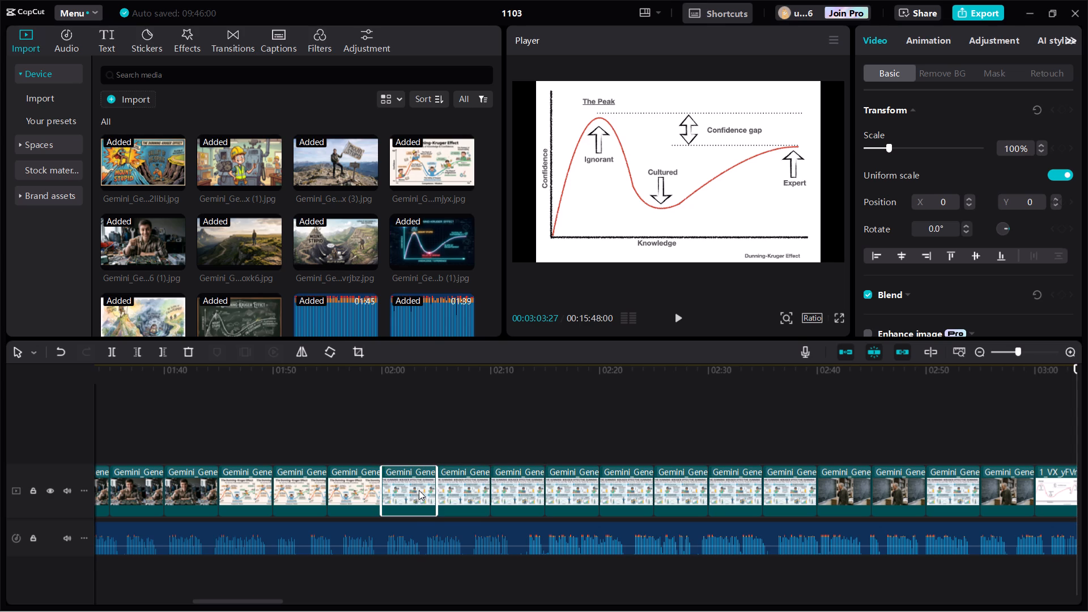
{"action": "key", "text": "BackSpace"}
{"action": "left_click", "coordinate": [445, 485]}
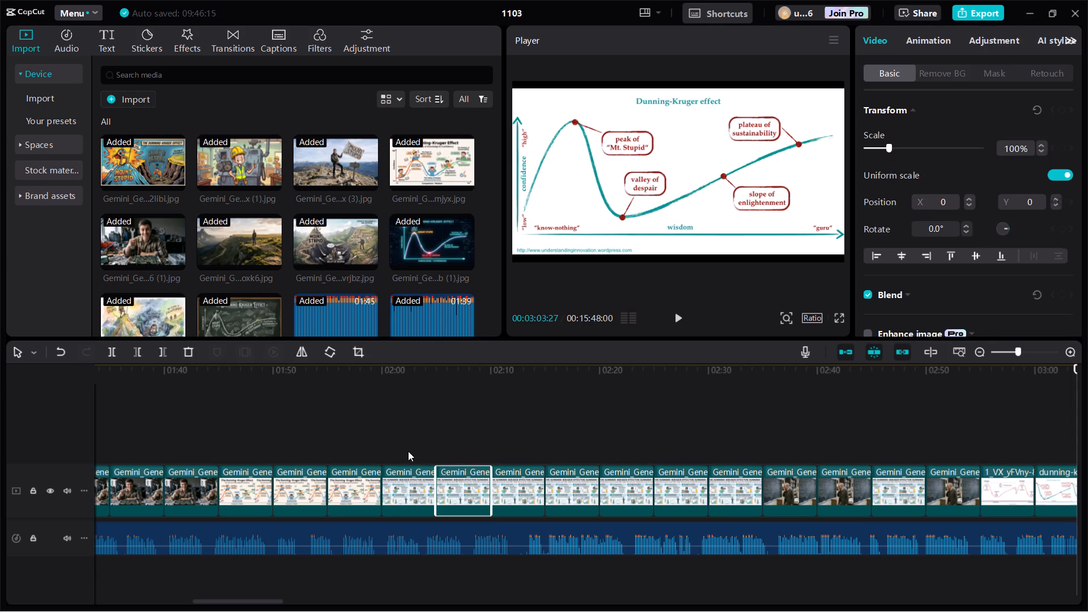
{"action": "left_click_drag", "start_coordinate": [392, 432], "coordinate": [703, 470]}
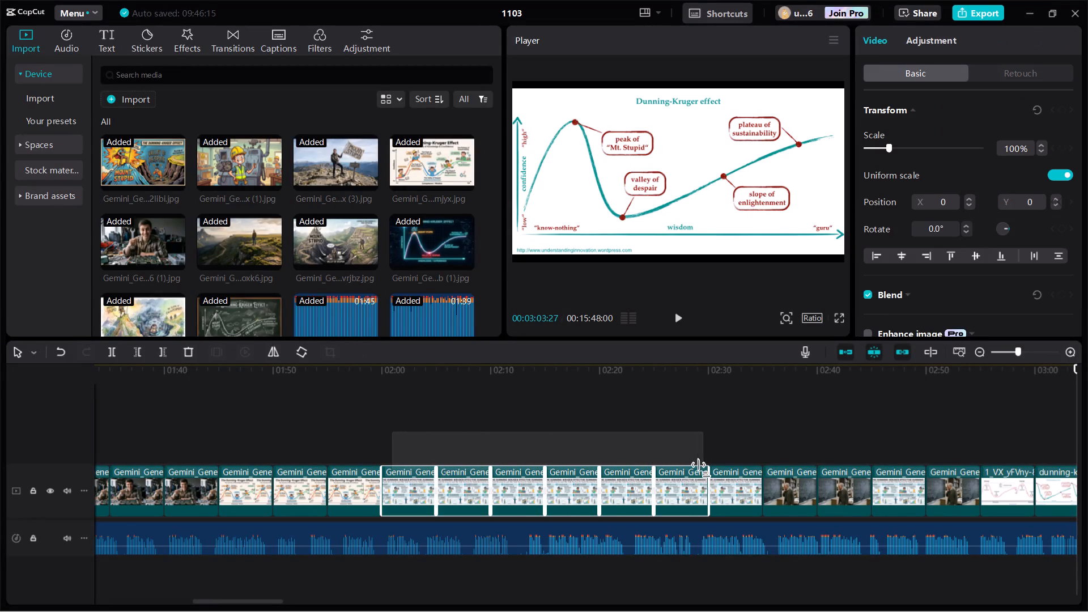
{"action": "left_click_drag", "start_coordinate": [703, 470], "coordinate": [738, 477]}
{"action": "key", "text": "BackSpace"}
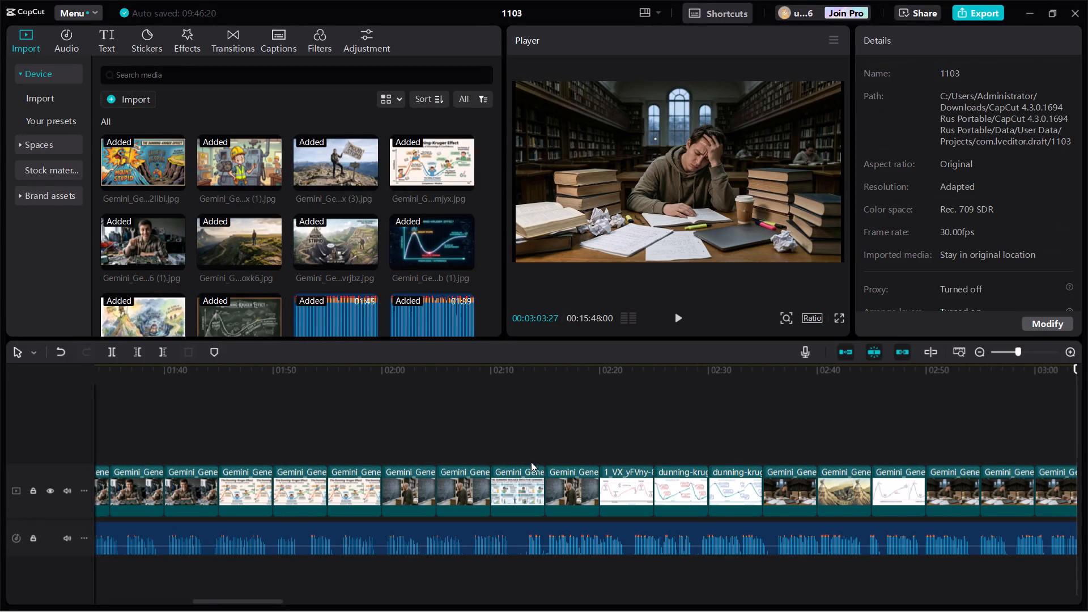
Insert another copy of the professor at the chalkboard image at the clip boundary nearest the playhead at 00:03:03:27.
{"action": "left_click", "coordinate": [463, 490]}
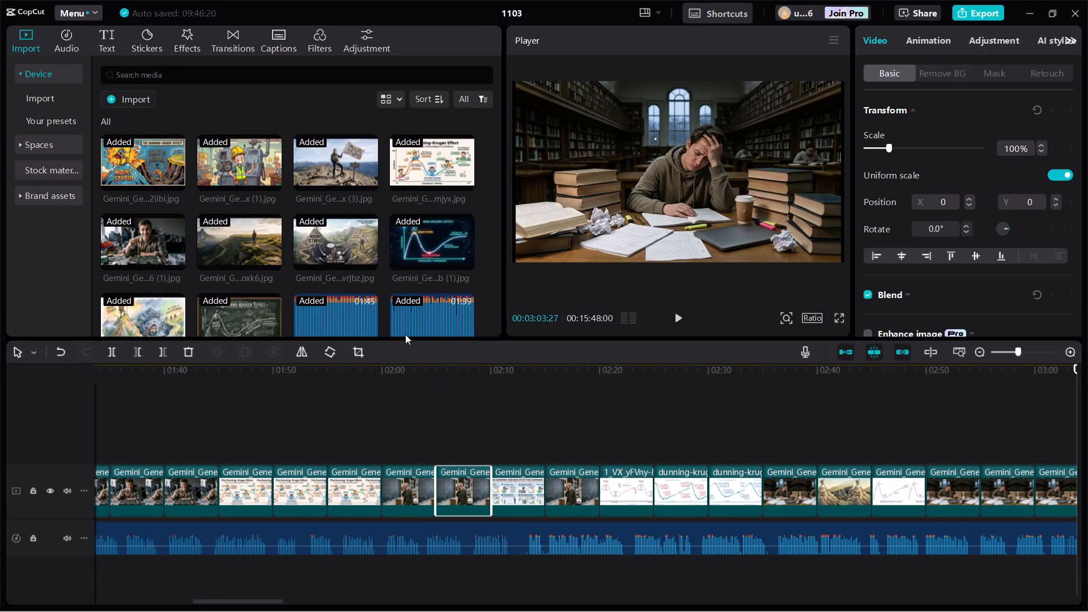
{"action": "scroll", "coordinate": [270, 294], "scroll_direction": "up", "scroll_amount": 2}
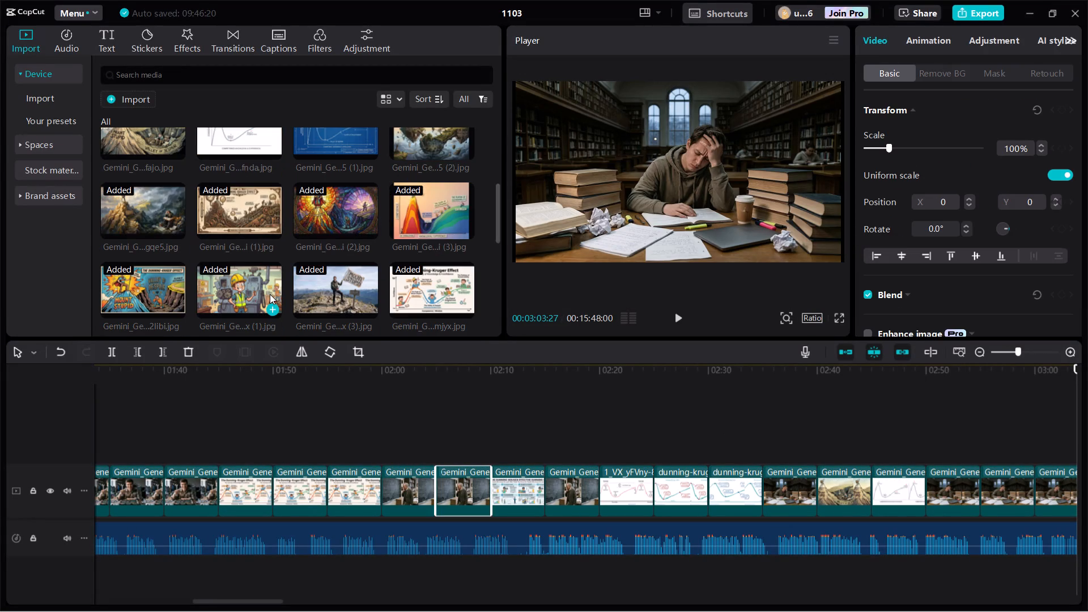
{"action": "scroll", "coordinate": [270, 294], "scroll_direction": "up", "scroll_amount": 3}
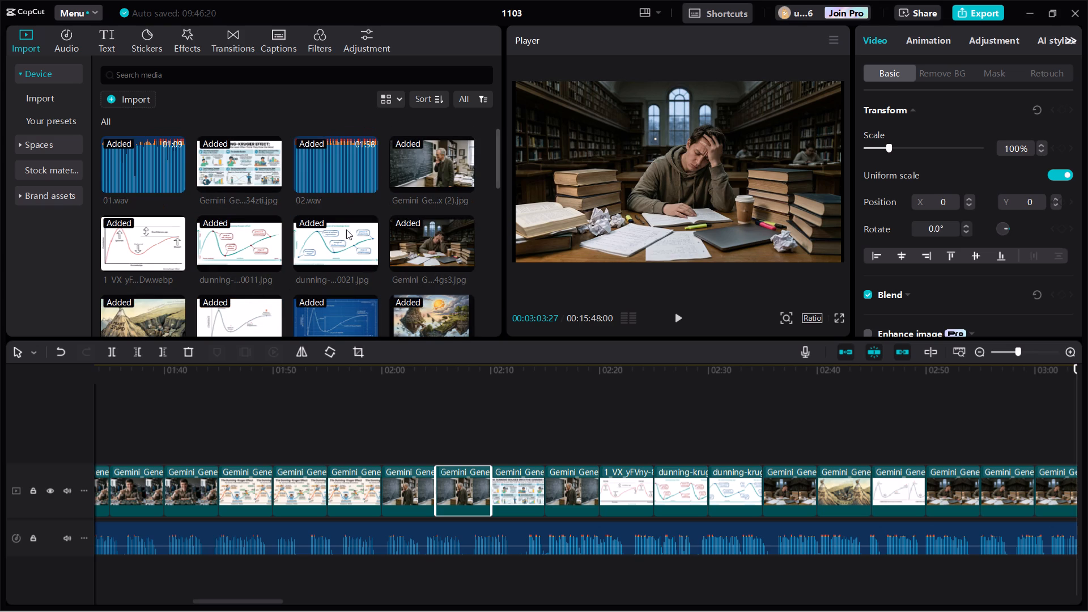
{"action": "left_click", "coordinate": [468, 182]}
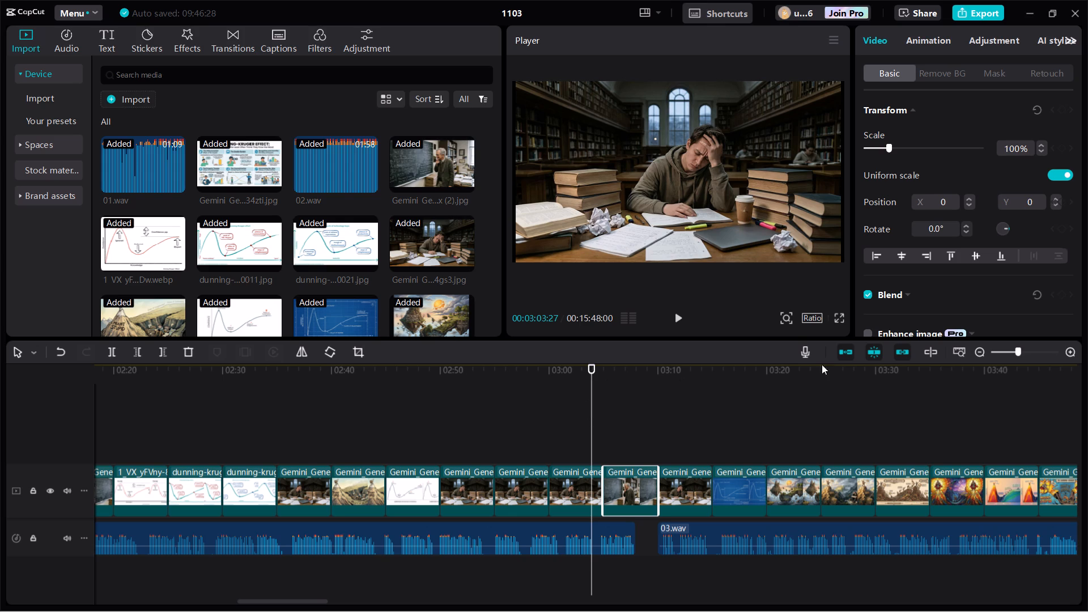
Insert one more copy of the professor at the chalkboard image at 00:02:10:00, after the two existing professor clips.
{"action": "left_click", "coordinate": [978, 348]}
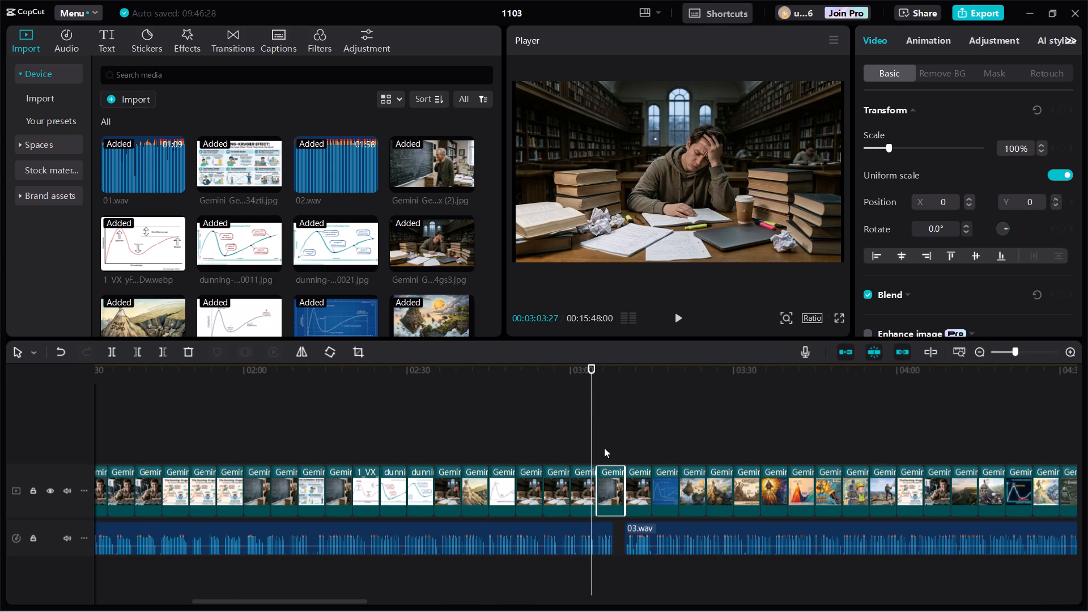
{"action": "left_click", "coordinate": [291, 457]}
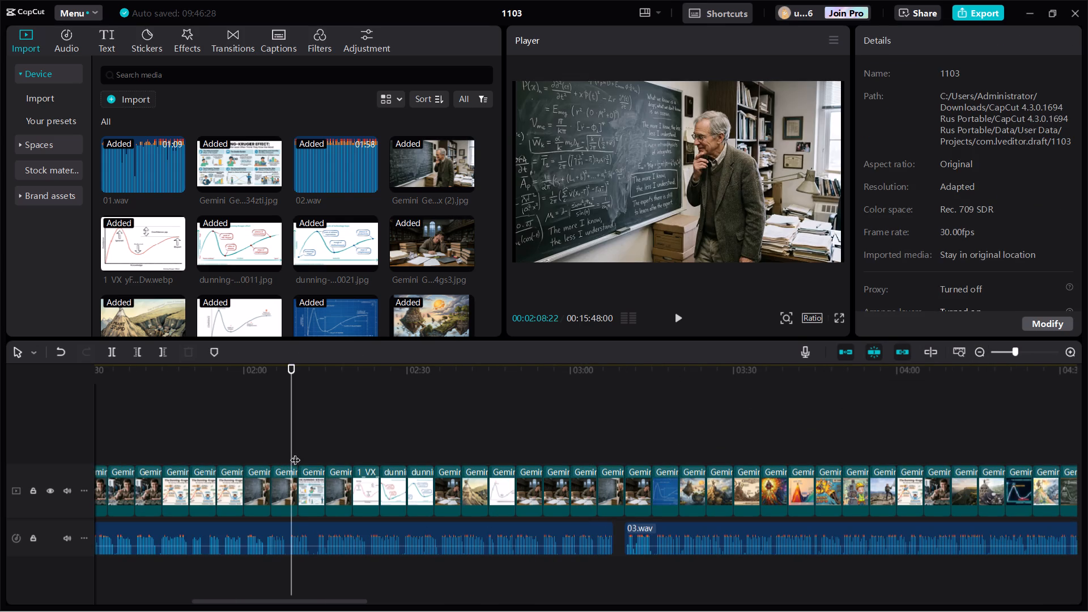
{"action": "left_click", "coordinate": [296, 453]}
{"action": "left_click", "coordinate": [466, 184]}
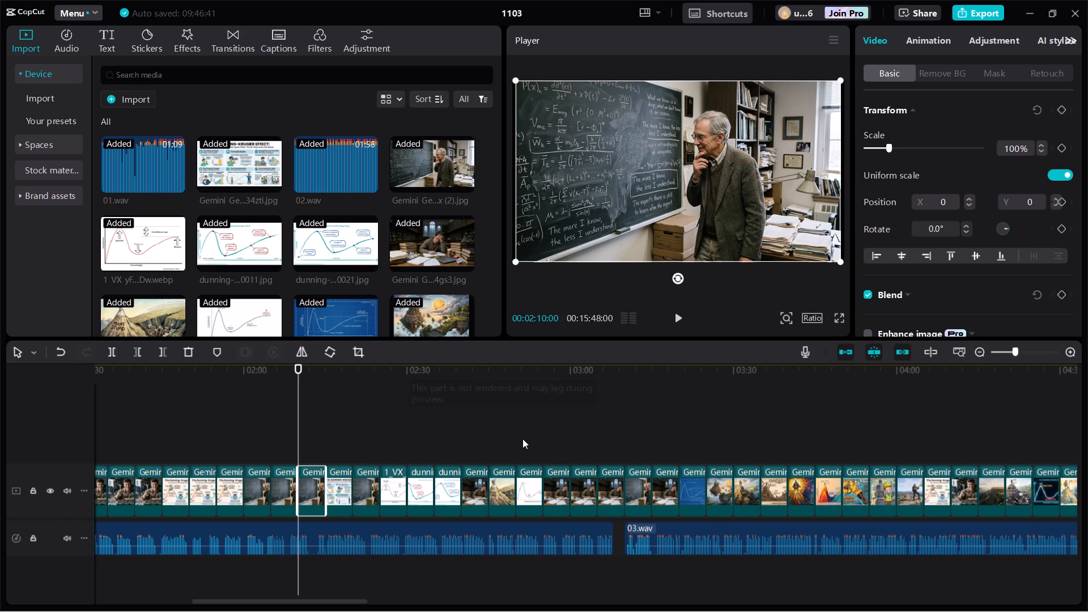
Insert two more copies of the six-panel Dunning-Kruger infographic at 00:02:15:00, beside the existing infographic clip.
{"action": "left_click", "coordinate": [345, 493]}
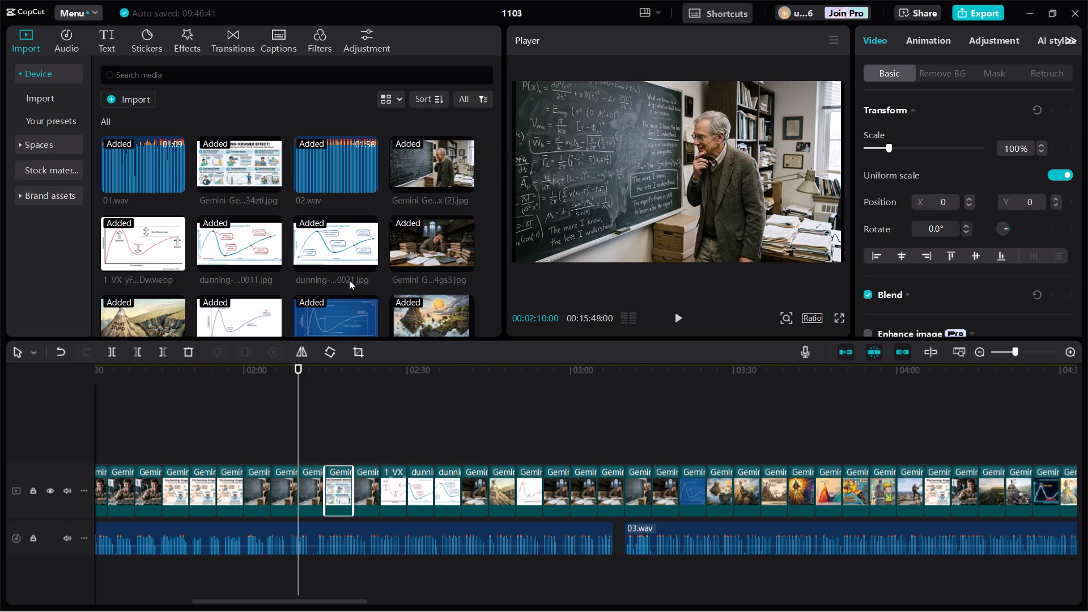
{"action": "scroll", "coordinate": [349, 280], "scroll_direction": "up", "scroll_amount": 7}
{"action": "scroll", "coordinate": [396, 176], "scroll_direction": "down", "scroll_amount": 1}
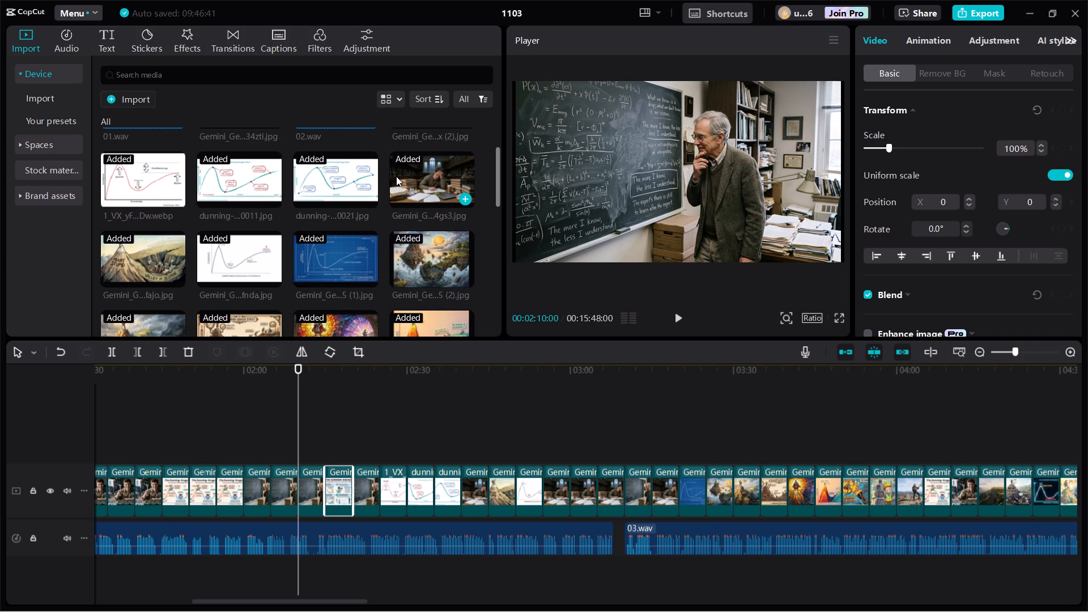
{"action": "scroll", "coordinate": [396, 176], "scroll_direction": "down", "scroll_amount": 4}
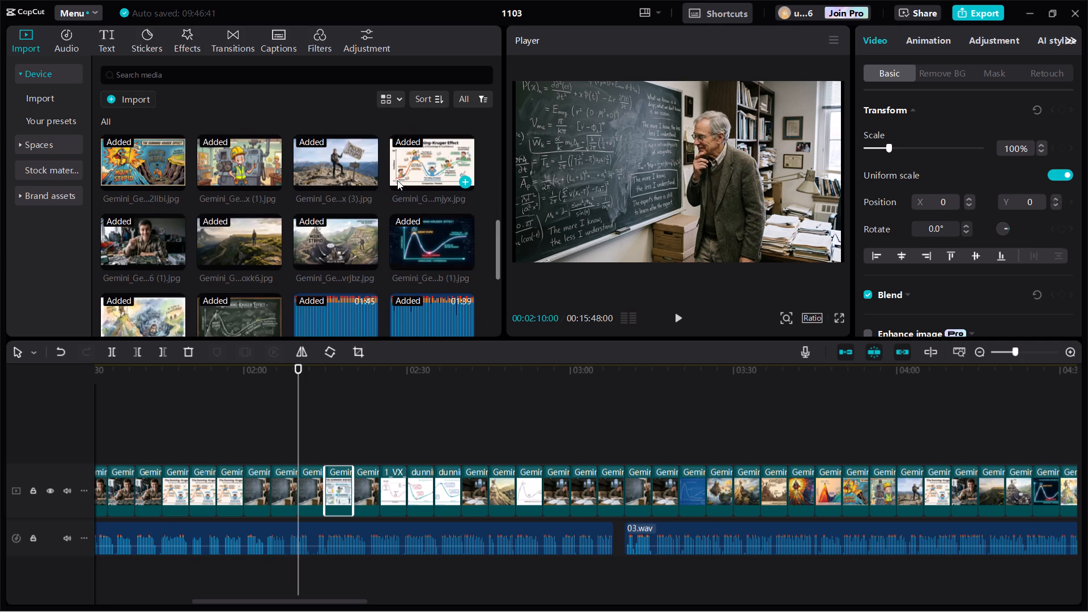
{"action": "scroll", "coordinate": [397, 180], "scroll_direction": "down", "scroll_amount": 2}
{"action": "scroll", "coordinate": [397, 180], "scroll_direction": "up", "scroll_amount": 8}
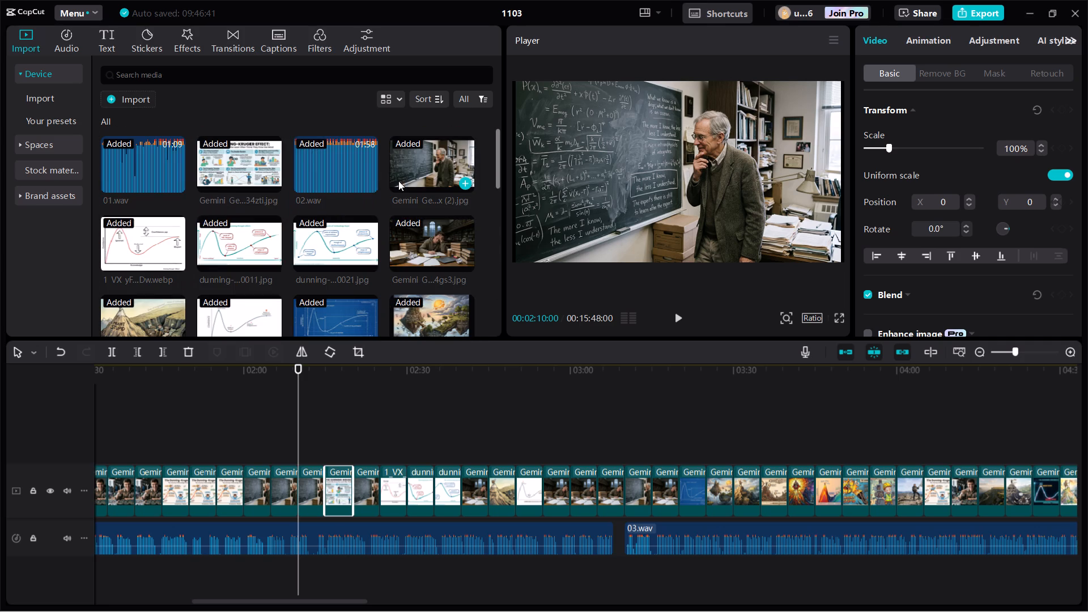
{"action": "scroll", "coordinate": [398, 181], "scroll_direction": "up", "scroll_amount": 4}
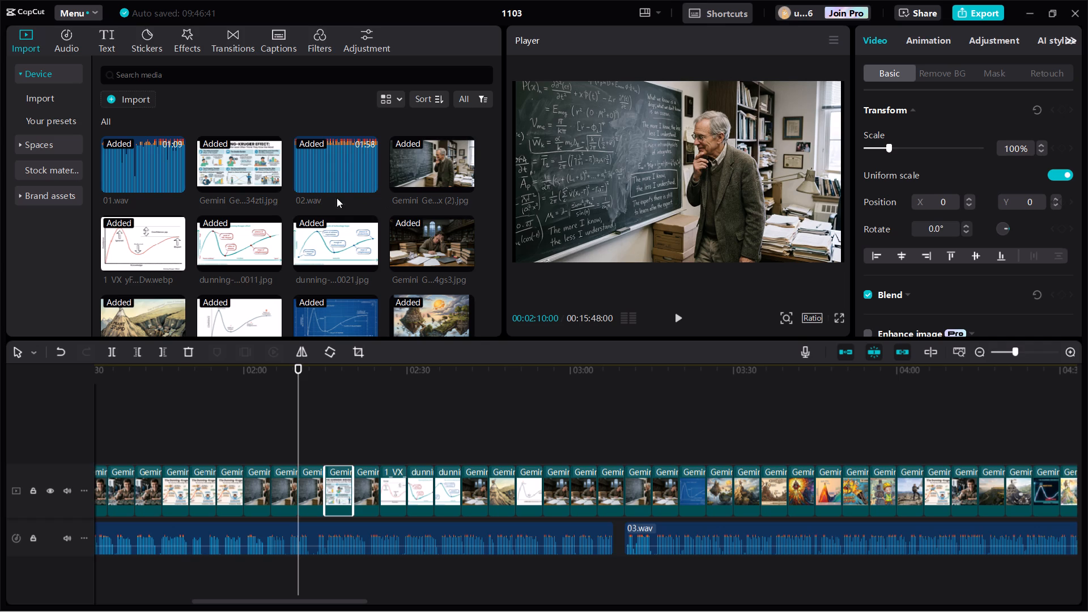
{"action": "left_click", "coordinate": [325, 417]}
{"action": "left_click", "coordinate": [274, 181]}
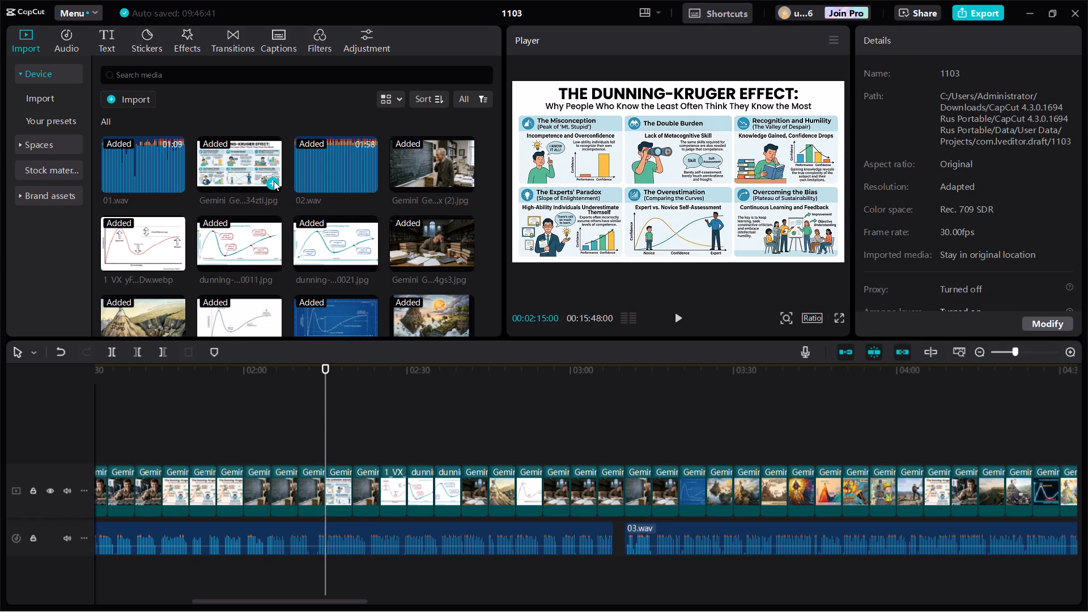
{"action": "left_click", "coordinate": [274, 181]}
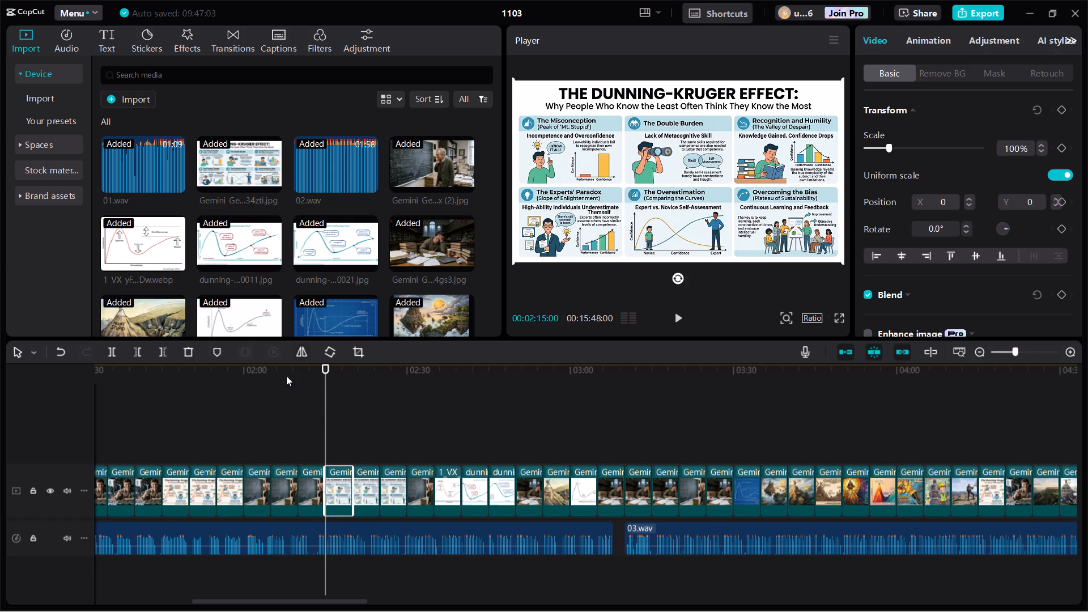
Delete the professor clip at 00:02:30:00, between the infographic clips and the red confidence gap graph.
{"action": "left_click", "coordinate": [415, 443]}
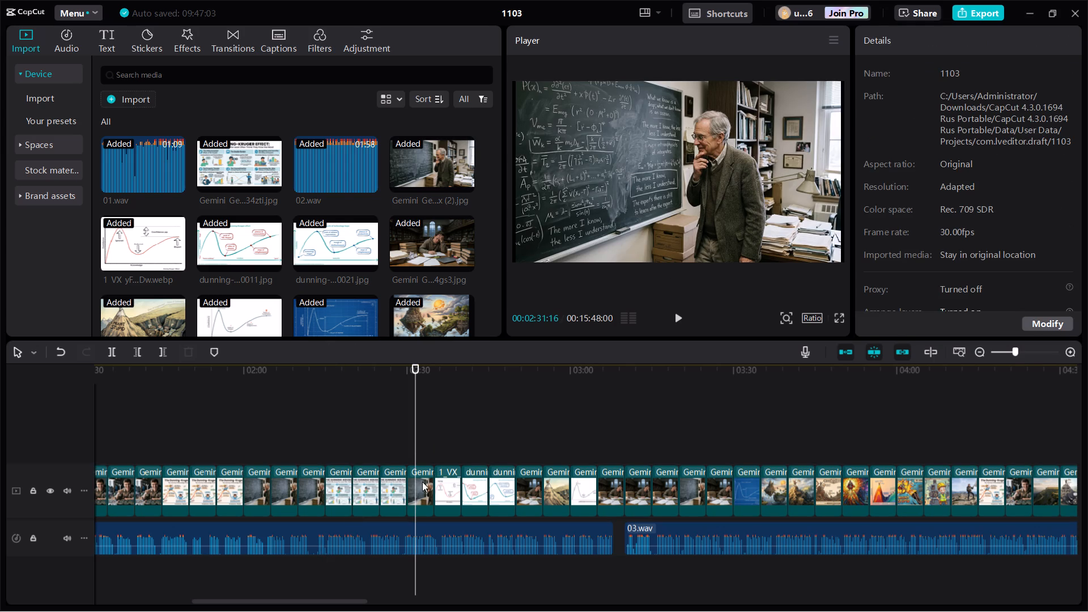
{"action": "left_click", "coordinate": [422, 482]}
{"action": "key", "text": "BackSpace"}
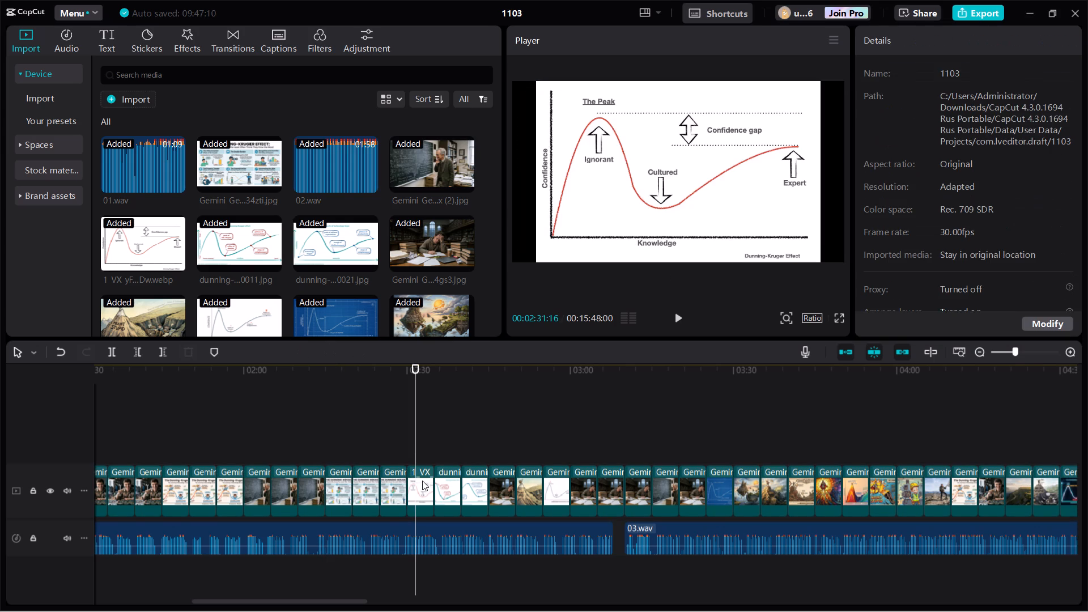
Insert two more copies of the red confidence gap graph at 00:02:35:00, directly after the existing one.
{"action": "left_click", "coordinate": [420, 495]}
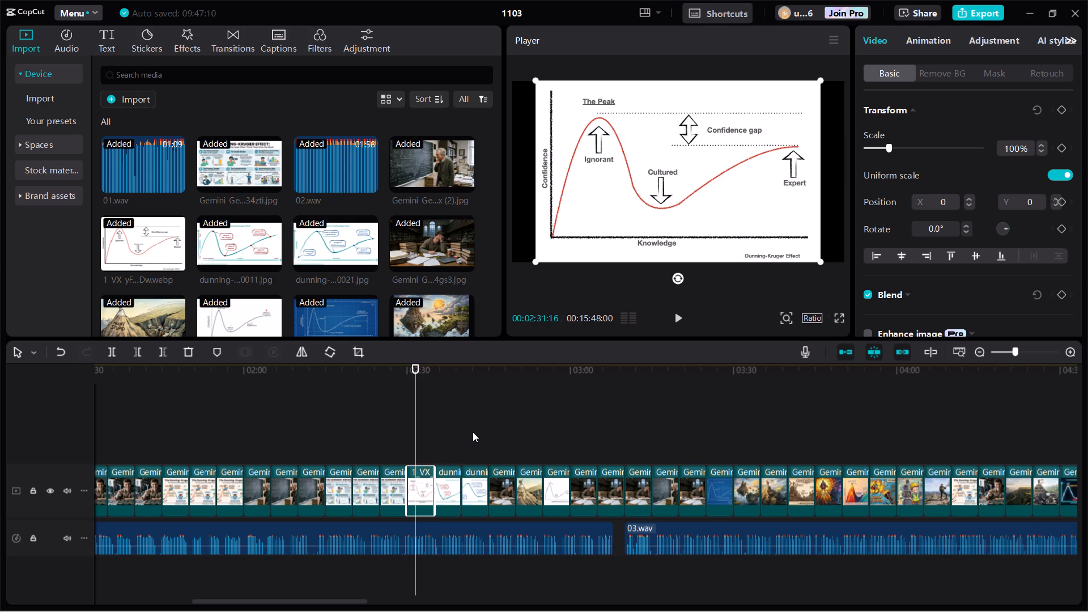
{"action": "left_click", "coordinate": [432, 436]}
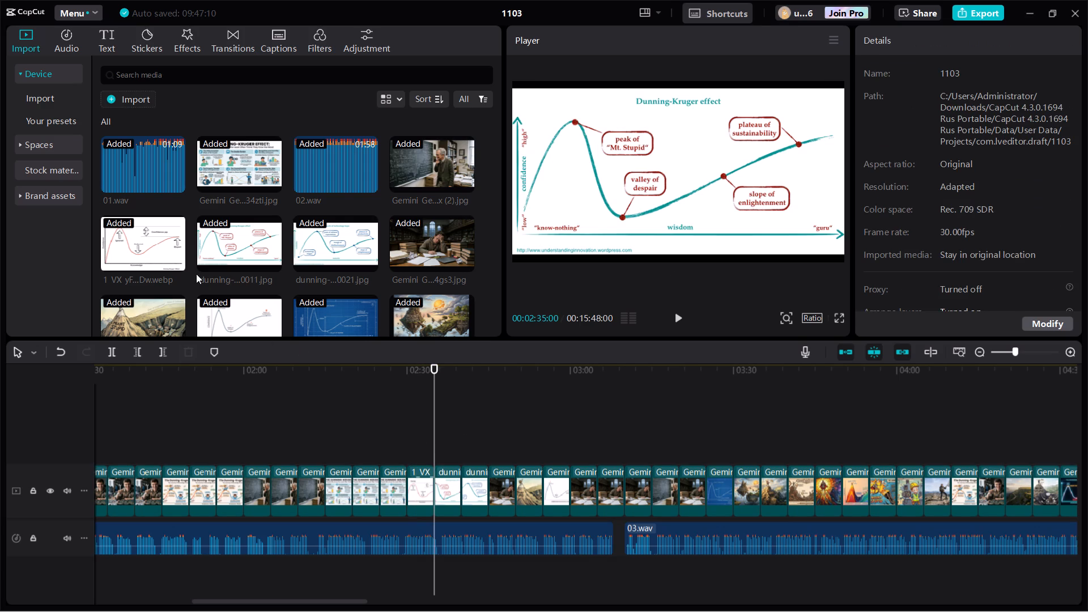
{"action": "left_click", "coordinate": [175, 263]}
{"action": "left_click", "coordinate": [175, 263]}
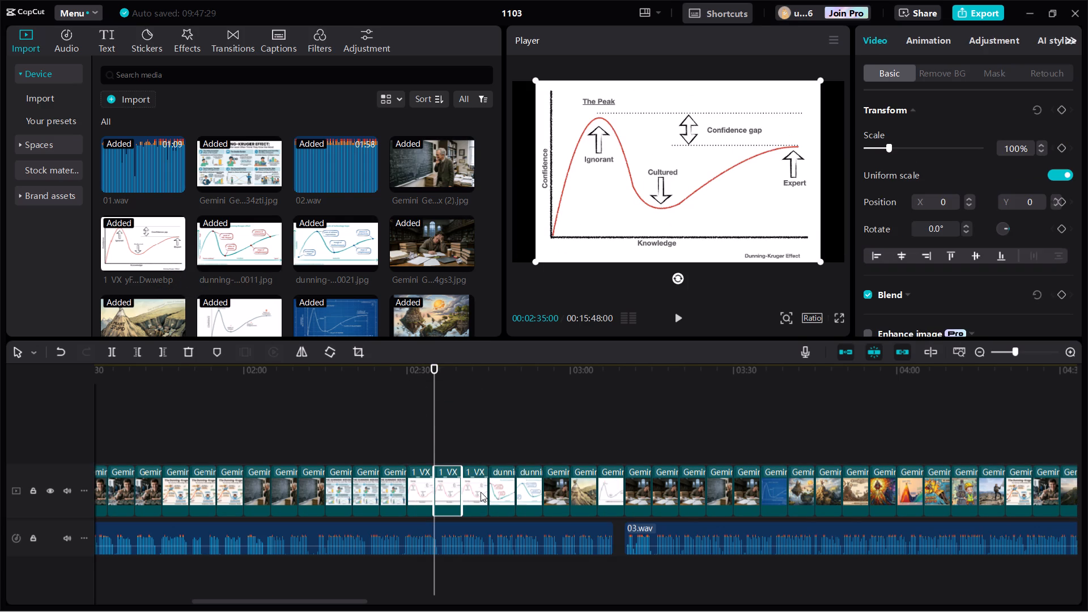
Insert three copies of the teal Dunning-Kruger curve with red labels at 00:02:35:00, after the first confidence gap graph.
{"action": "left_click", "coordinate": [502, 492]}
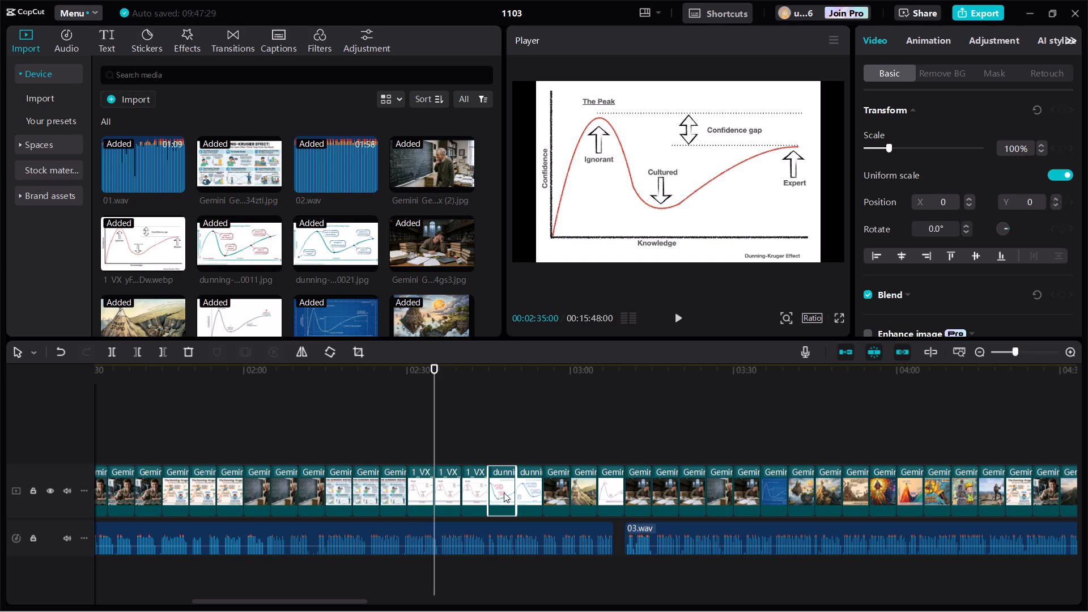
{"action": "left_click", "coordinate": [269, 261]}
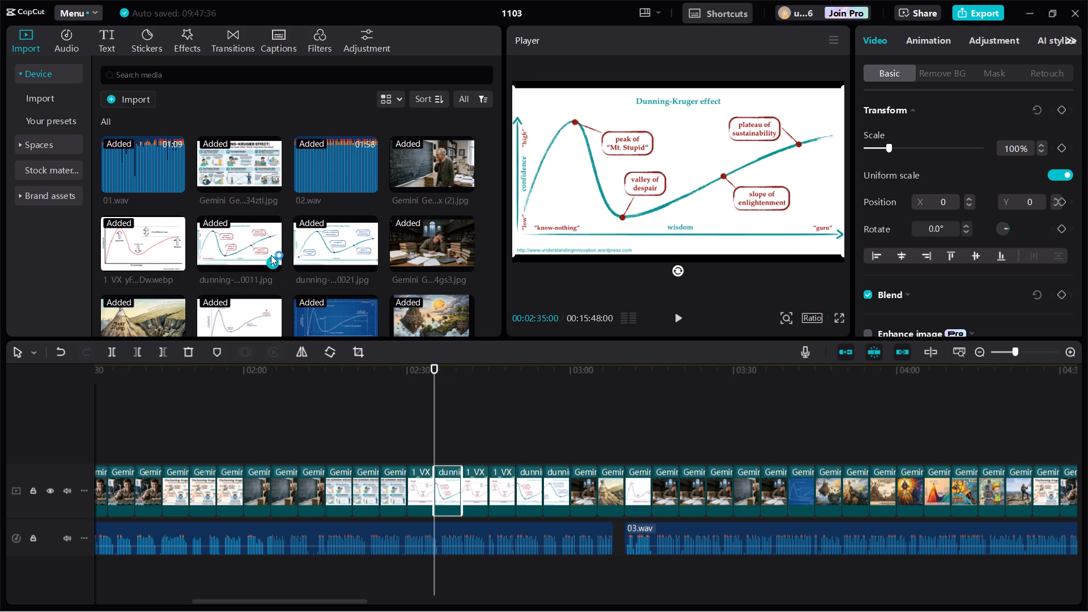
{"action": "left_click", "coordinate": [272, 258]}
{"action": "left_click", "coordinate": [273, 258]}
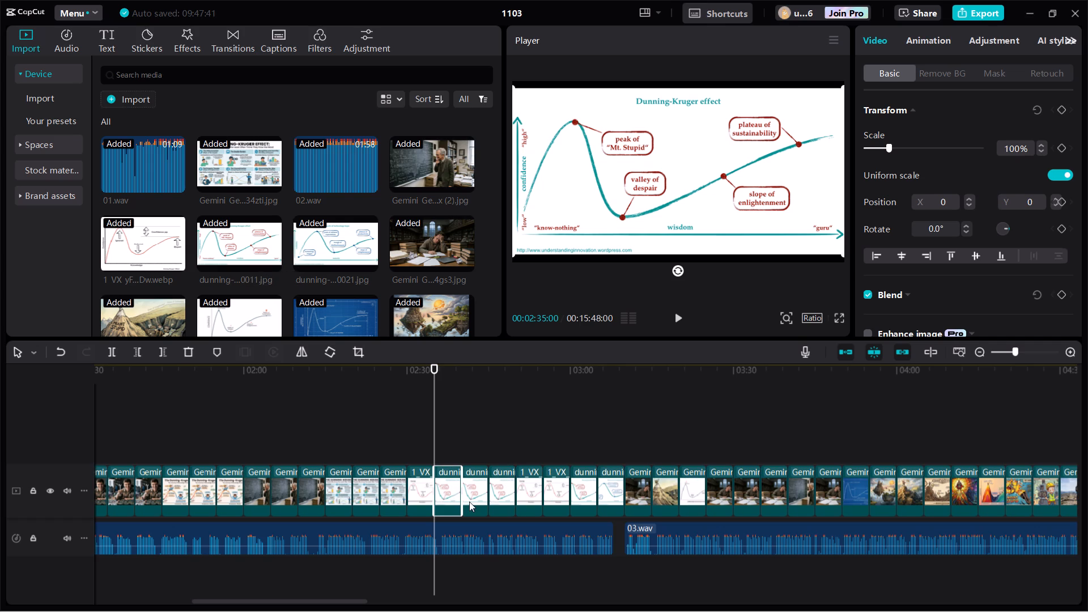
Select the clip of the man studying among books on the main track, above the start of voice-over 03.
{"action": "left_click", "coordinate": [530, 498]}
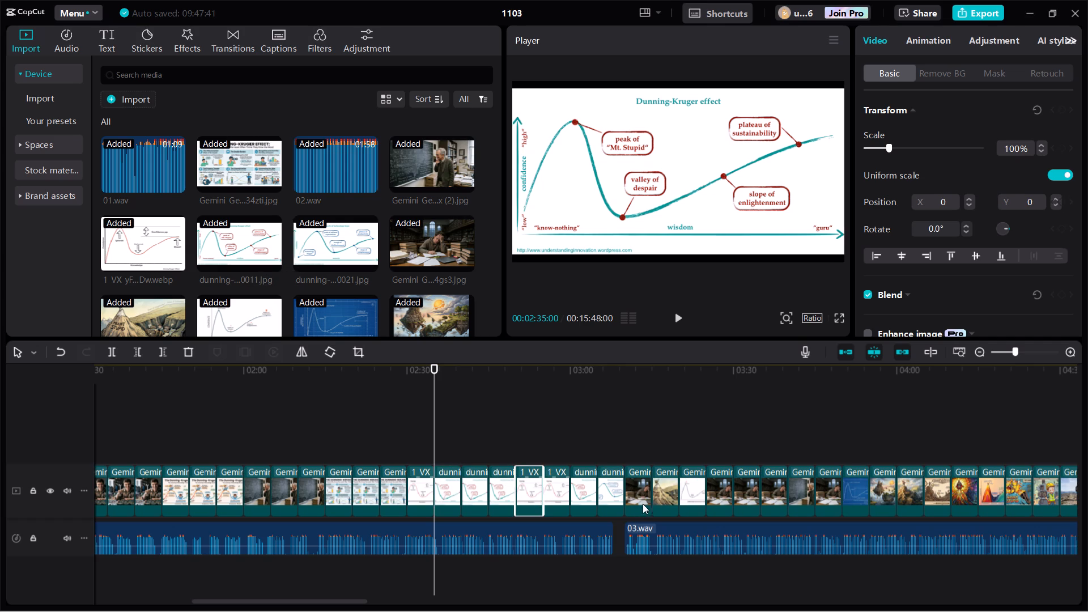
{"action": "left_click", "coordinate": [644, 500]}
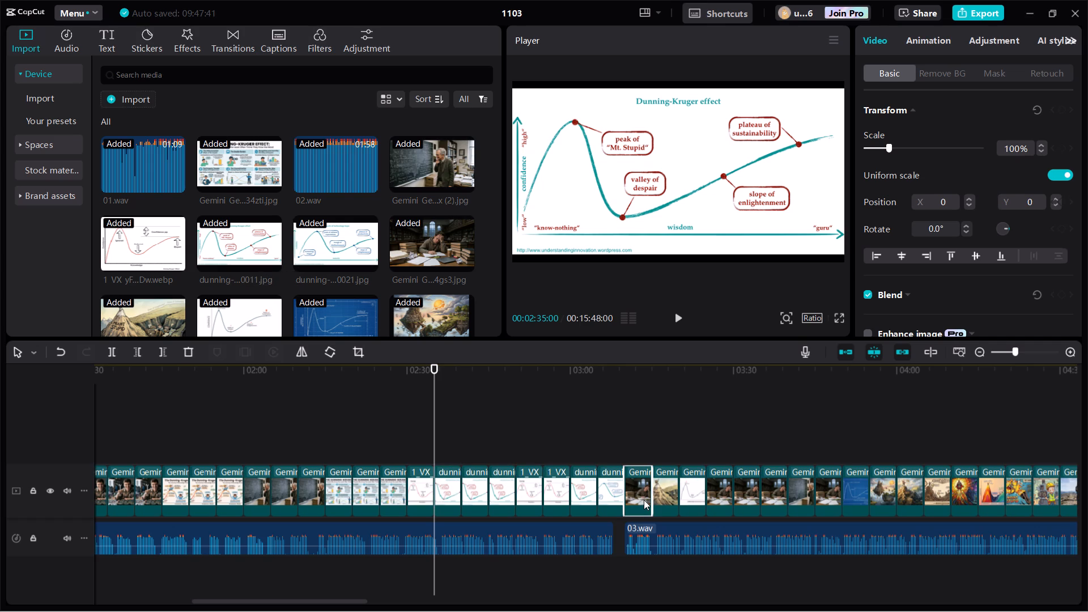
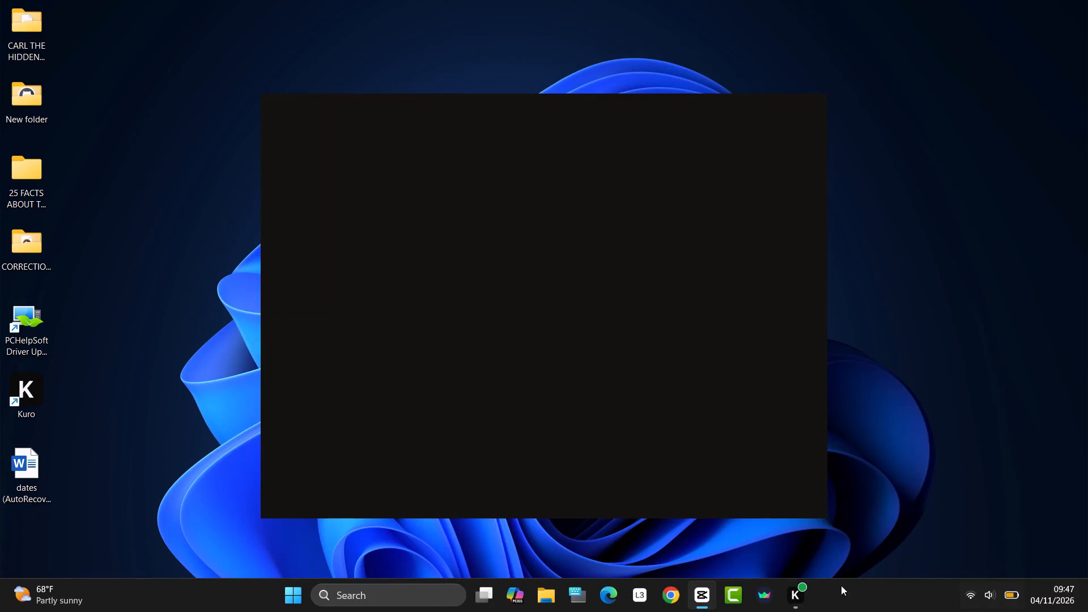
Switch back to CapCut and play the timeline from the red confidence gap graph at 00:02:30:00.
{"action": "left_click", "coordinate": [699, 601]}
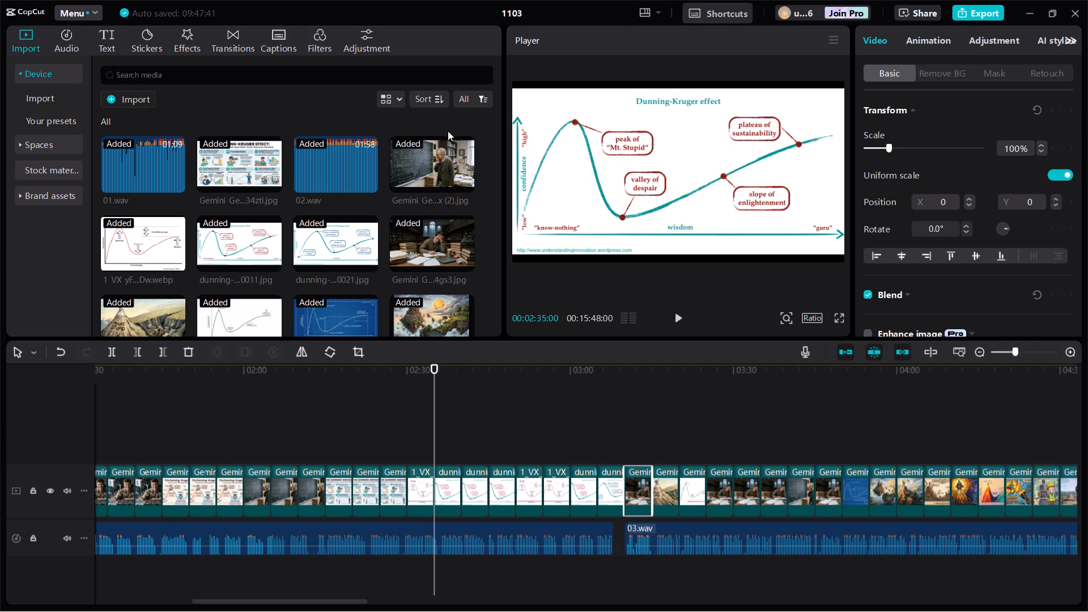
{"action": "scroll", "coordinate": [452, 131], "scroll_direction": "up", "scroll_amount": 7}
{"action": "left_click", "coordinate": [418, 494]}
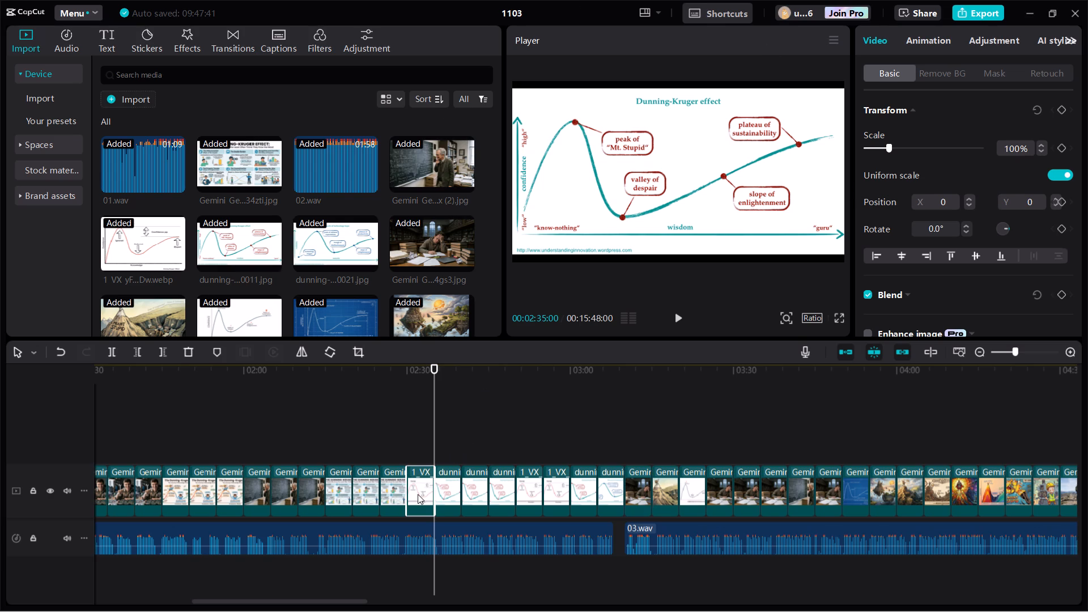
{"action": "double_click", "coordinate": [420, 494]}
{"action": "left_click", "coordinate": [403, 419]}
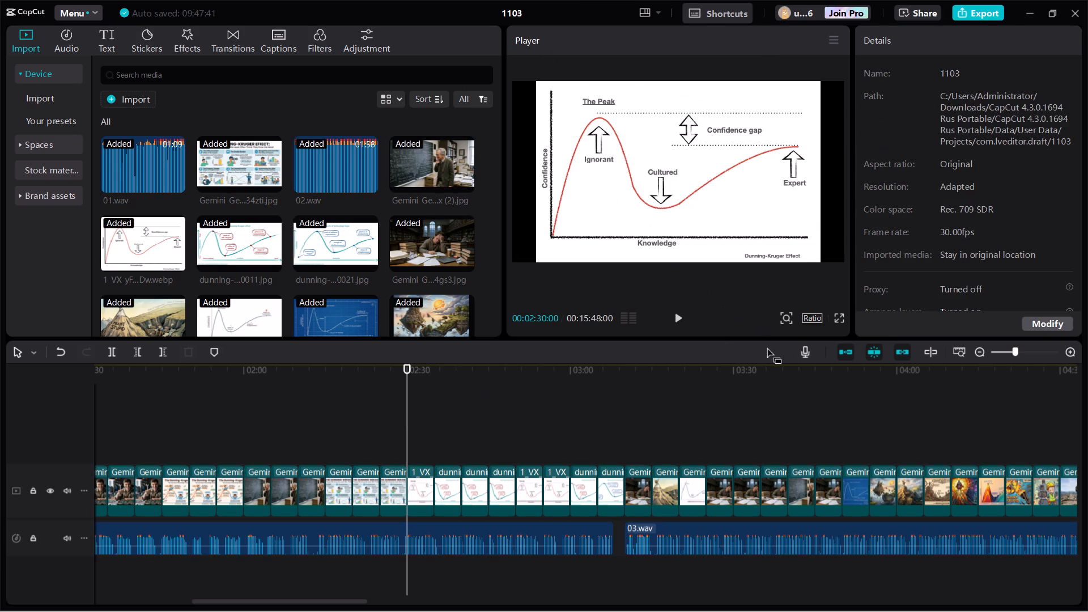
{"action": "left_click", "coordinate": [681, 317]}
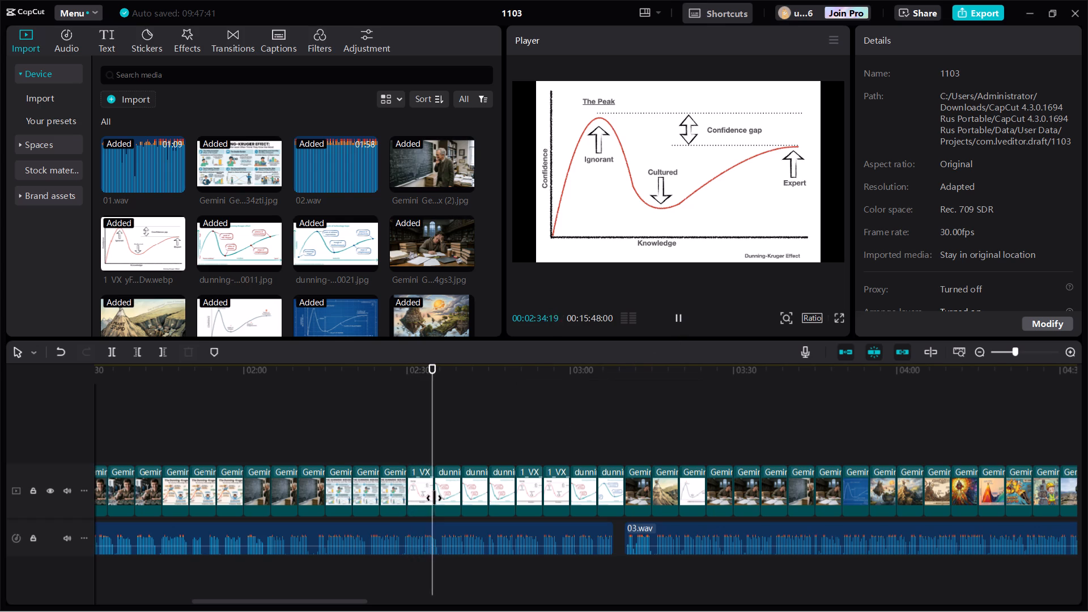
Insert two more copies of the red confidence gap graph on the main track at 00:02:35:00, directly after the first one.
{"action": "left_click", "coordinate": [418, 493]}
{"action": "right_click", "coordinate": [418, 493]}
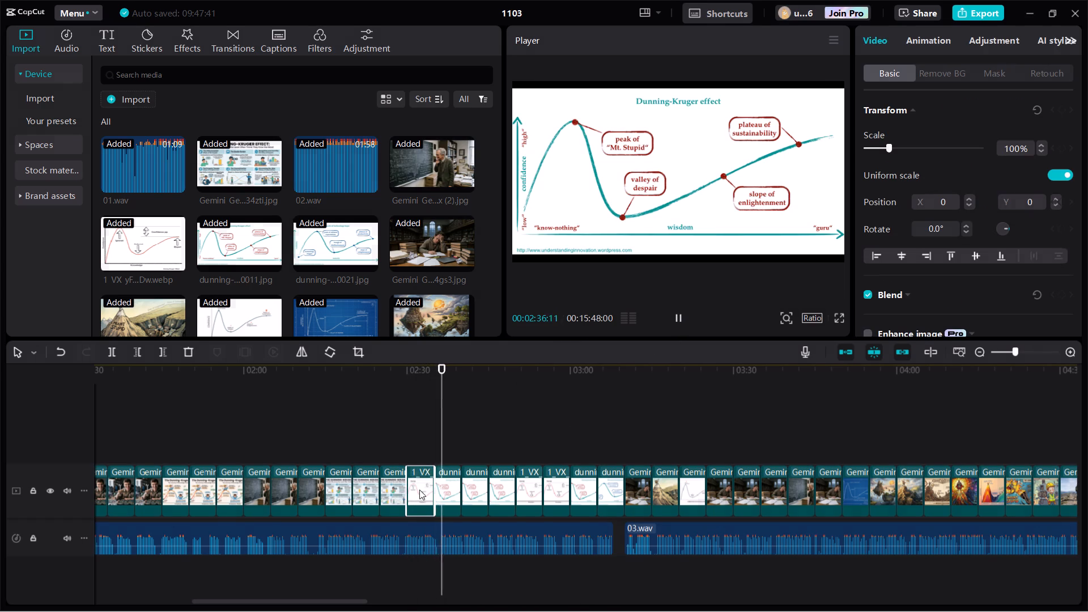
{"action": "left_click", "coordinate": [441, 150]}
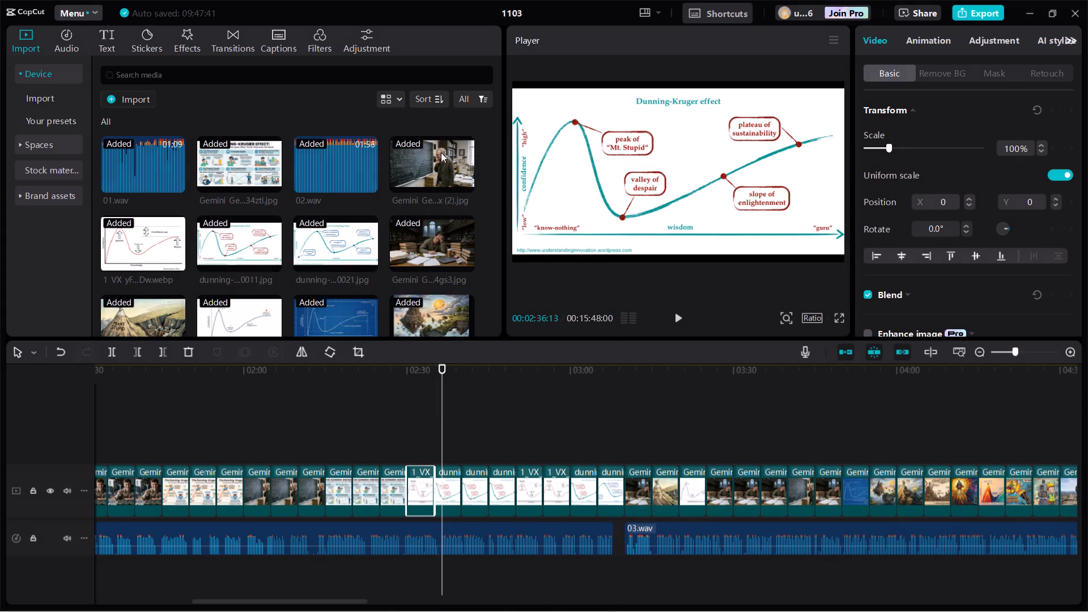
{"action": "left_click", "coordinate": [437, 418]}
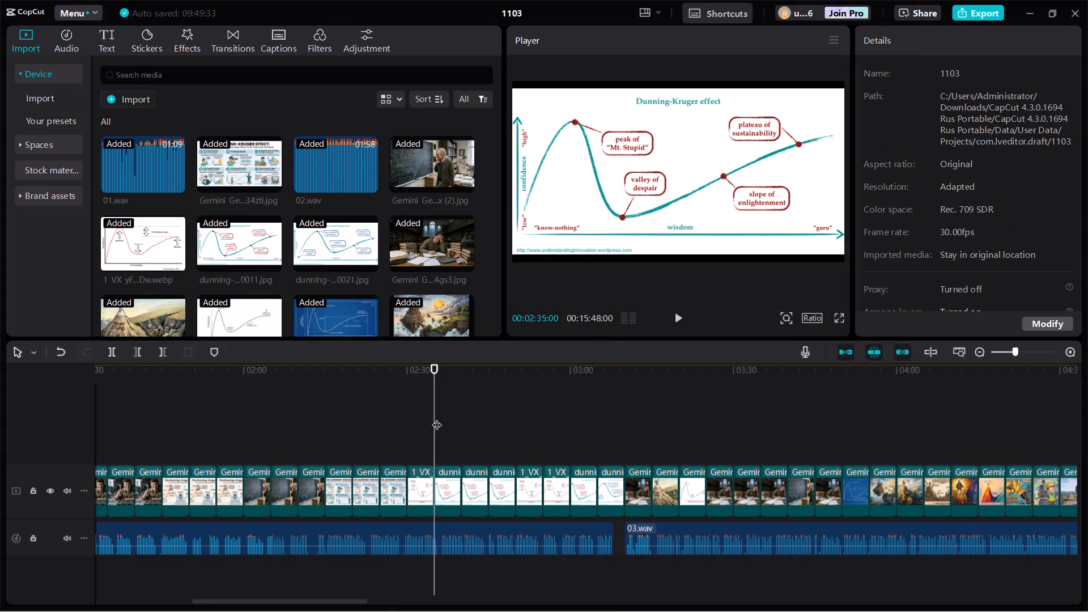
{"action": "right_click", "coordinate": [437, 418]}
{"action": "left_click", "coordinate": [447, 427]}
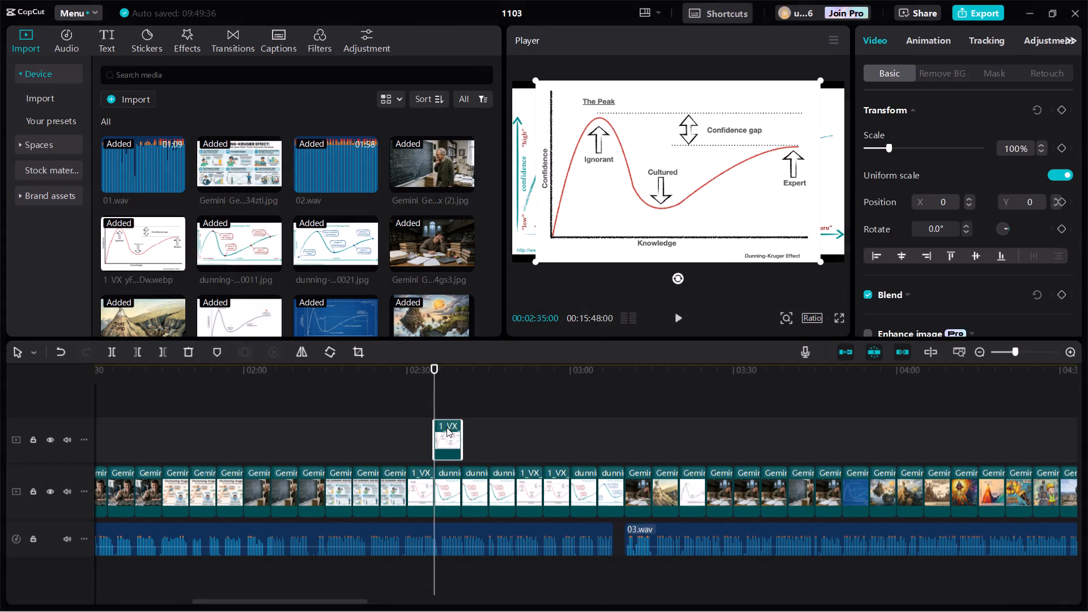
{"action": "left_click_drag", "start_coordinate": [443, 439], "coordinate": [430, 491]}
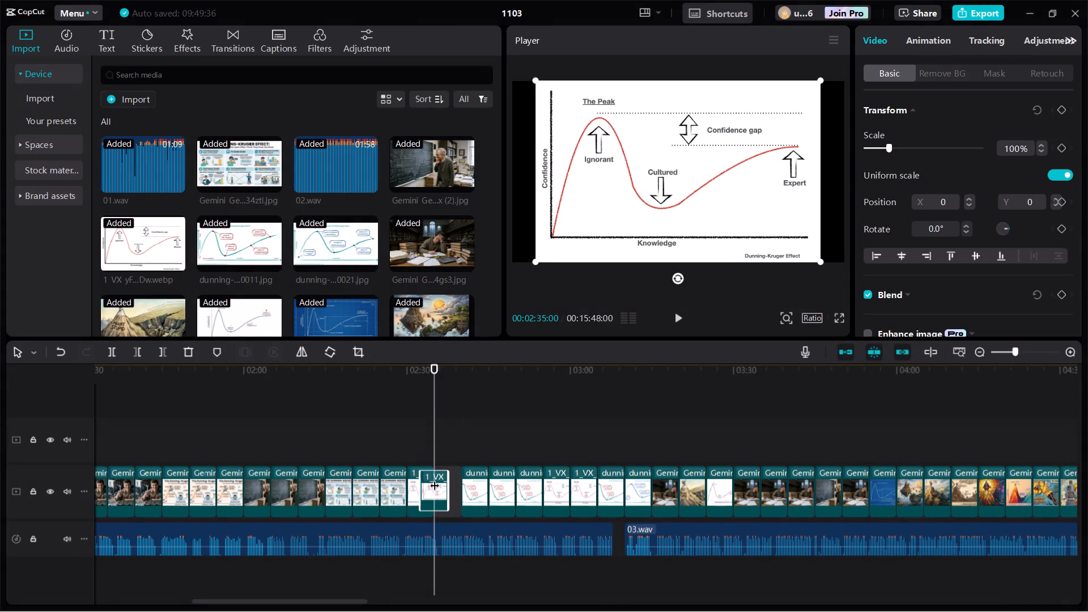
{"action": "right_click", "coordinate": [440, 428]}
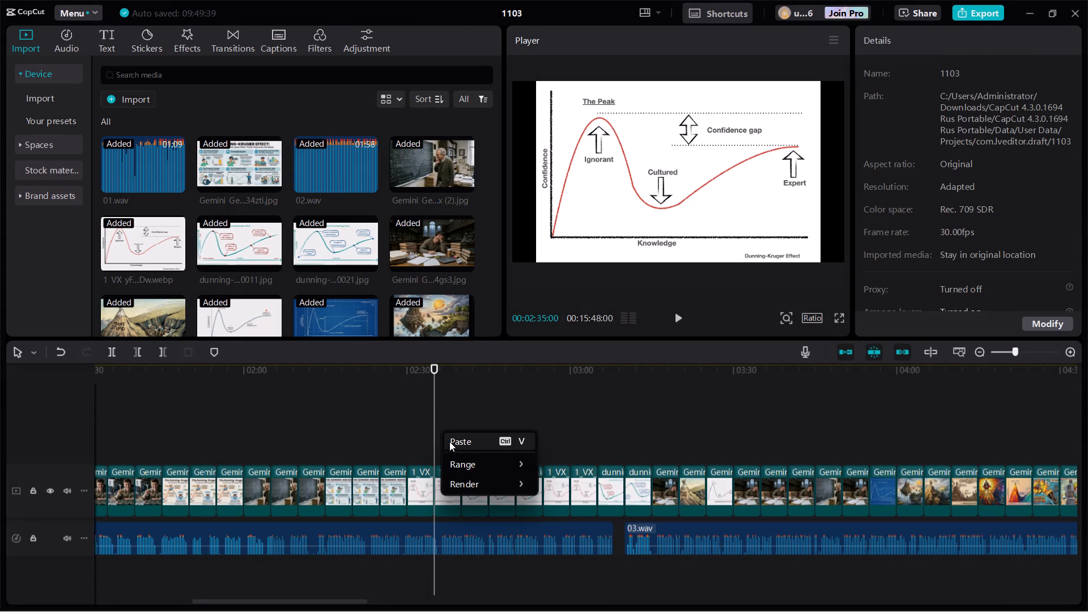
{"action": "left_click", "coordinate": [450, 441]}
{"action": "left_click_drag", "start_coordinate": [450, 443], "coordinate": [447, 483]}
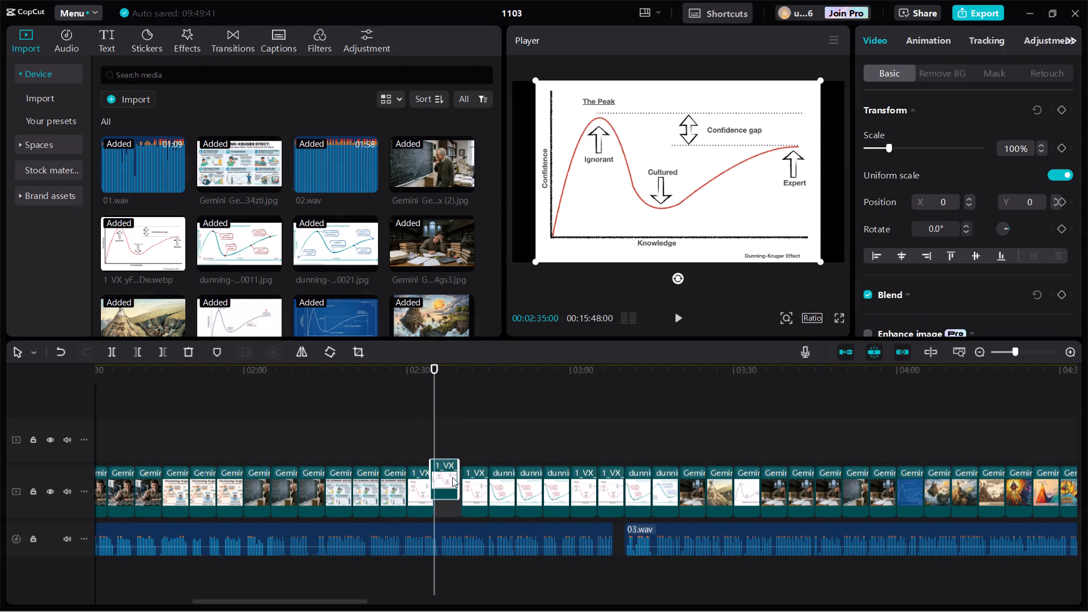
Move the Mount Stupid and Valley of Despair illustration to 00:02:45:00, between the red confidence gap graphs and the teal curves.
{"action": "left_click", "coordinate": [721, 490]}
{"action": "left_click_drag", "start_coordinate": [721, 490], "coordinate": [500, 486]}
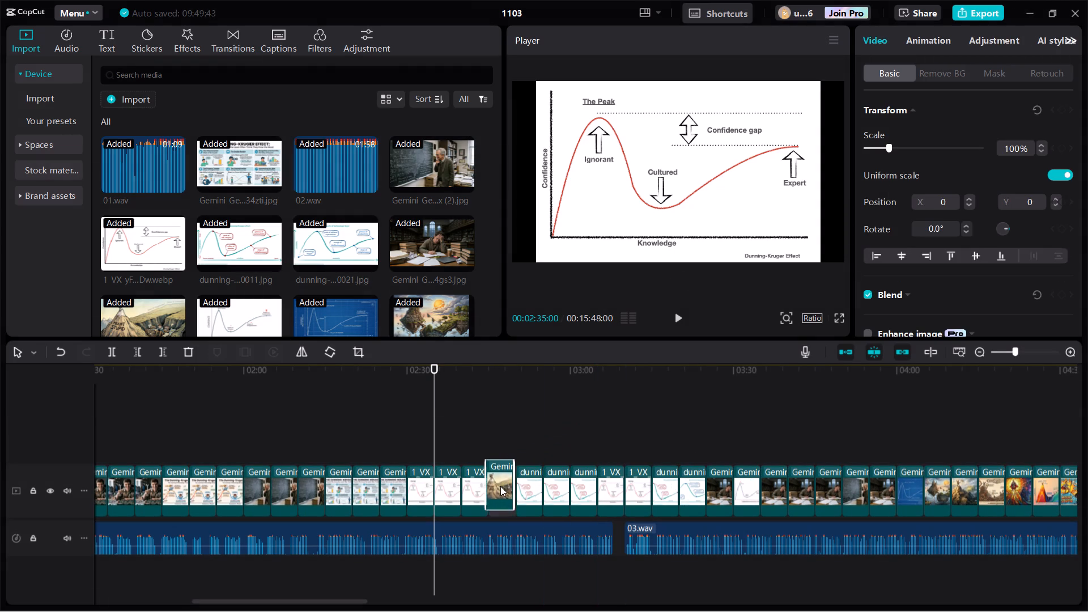
{"action": "left_click_drag", "start_coordinate": [500, 486], "coordinate": [500, 486]}
Insert two more copies of the Mount Stupid illustration on the main track, directly after the one at 00:02:45:00.
{"action": "right_click", "coordinate": [499, 486]}
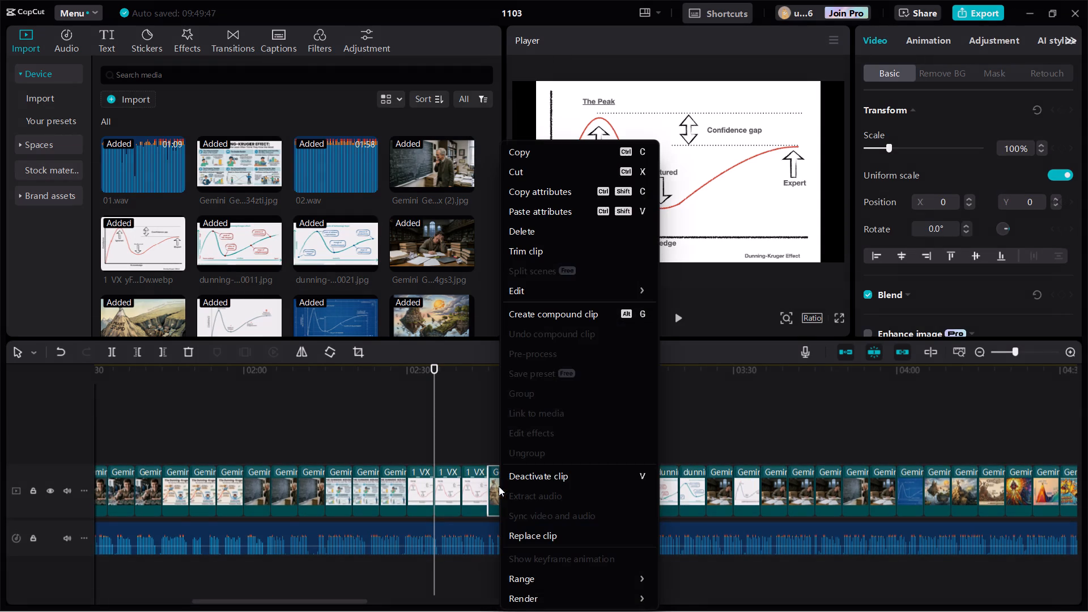
{"action": "left_click", "coordinate": [528, 151]}
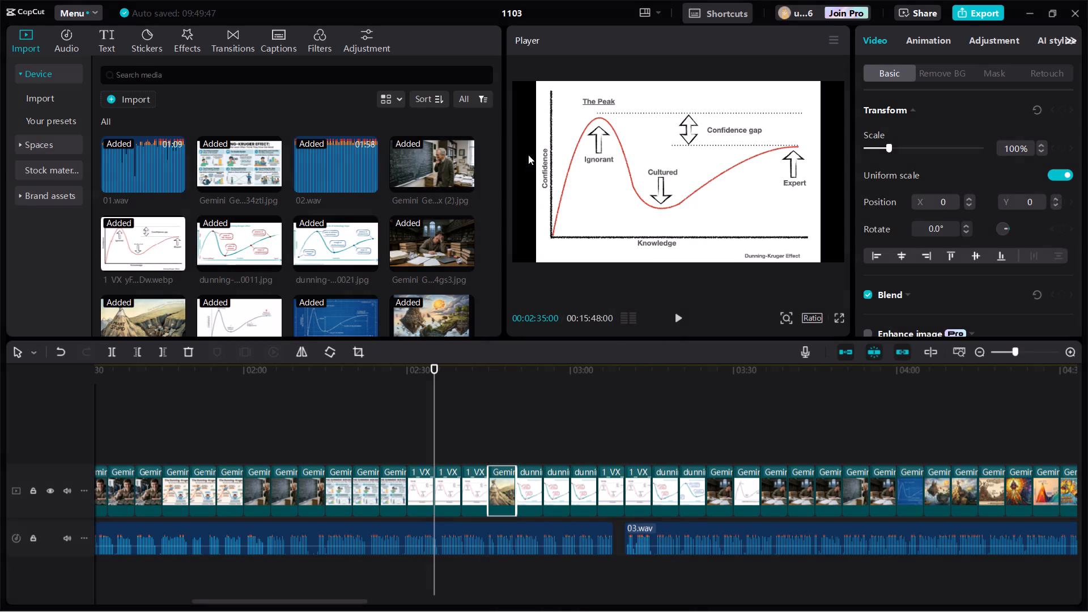
{"action": "left_click", "coordinate": [515, 439]}
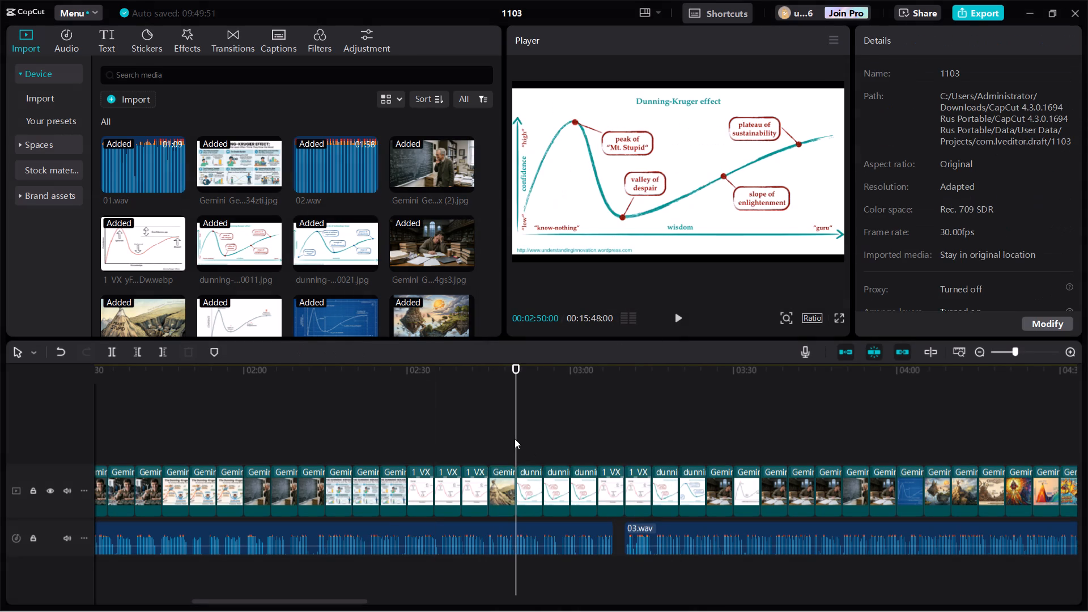
{"action": "right_click", "coordinate": [514, 439]}
{"action": "left_click", "coordinate": [539, 445]}
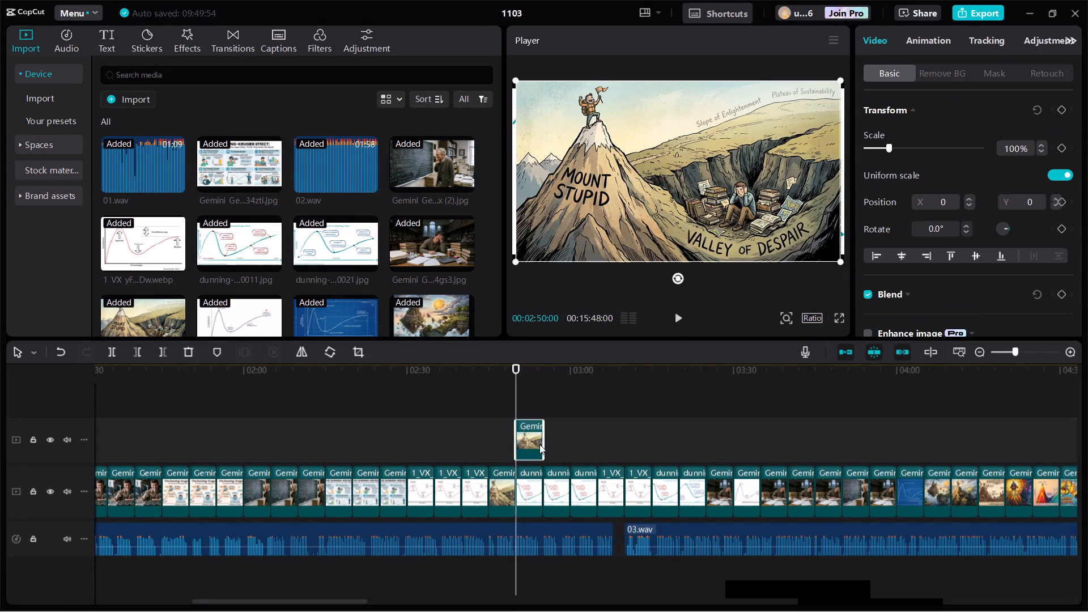
{"action": "left_click_drag", "start_coordinate": [534, 443], "coordinate": [538, 494]}
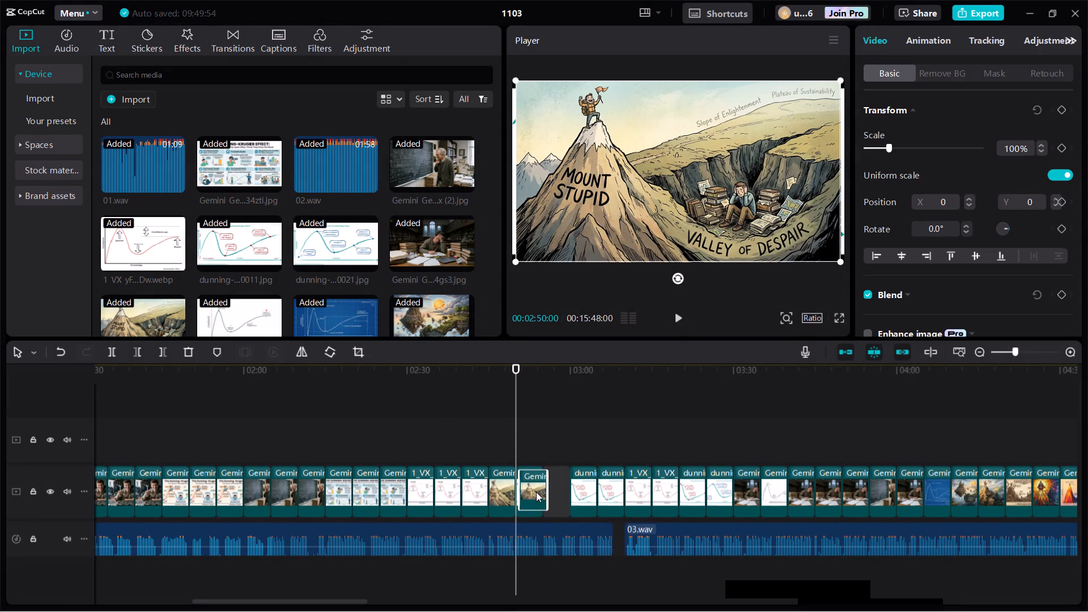
{"action": "left_click_drag", "start_coordinate": [554, 478], "coordinate": [532, 470]}
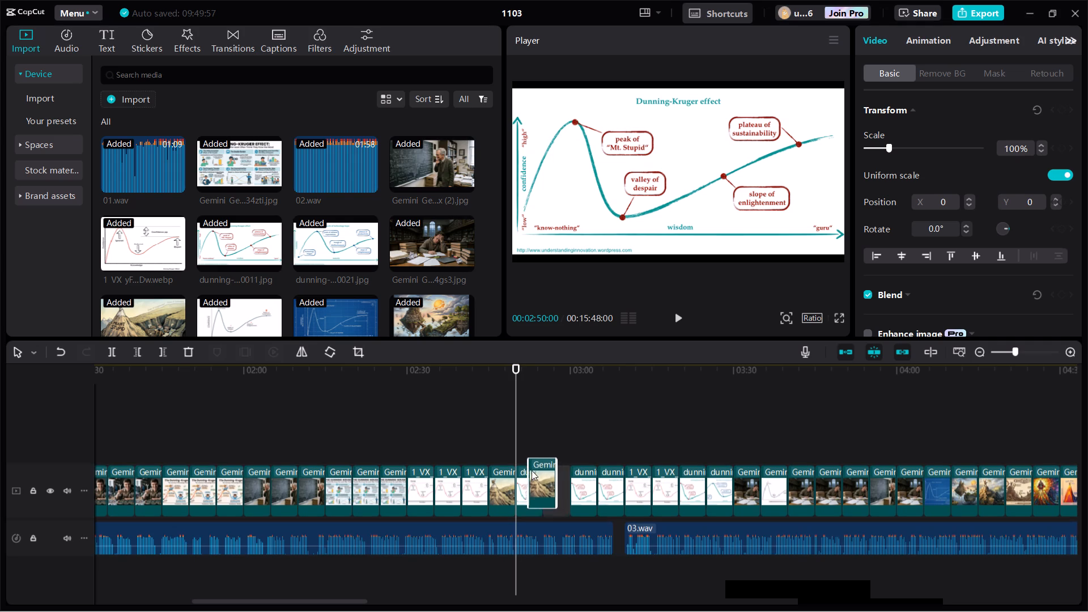
{"action": "left_click_drag", "start_coordinate": [532, 470], "coordinate": [520, 482]}
{"action": "left_click", "coordinate": [541, 435]}
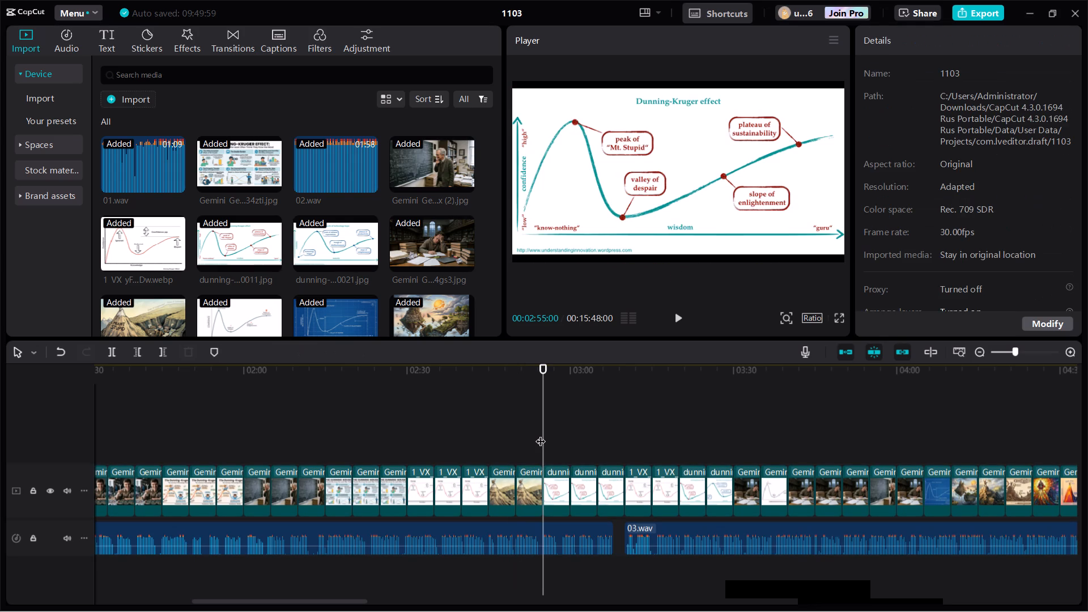
{"action": "right_click", "coordinate": [541, 434]}
{"action": "left_click", "coordinate": [551, 442]}
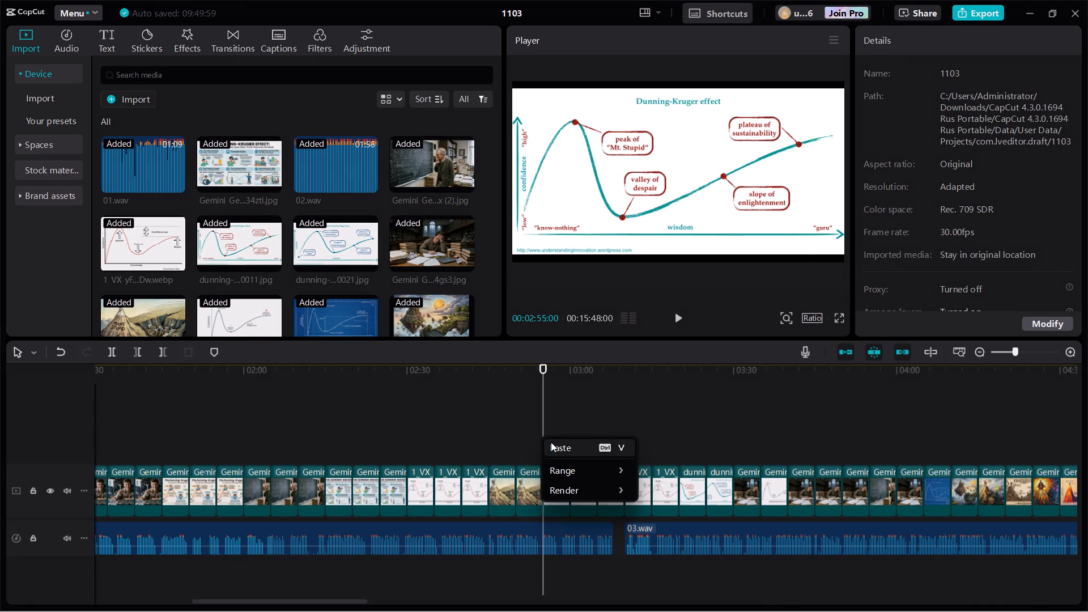
{"action": "left_click_drag", "start_coordinate": [551, 444], "coordinate": [534, 487]}
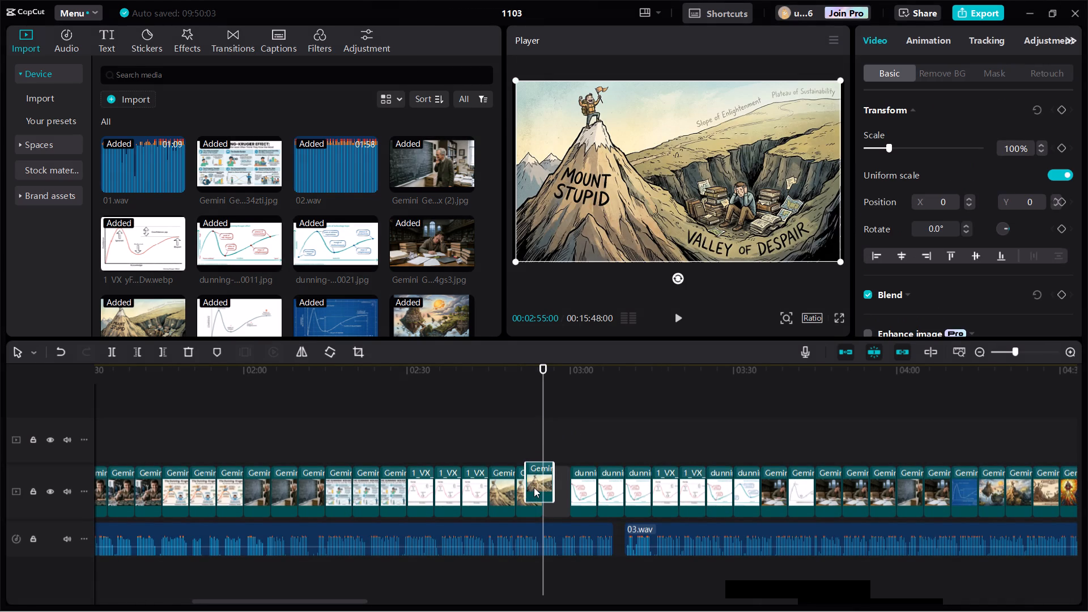
Move the clip of the stressed student among books to 00:03:15:00, between the three teal curves and the next confidence gap graphs.
{"action": "left_click", "coordinate": [647, 530]}
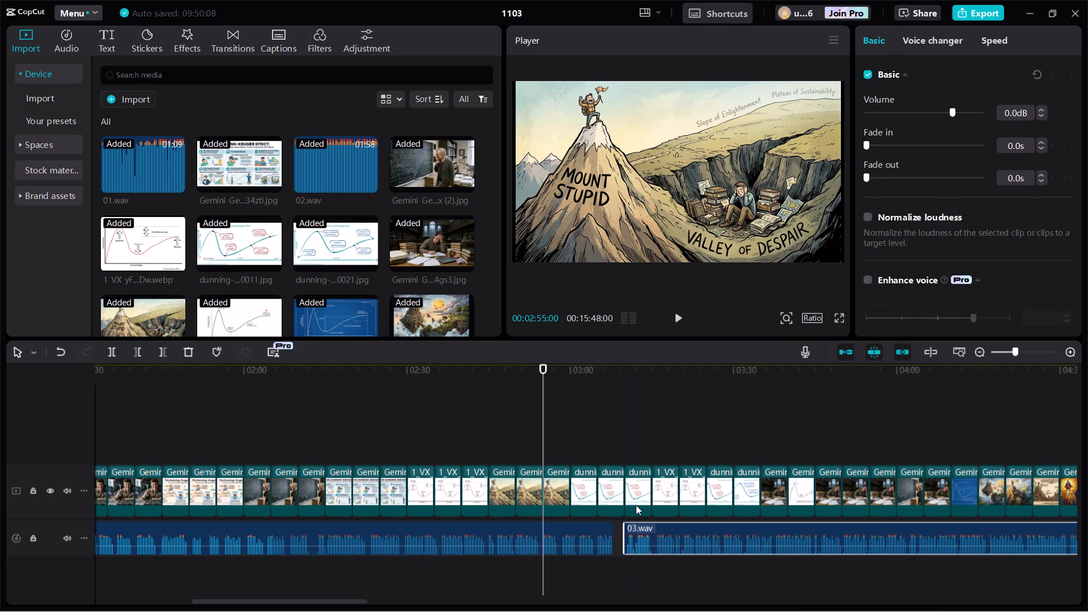
{"action": "left_click", "coordinate": [581, 415]}
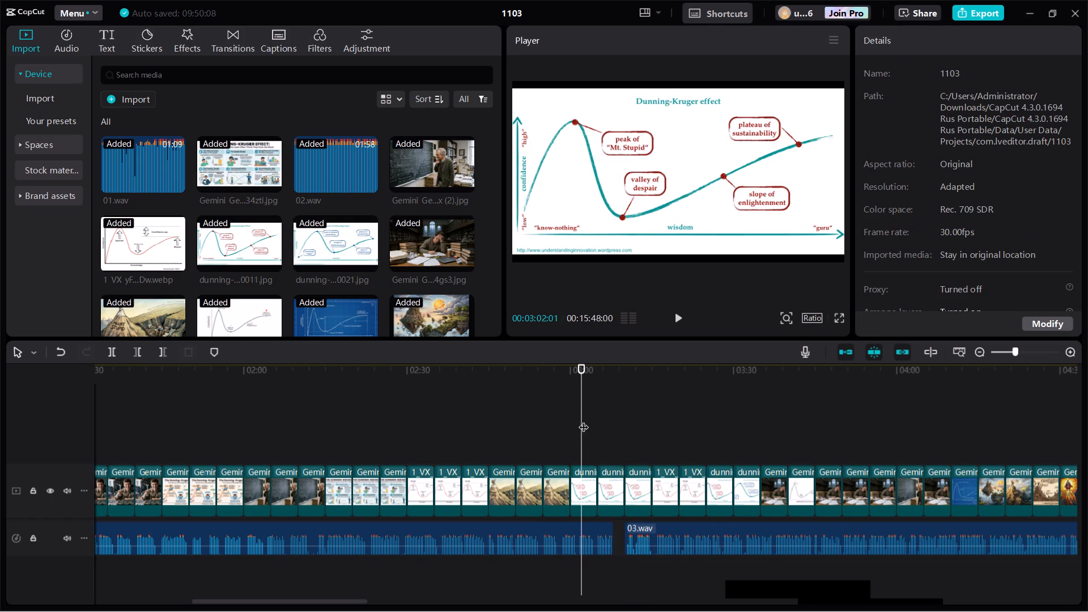
{"action": "left_click_drag", "start_coordinate": [583, 422], "coordinate": [703, 429]}
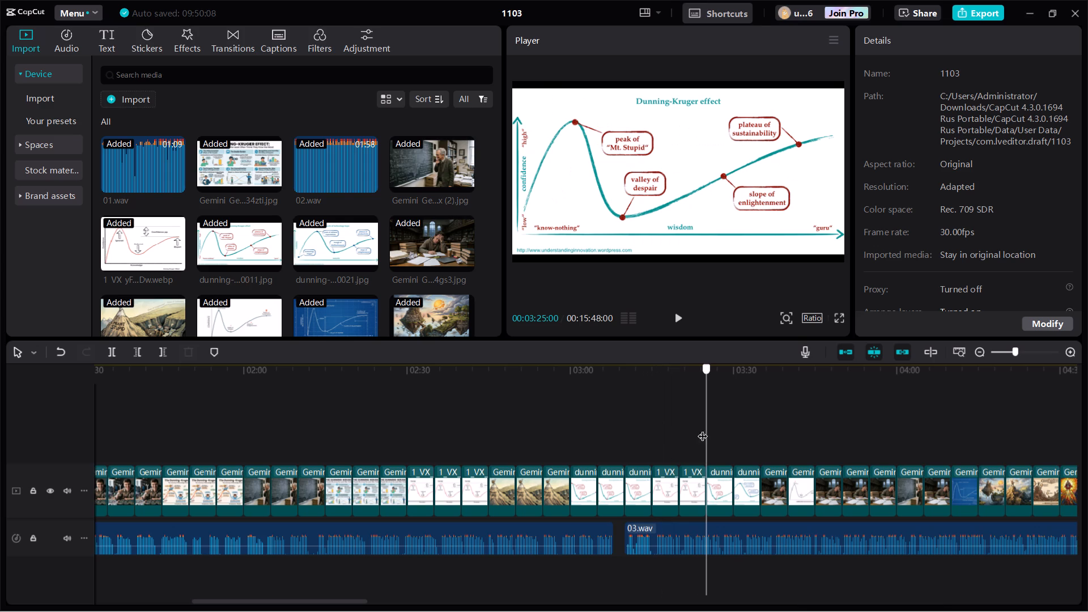
{"action": "left_click_drag", "start_coordinate": [703, 429], "coordinate": [640, 432]}
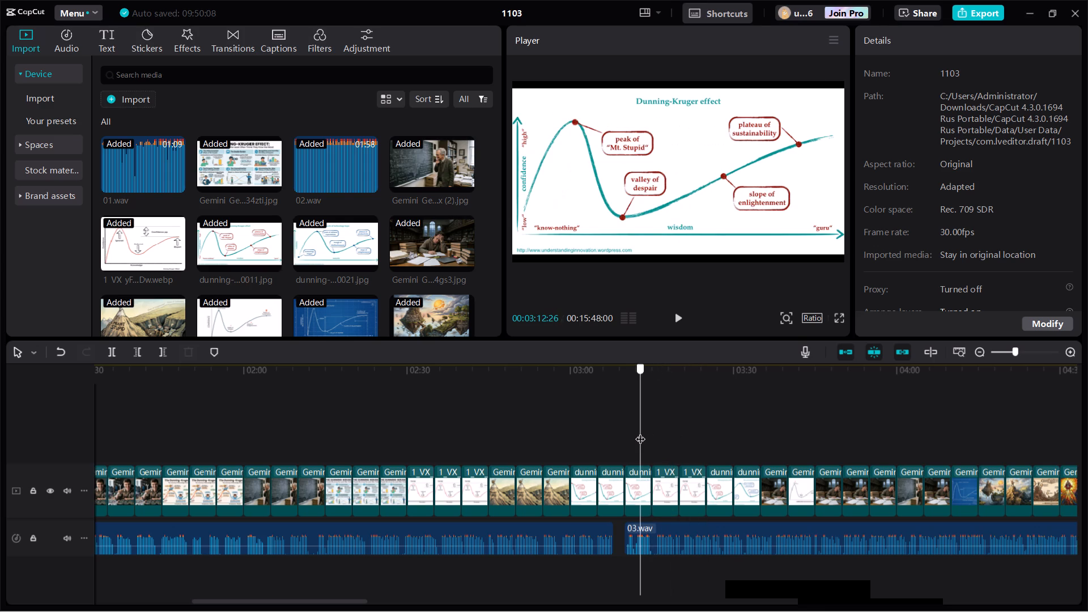
{"action": "left_click_drag", "start_coordinate": [640, 432], "coordinate": [660, 430]}
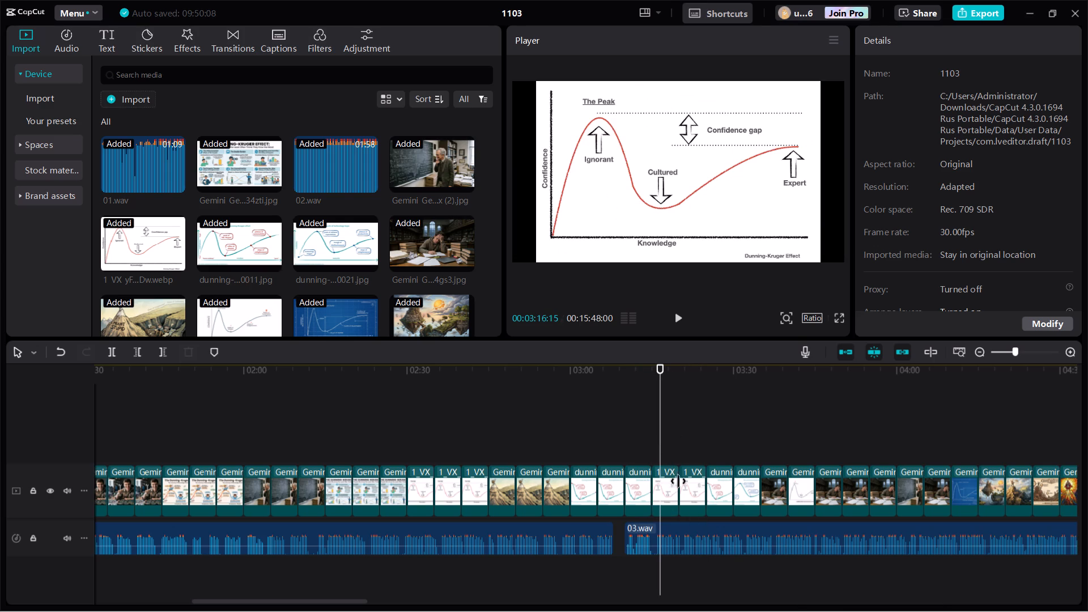
{"action": "left_click", "coordinate": [772, 488]}
{"action": "left_click_drag", "start_coordinate": [772, 488], "coordinate": [711, 460]}
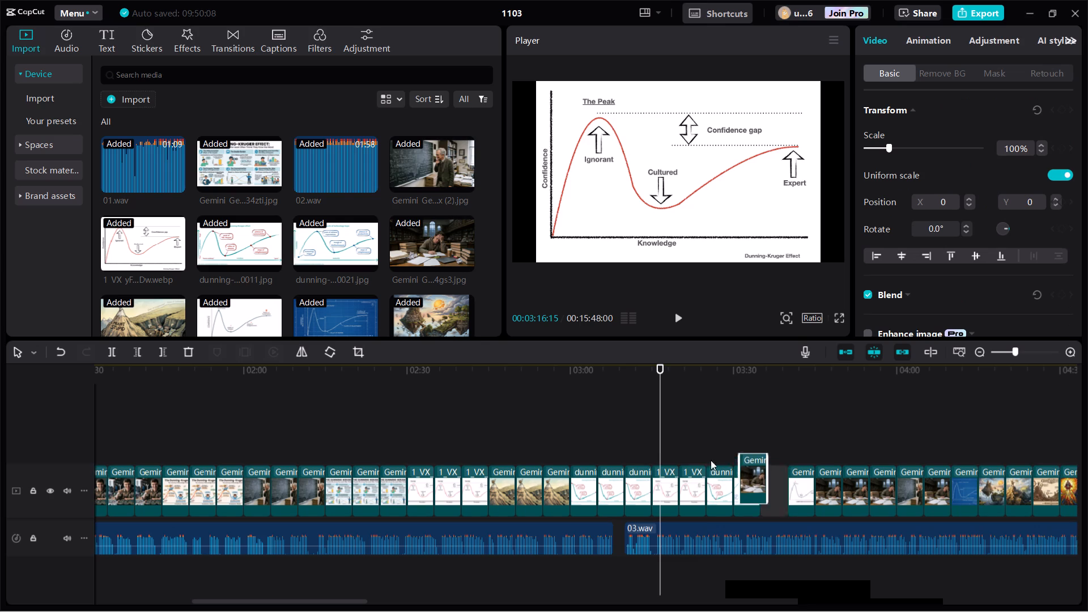
{"action": "left_click_drag", "start_coordinate": [711, 460], "coordinate": [658, 475]}
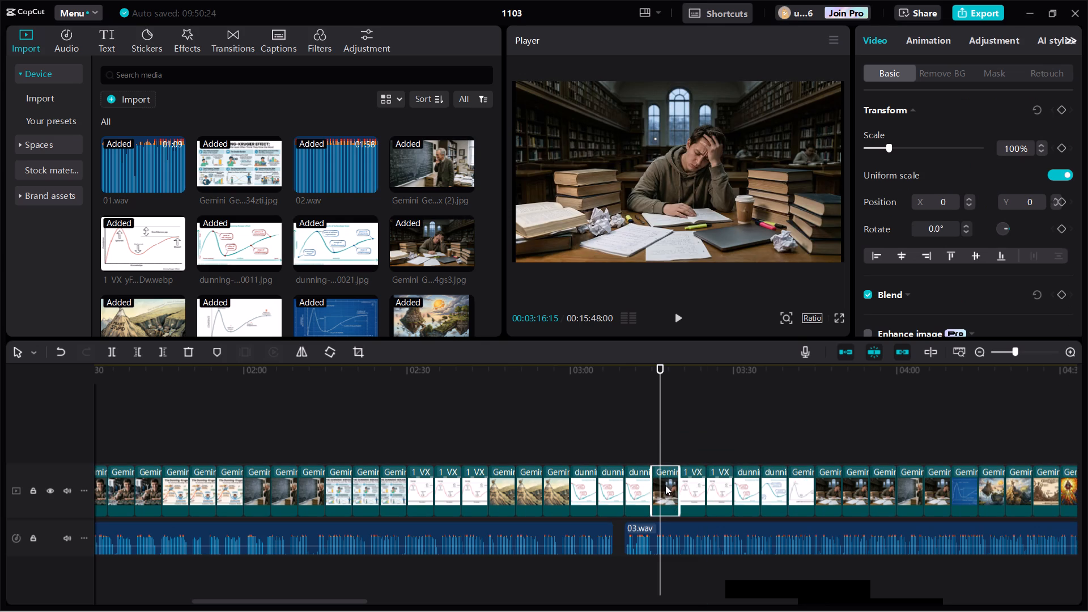
Insert a copy of the stressed student clip on the main track at 00:03:20:00, directly after the original.
{"action": "right_click", "coordinate": [666, 483]}
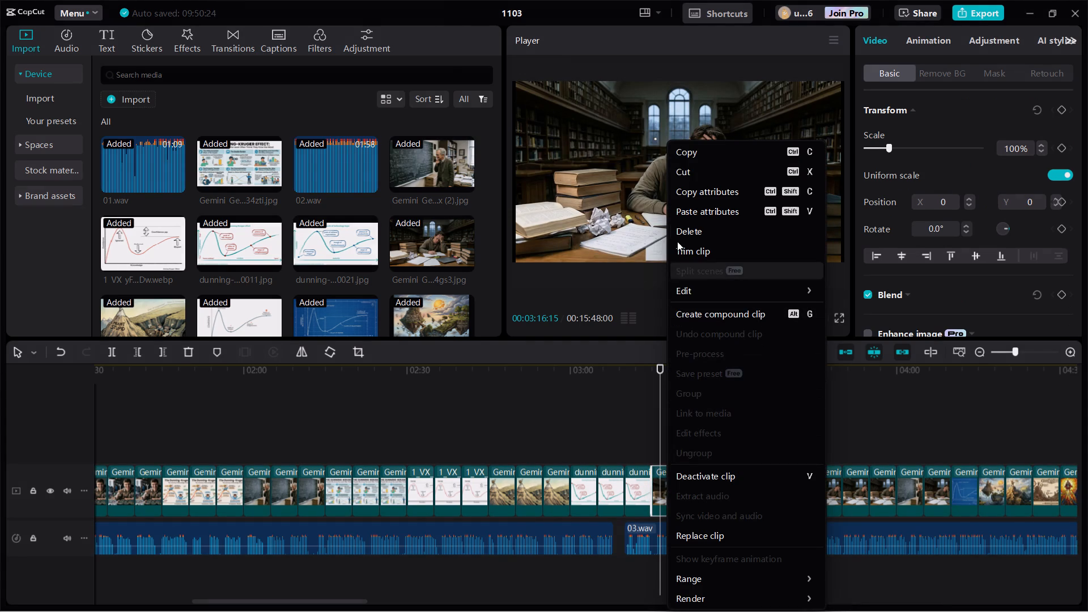
{"action": "left_click", "coordinate": [692, 152]}
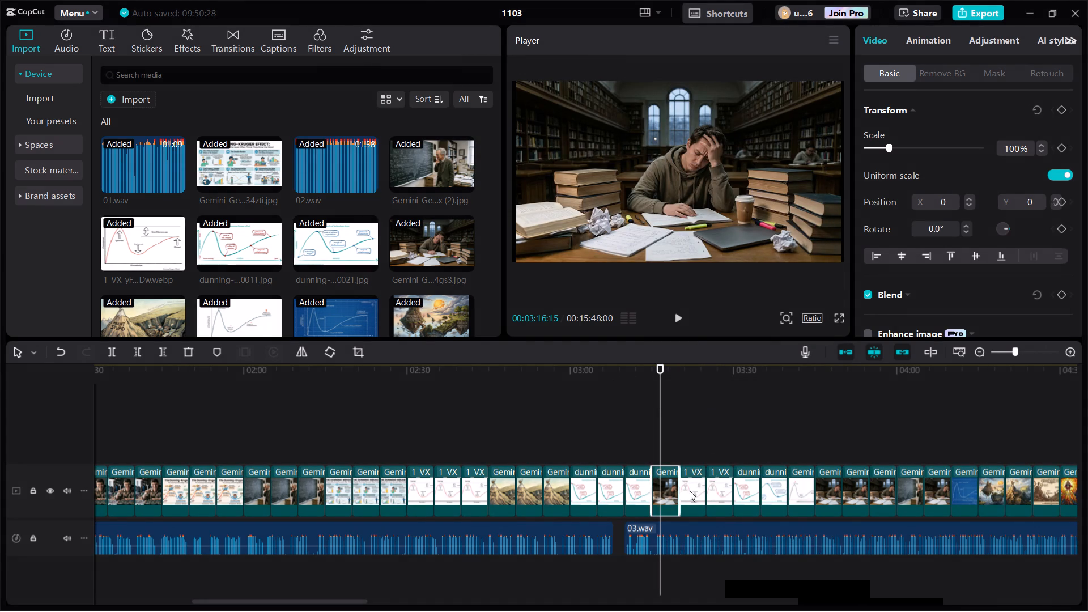
{"action": "left_click", "coordinate": [684, 435]}
{"action": "left_click", "coordinate": [679, 436]}
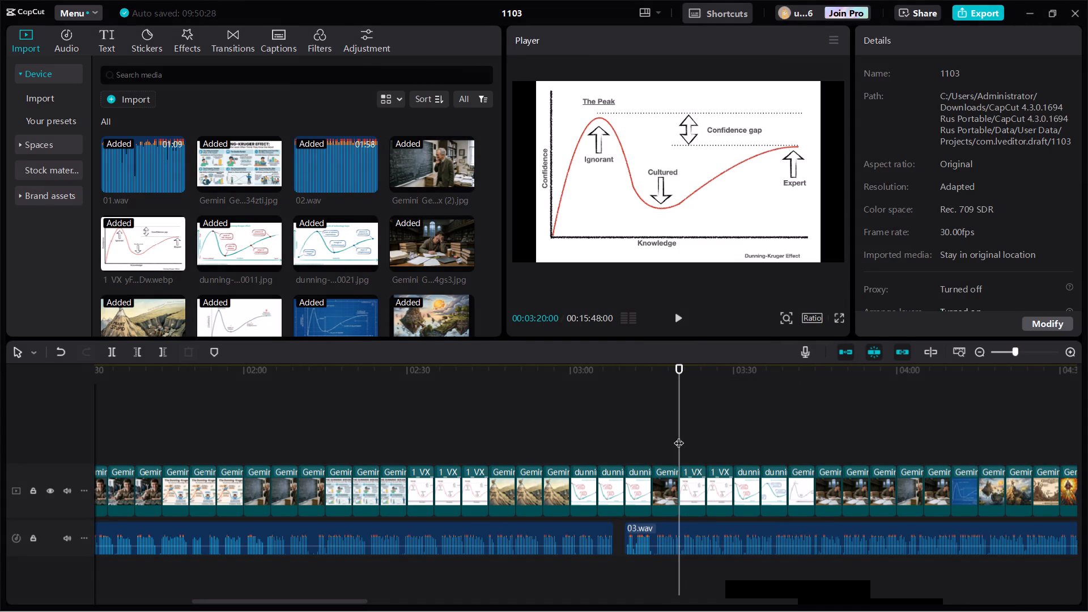
{"action": "right_click", "coordinate": [679, 436]}
{"action": "left_click", "coordinate": [700, 449]}
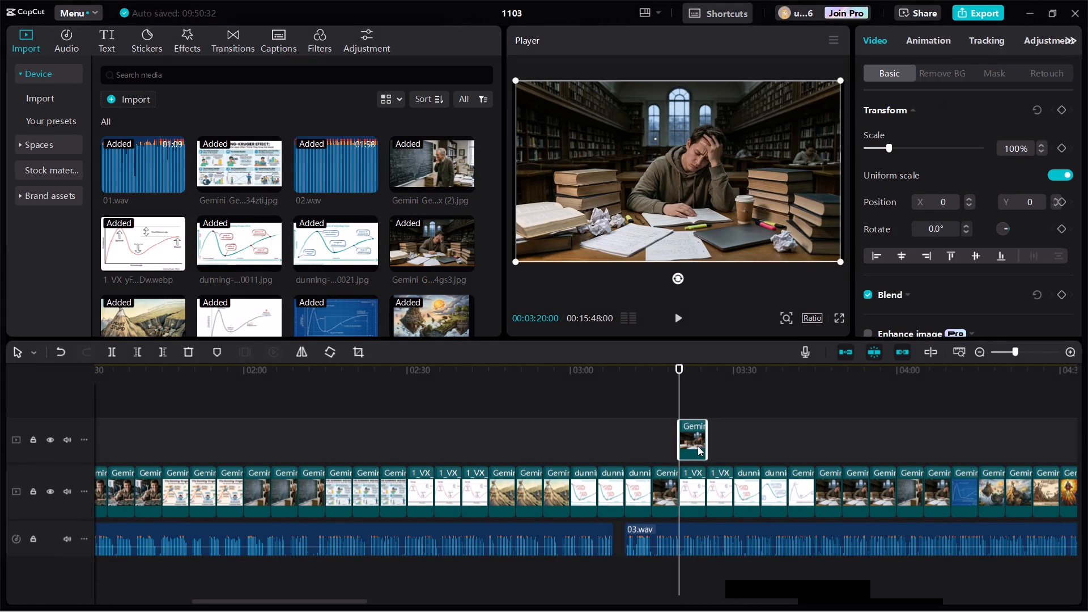
{"action": "left_click_drag", "start_coordinate": [698, 446], "coordinate": [684, 486]}
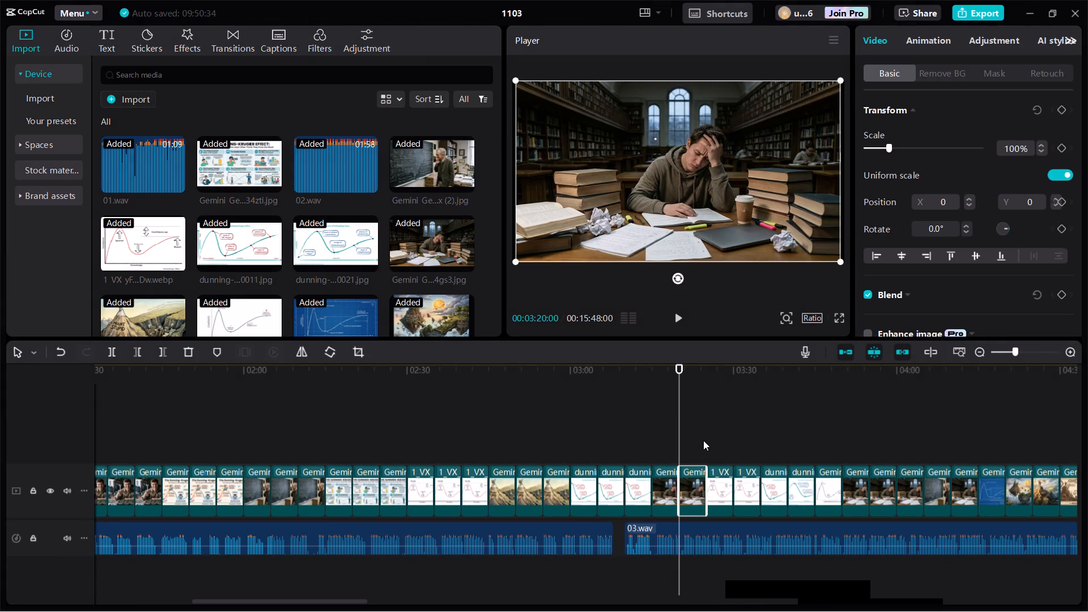
Insert one more copy of the stressed student clip on the main track beside the pair starting at 00:03:15:00.
{"action": "right_click", "coordinate": [703, 440]}
{"action": "left_click", "coordinate": [716, 449]}
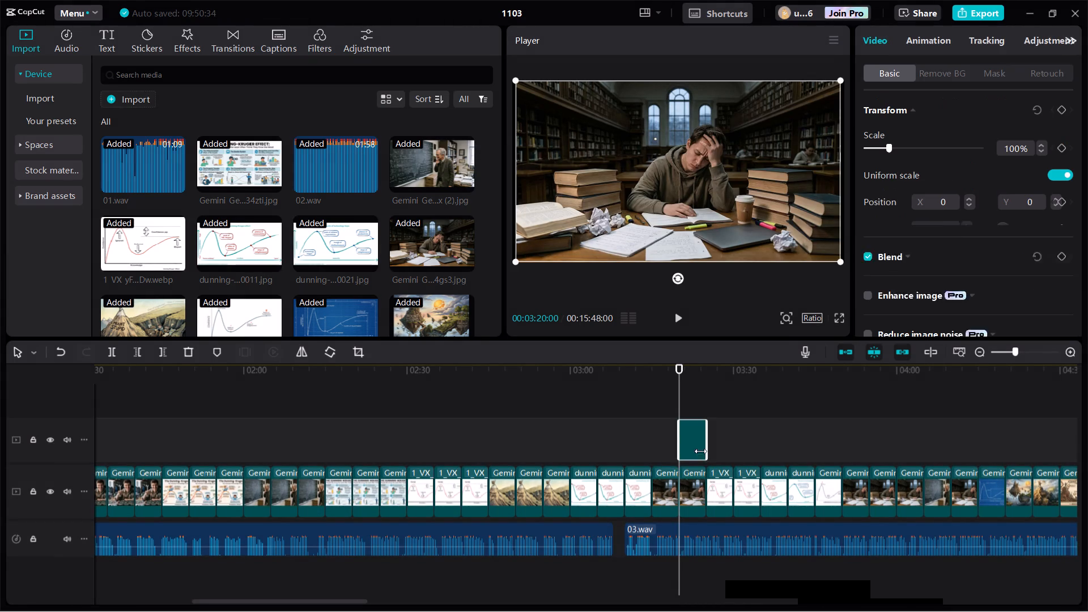
{"action": "left_click_drag", "start_coordinate": [700, 452], "coordinate": [689, 492]}
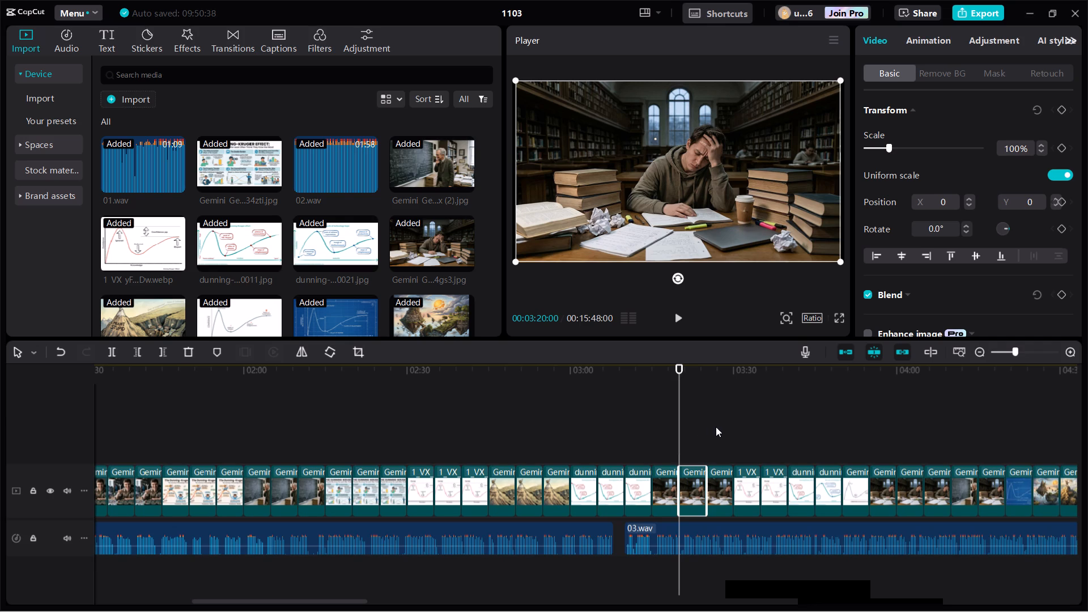
Insert the blue blueprint Dunning-Kruger graph four times on the main track at 00:03:30:00, before the red confidence gap graphs.
{"action": "left_click", "coordinate": [739, 419]}
{"action": "left_click", "coordinate": [734, 416]}
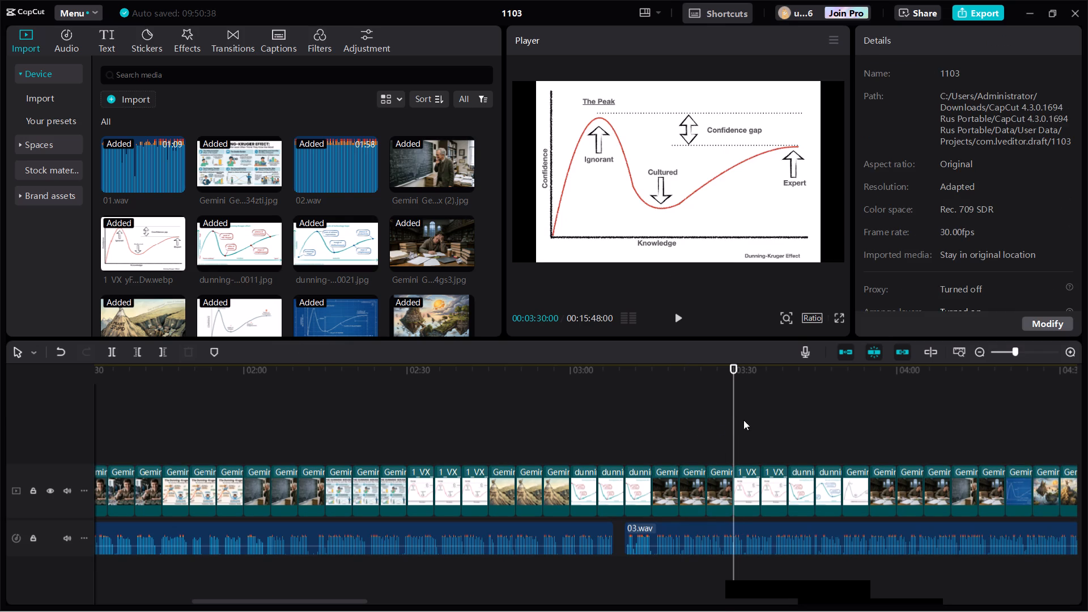
{"action": "left_click", "coordinate": [756, 492]}
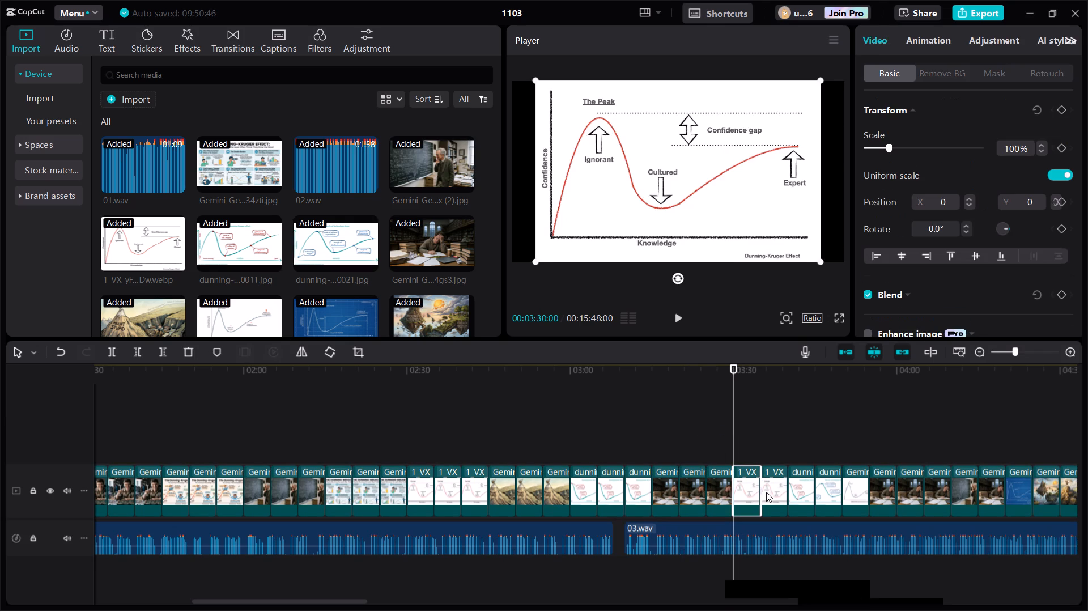
{"action": "left_click", "coordinate": [884, 497]}
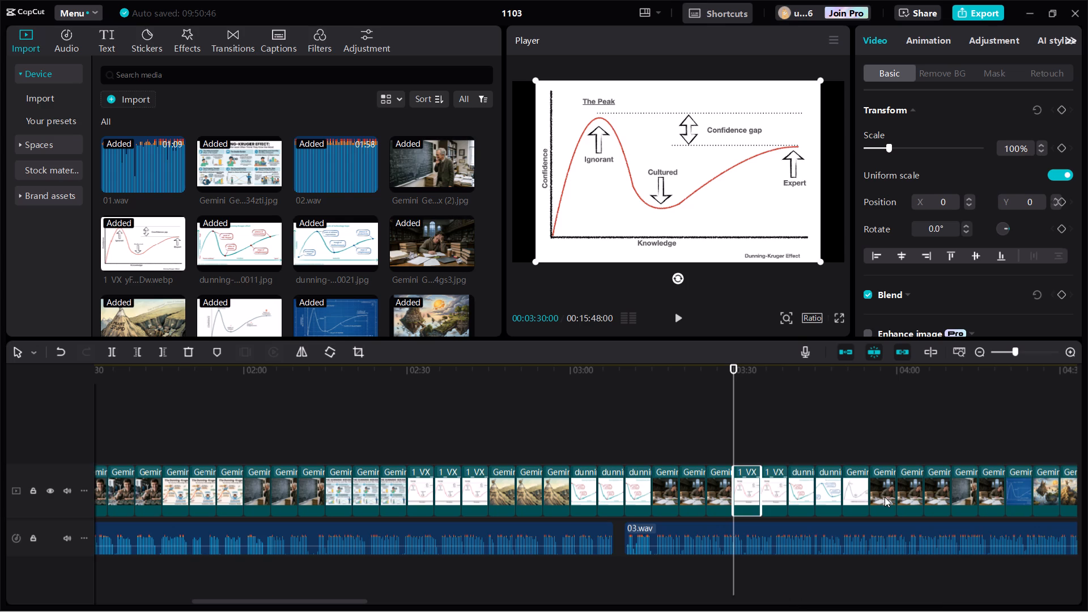
{"action": "left_click", "coordinate": [971, 490]}
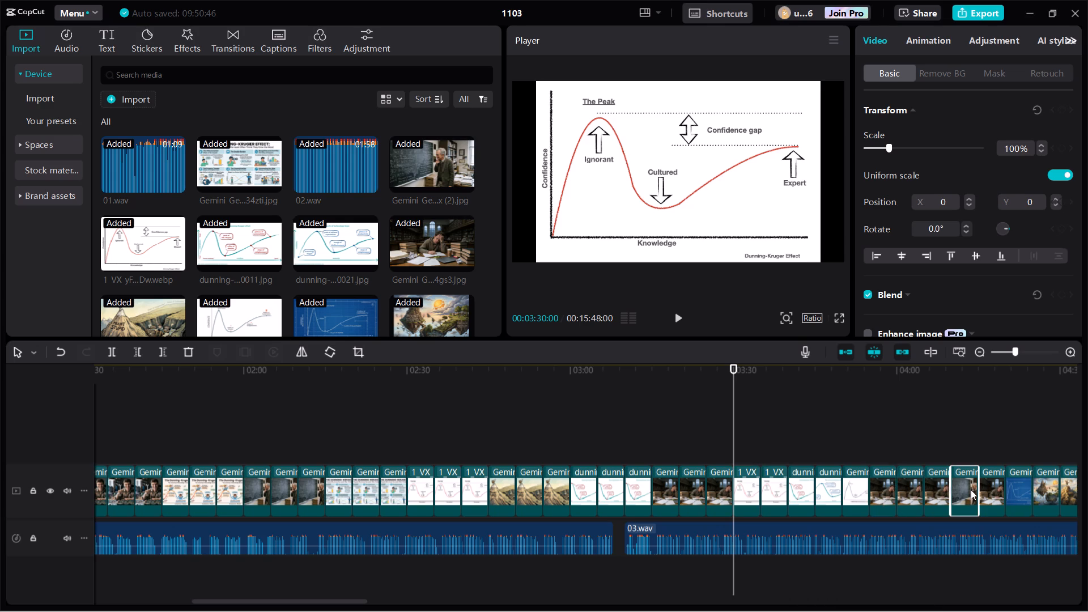
{"action": "scroll", "coordinate": [432, 261], "scroll_direction": "down", "scroll_amount": 2}
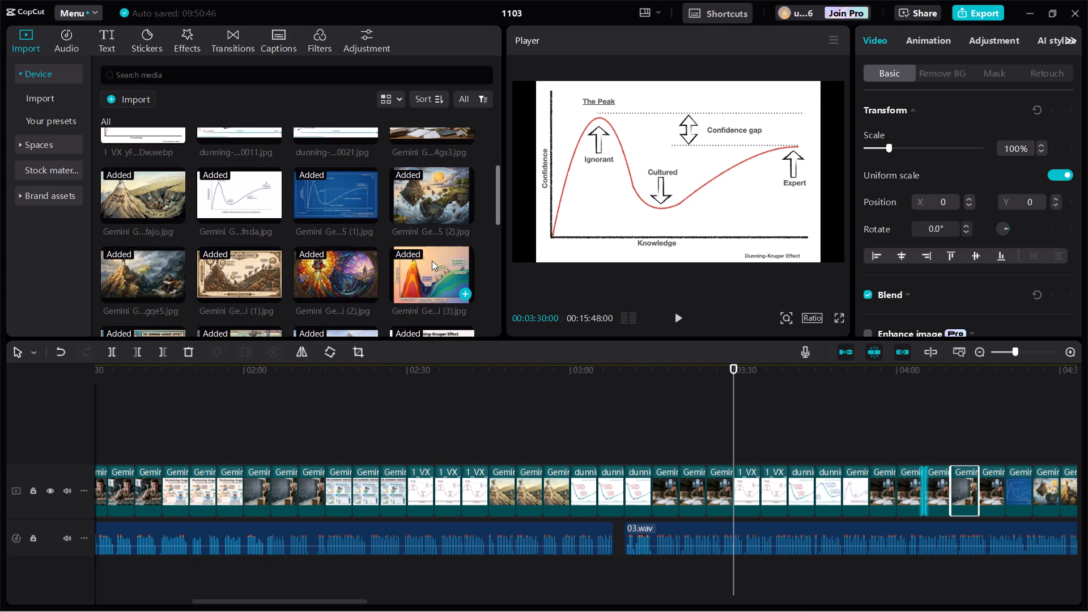
{"action": "left_click", "coordinate": [373, 212]}
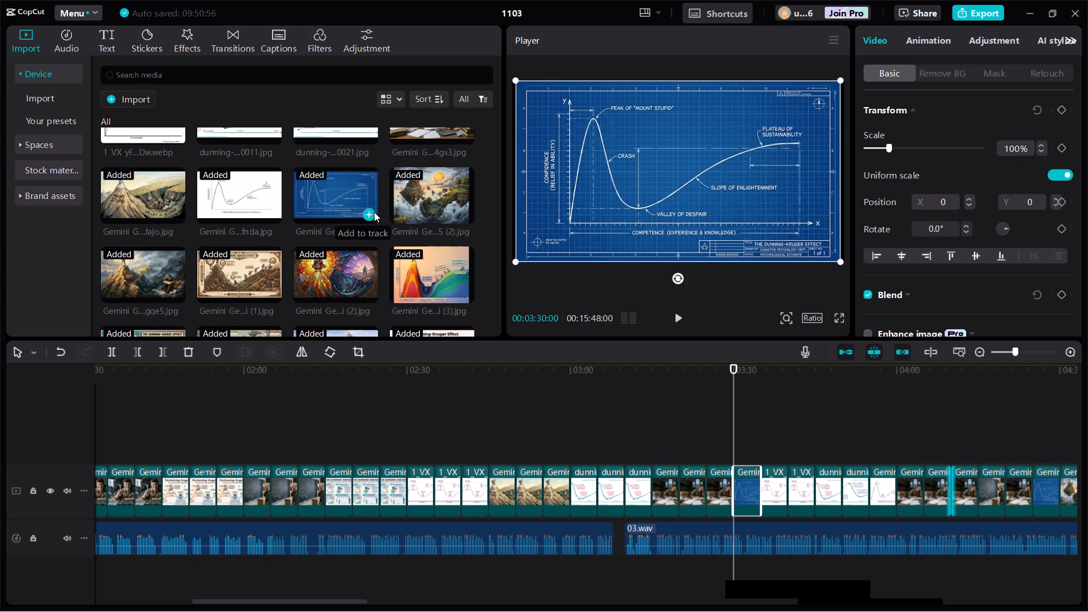
{"action": "left_click", "coordinate": [374, 212]}
{"action": "left_click", "coordinate": [374, 212]}
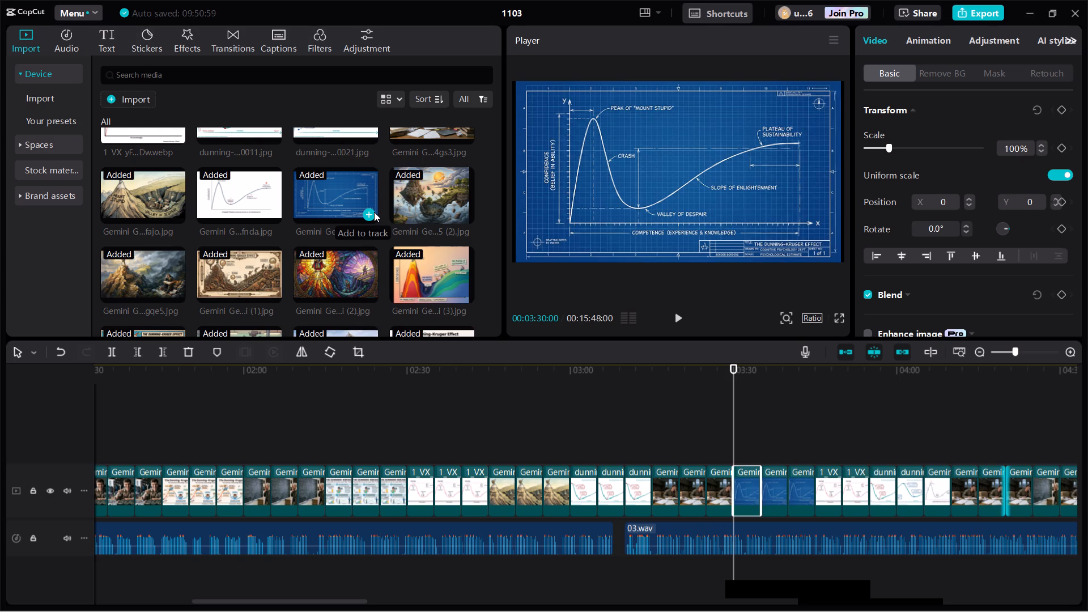
{"action": "left_click", "coordinate": [374, 212]}
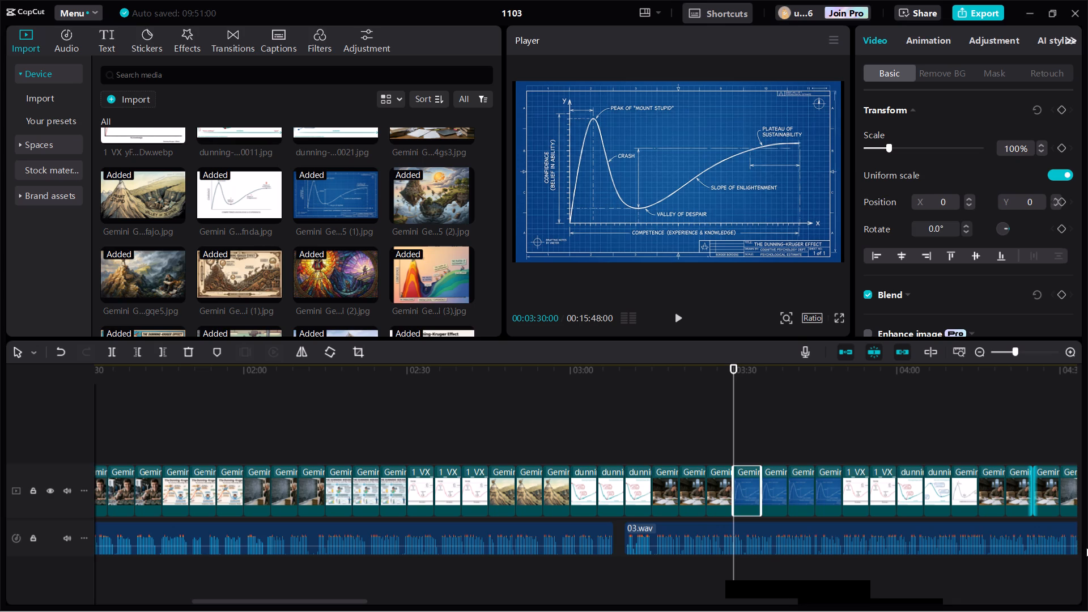
Insert the colourful layered Mount Stupid graph four times on the main track at 00:03:50:00, directly after the blueprint clips.
{"action": "left_click", "coordinate": [836, 439]}
{"action": "left_click", "coordinate": [843, 435]}
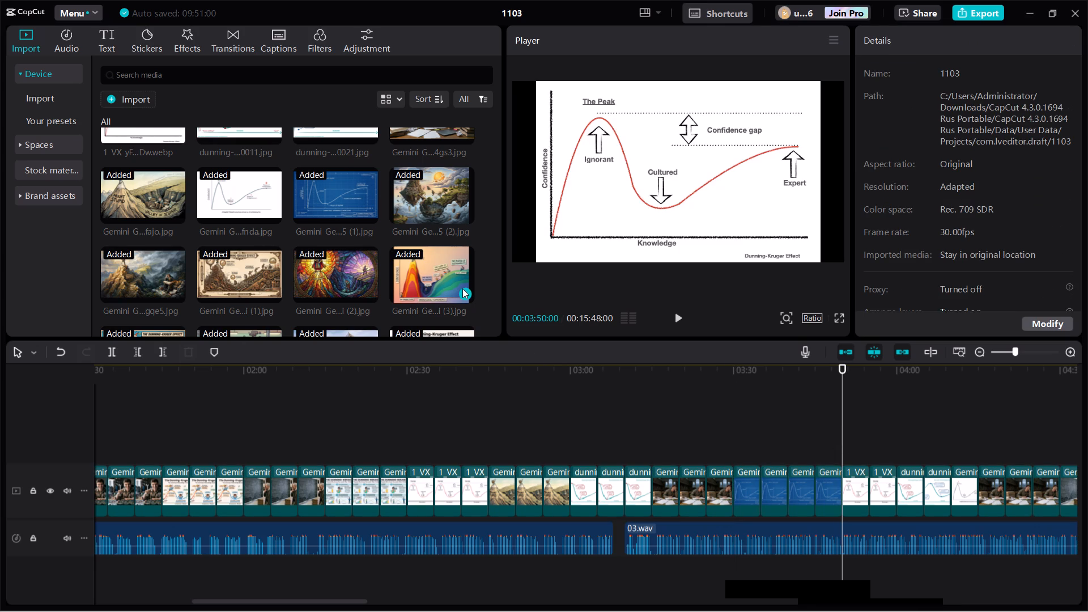
{"action": "left_click", "coordinate": [464, 289]}
{"action": "left_click", "coordinate": [464, 289]}
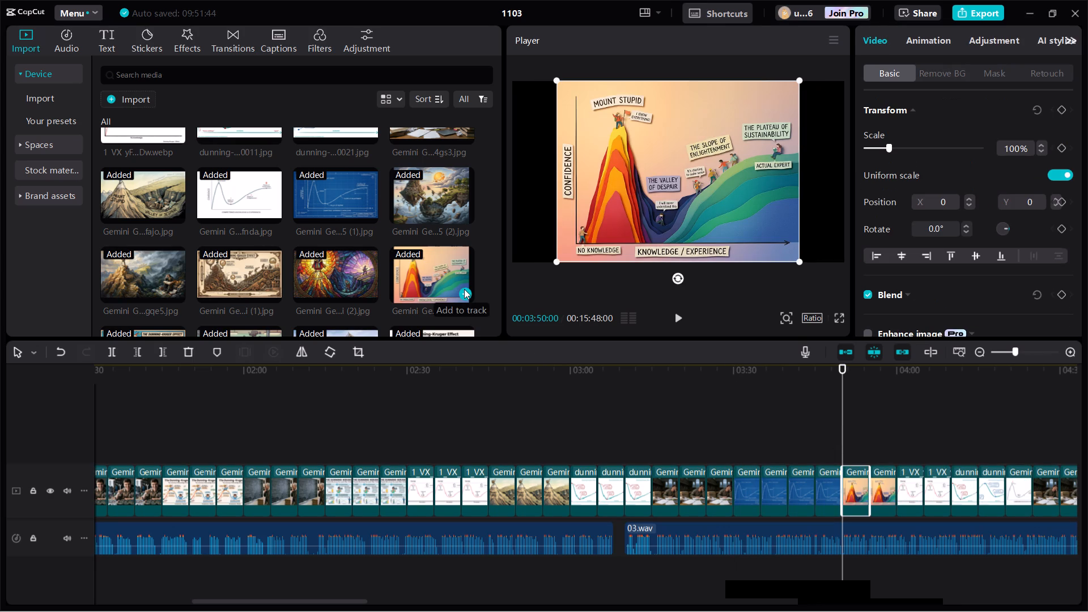
{"action": "left_click", "coordinate": [464, 289]}
{"action": "left_click", "coordinate": [464, 289]}
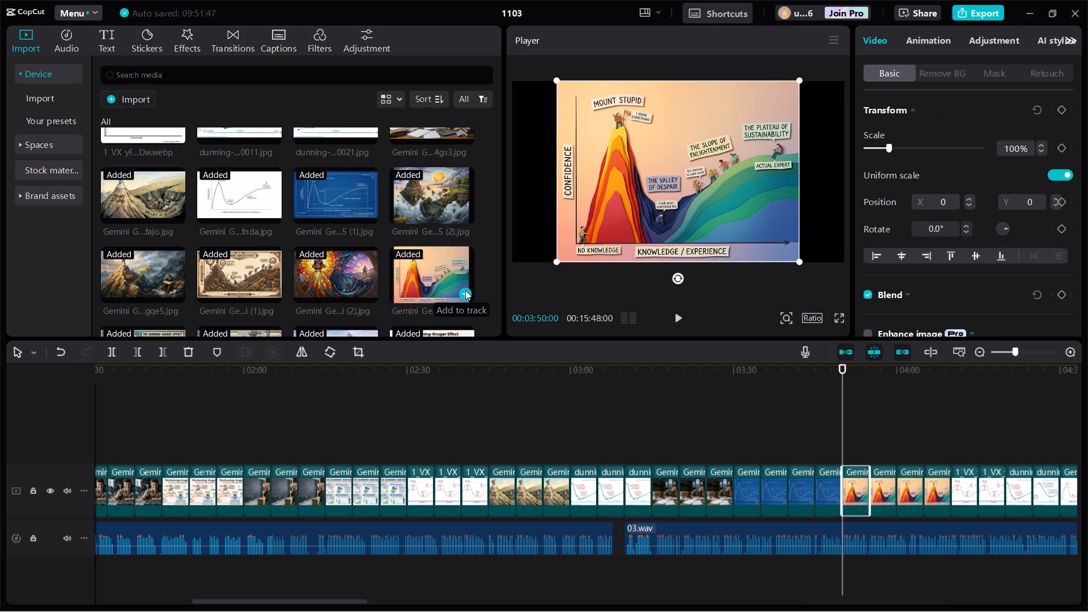
Insert the sepia steampunk Dunning-Kruger illustration four times on the main track at 00:04:10:00, directly after the colourful graphs.
{"action": "left_click", "coordinate": [953, 444]}
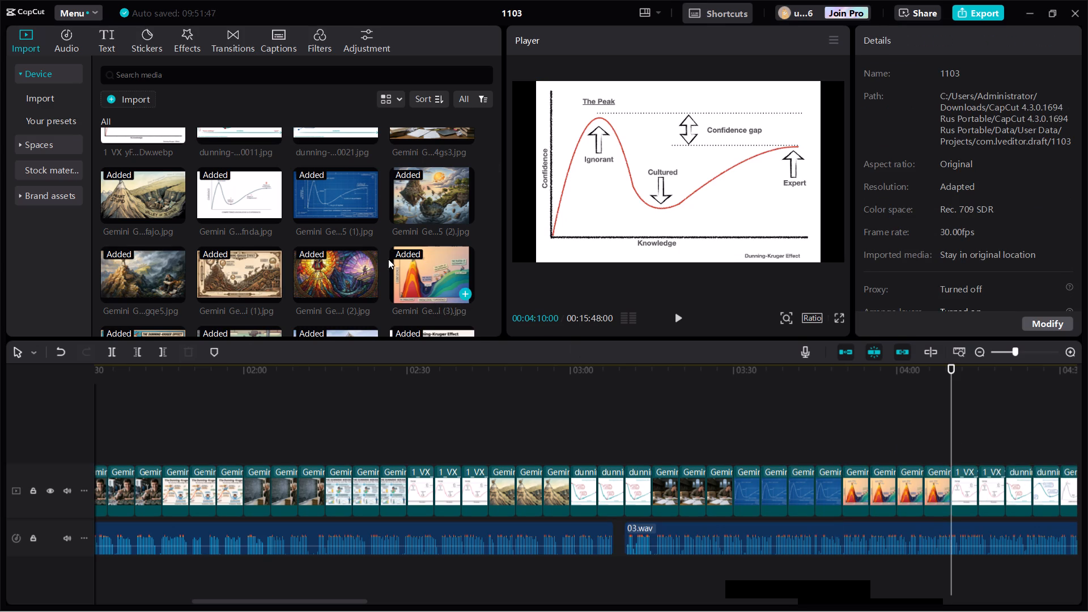
{"action": "left_click", "coordinate": [274, 291]}
{"action": "left_click", "coordinate": [275, 291]}
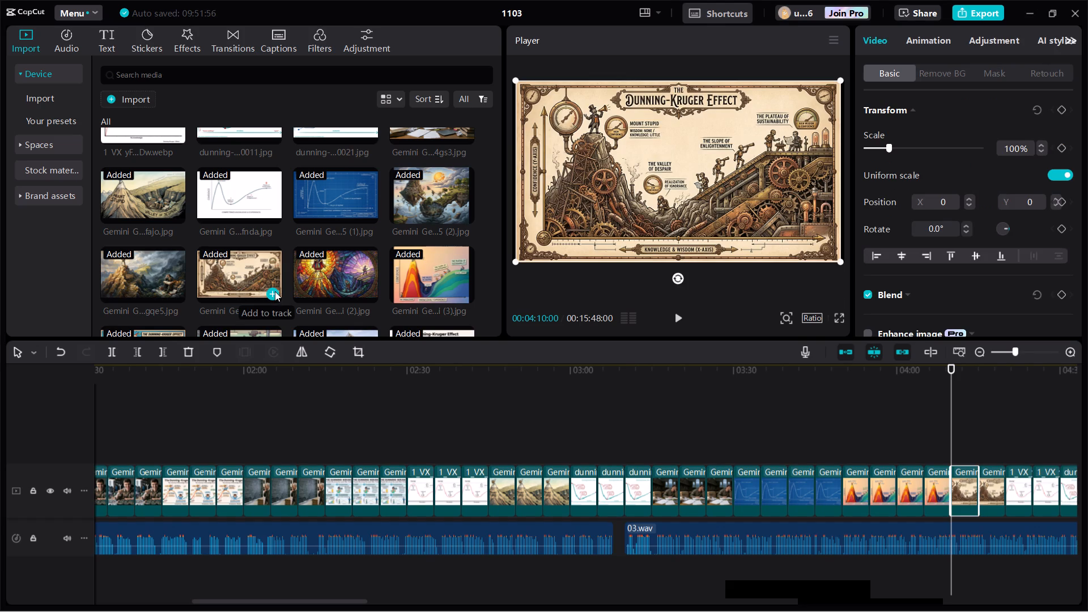
{"action": "left_click", "coordinate": [275, 291]}
{"action": "left_click", "coordinate": [275, 290]}
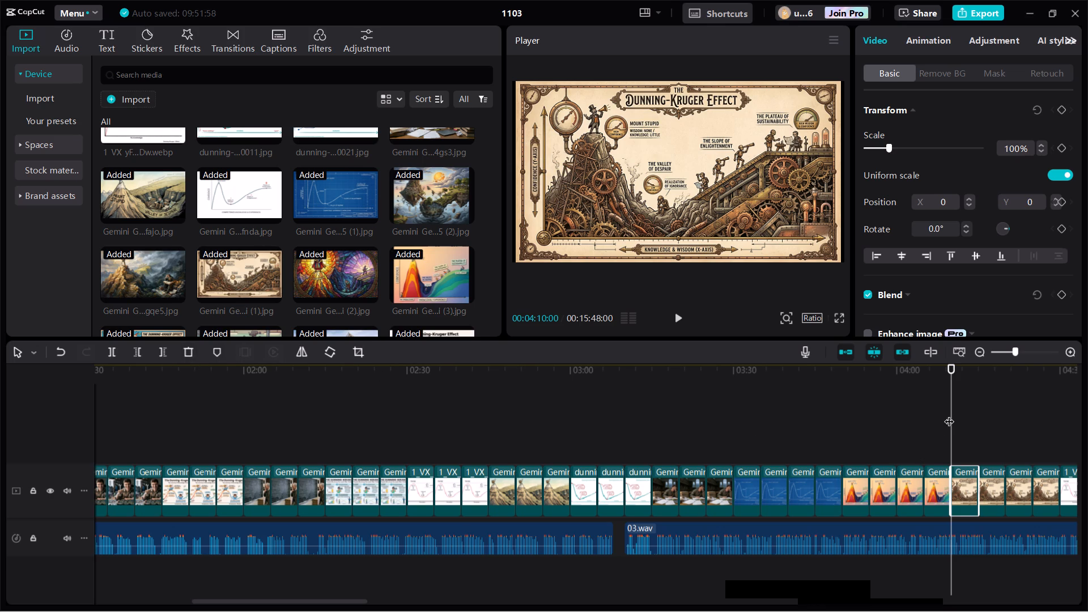
Examine the graph clips following the steampunk illustrations and play the timeline from 00:04:30:00 against voice-over 03.
{"action": "left_click_drag", "start_coordinate": [945, 417], "coordinate": [1026, 409]}
{"action": "left_click", "coordinate": [1022, 423]}
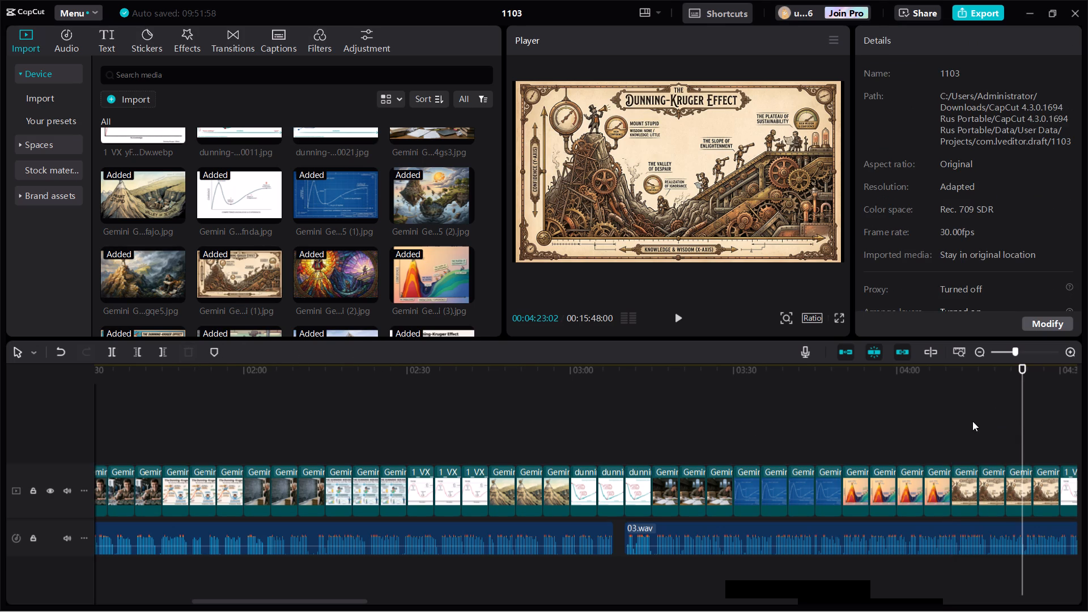
{"action": "left_click_drag", "start_coordinate": [1025, 426], "coordinate": [1056, 421]}
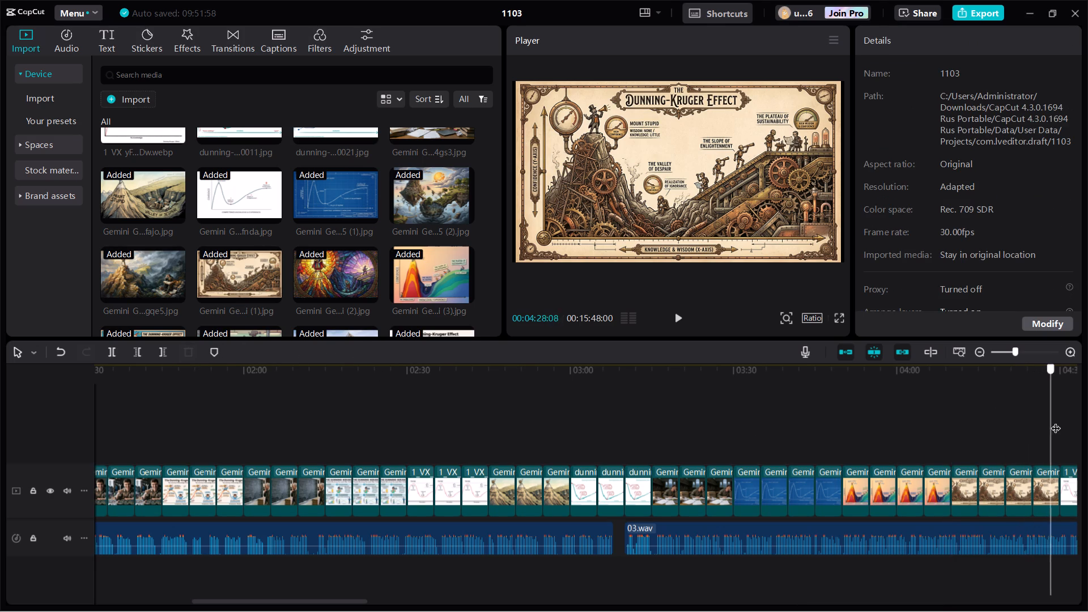
{"action": "left_click_drag", "start_coordinate": [1056, 421], "coordinate": [1081, 416]}
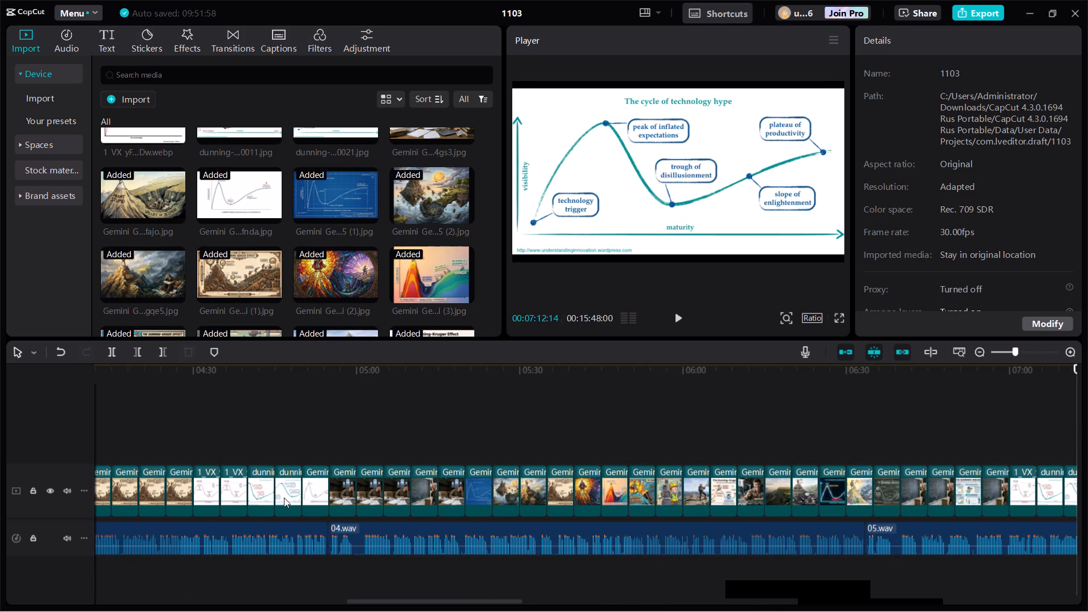
{"action": "left_click", "coordinate": [209, 499]}
{"action": "left_click", "coordinate": [231, 493]}
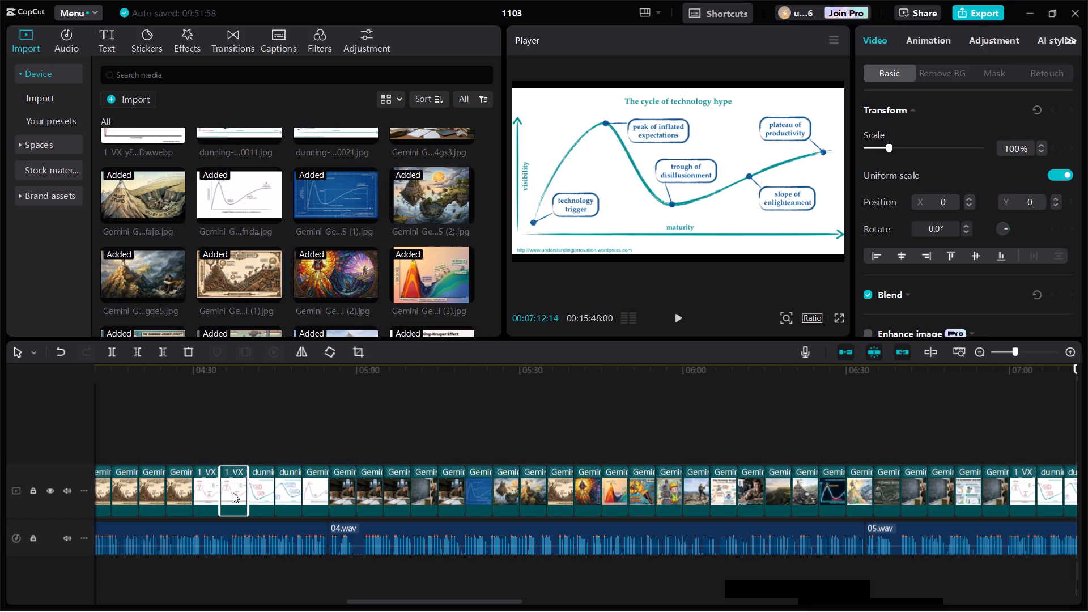
{"action": "left_click", "coordinate": [260, 495]}
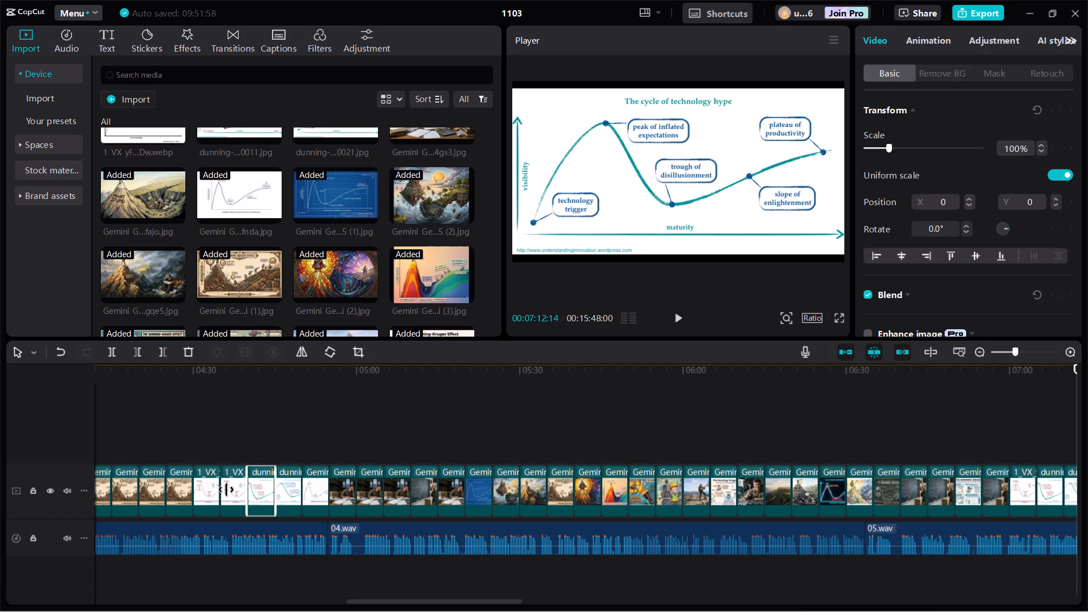
{"action": "left_click", "coordinate": [226, 490]}
{"action": "left_click", "coordinate": [283, 499]}
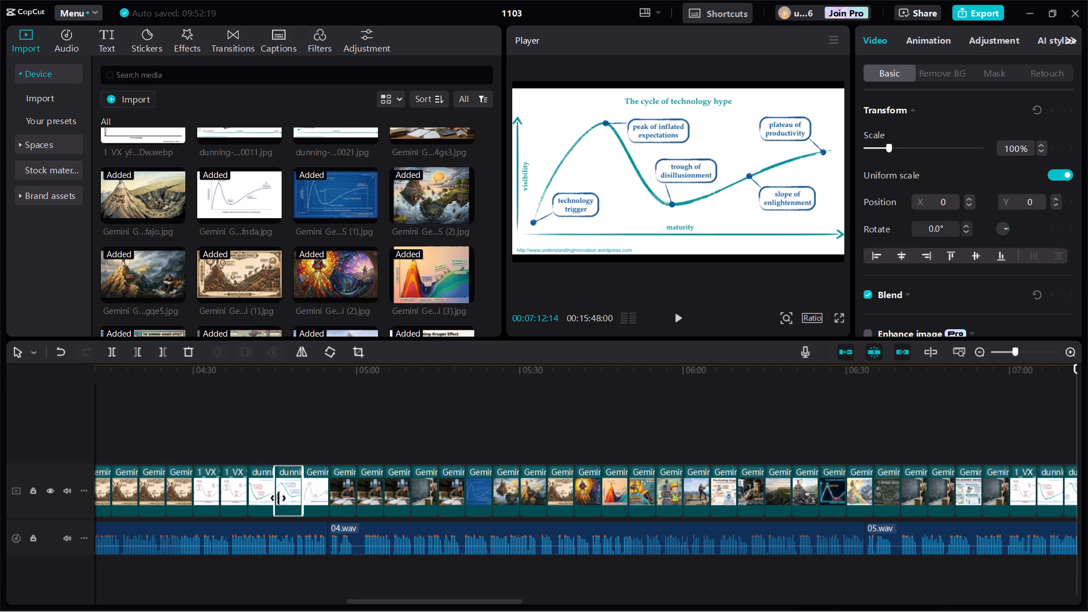
{"action": "left_click", "coordinate": [232, 501]}
{"action": "scroll", "coordinate": [281, 284], "scroll_direction": "down", "scroll_amount": 2}
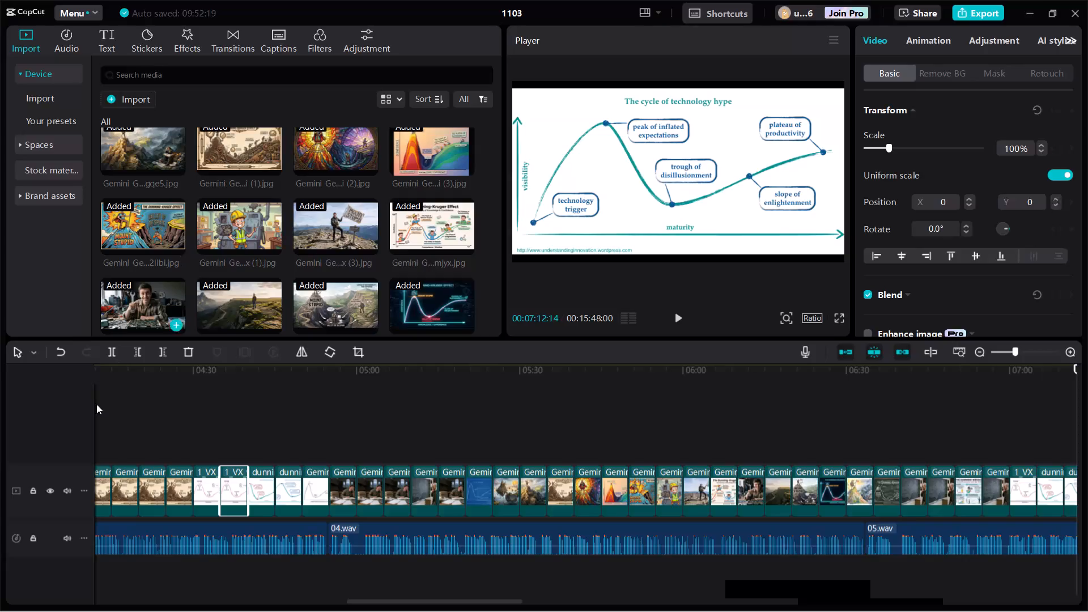
{"action": "left_click", "coordinate": [217, 487]}
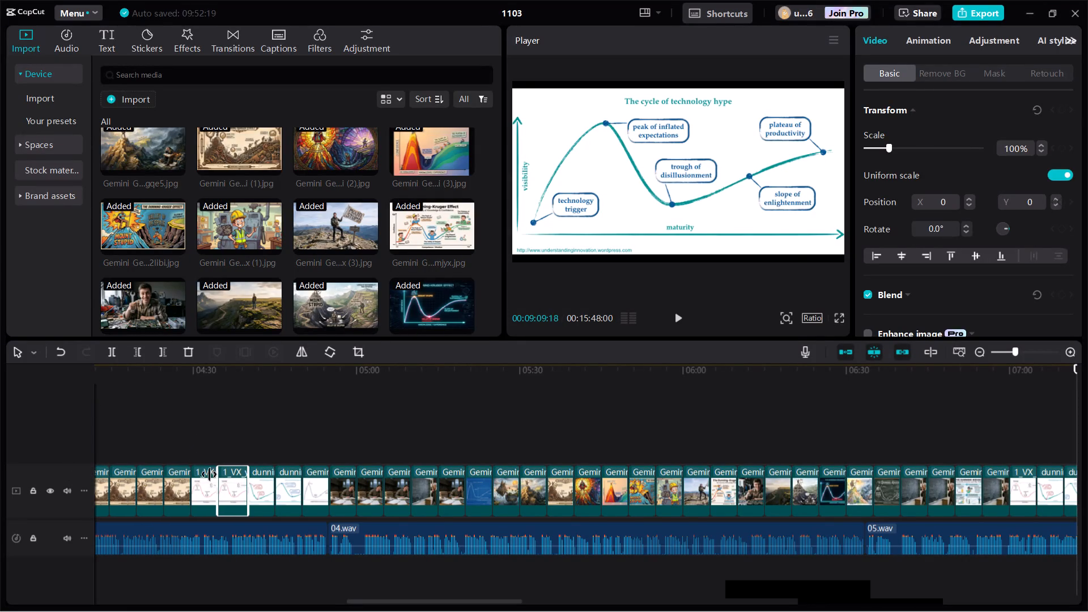
{"action": "left_click", "coordinate": [201, 483]}
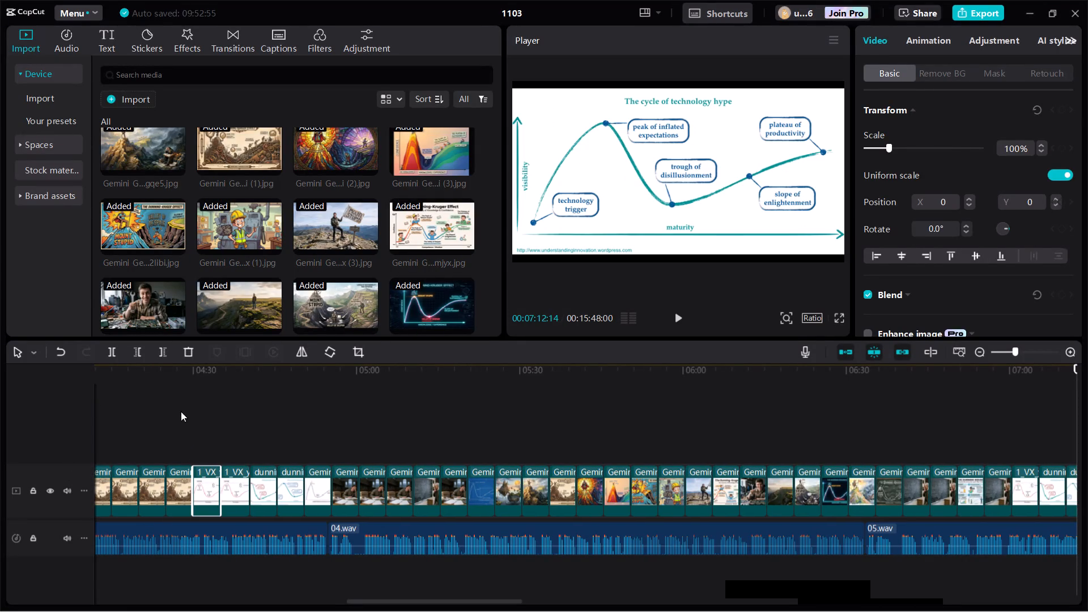
{"action": "left_click", "coordinate": [181, 411]}
{"action": "left_click", "coordinate": [191, 404]}
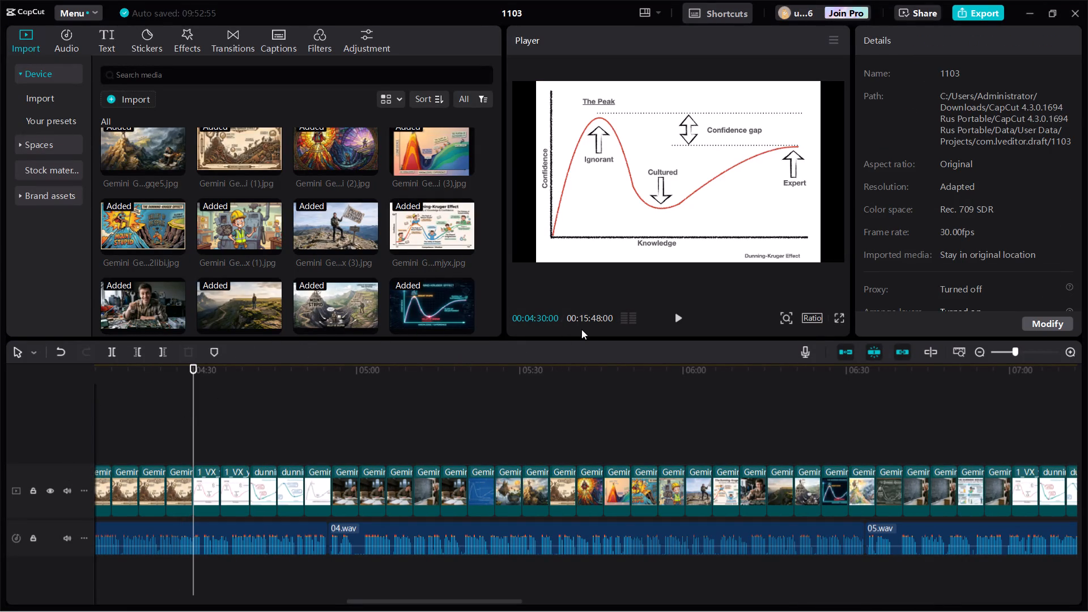
{"action": "left_click", "coordinate": [675, 312]}
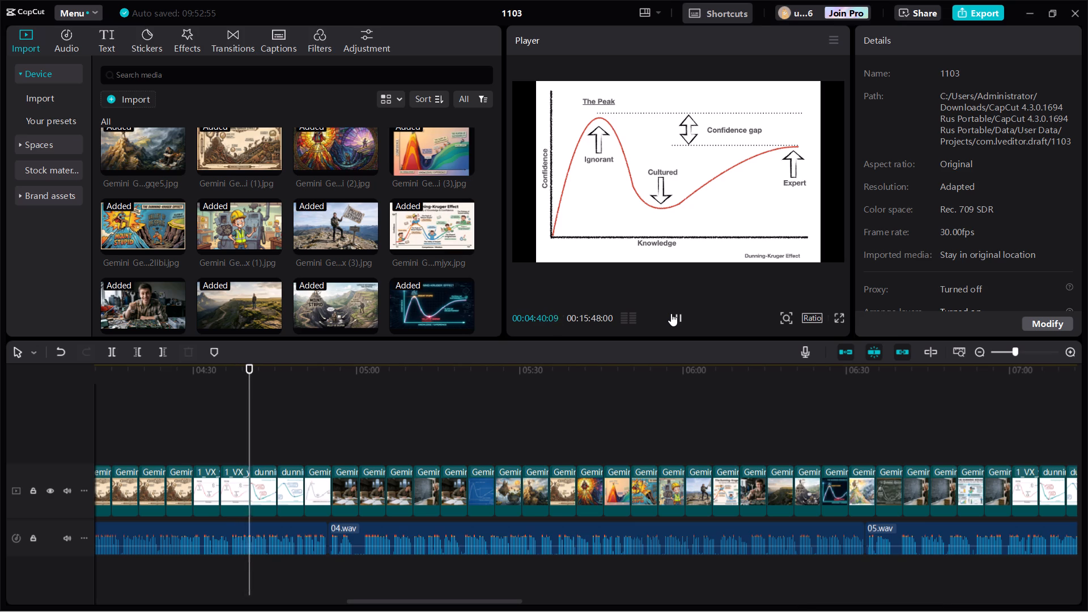
Insert two copies of the second red confidence gap graph on the main track at 00:04:40:13, before the teal curves.
{"action": "left_click", "coordinate": [232, 487]}
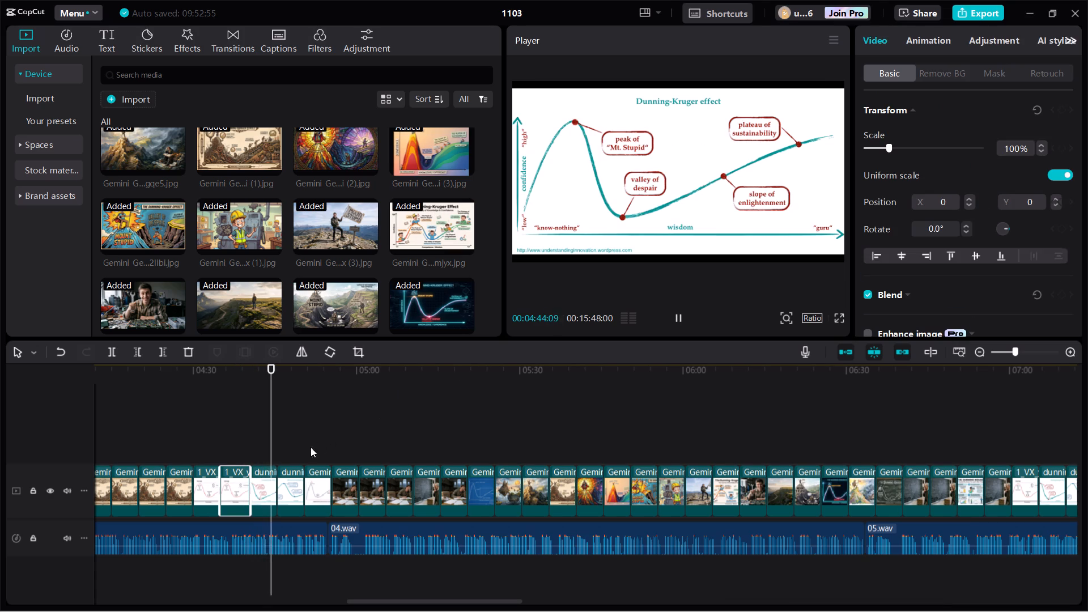
{"action": "right_click", "coordinate": [238, 481]}
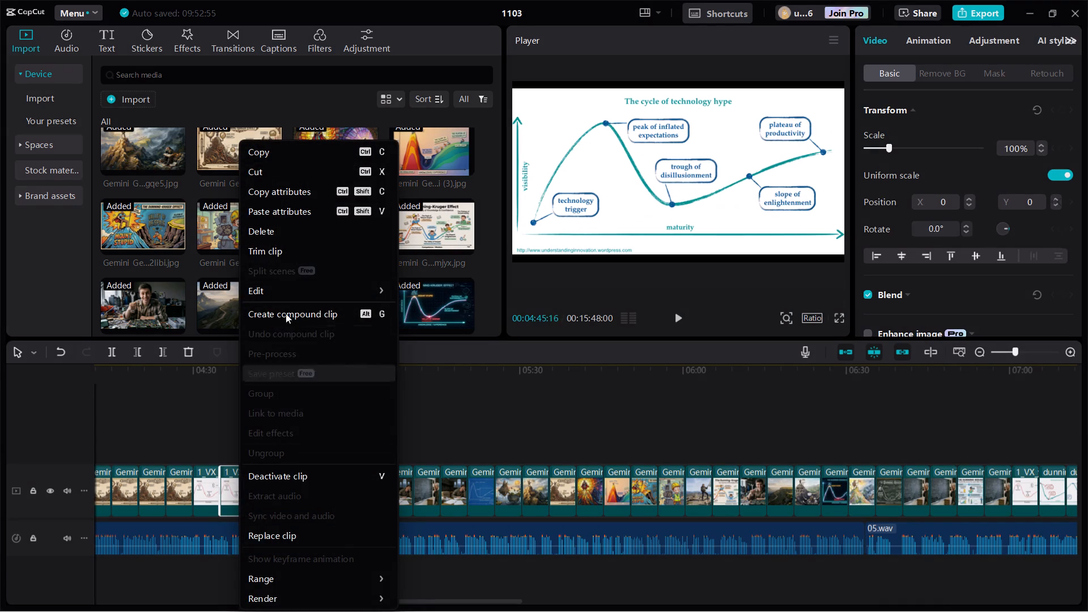
{"action": "left_click", "coordinate": [261, 154]}
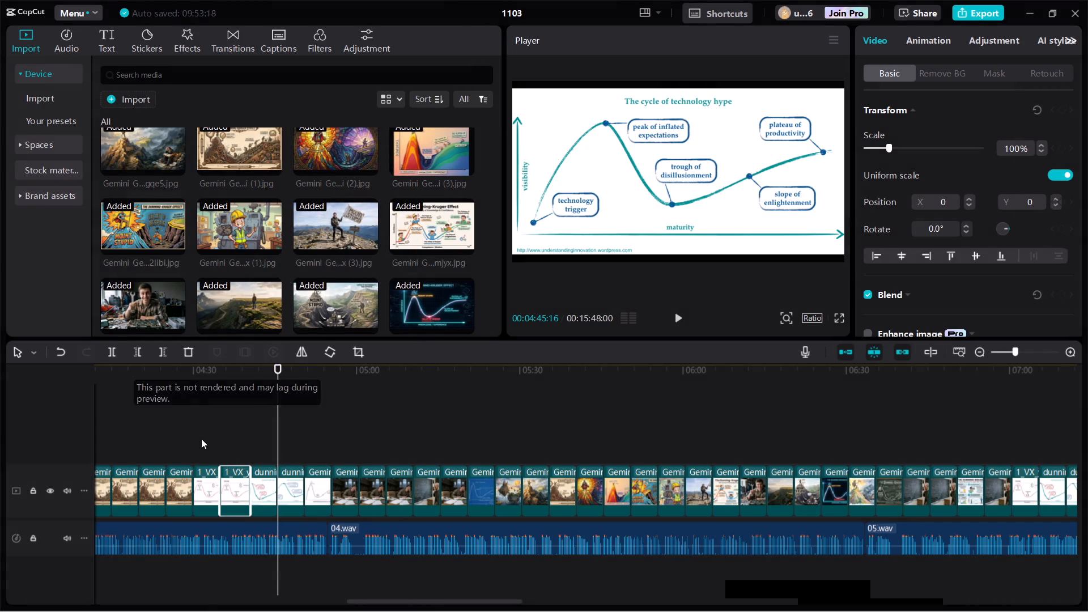
{"action": "left_click", "coordinate": [251, 427]}
{"action": "right_click", "coordinate": [252, 425]}
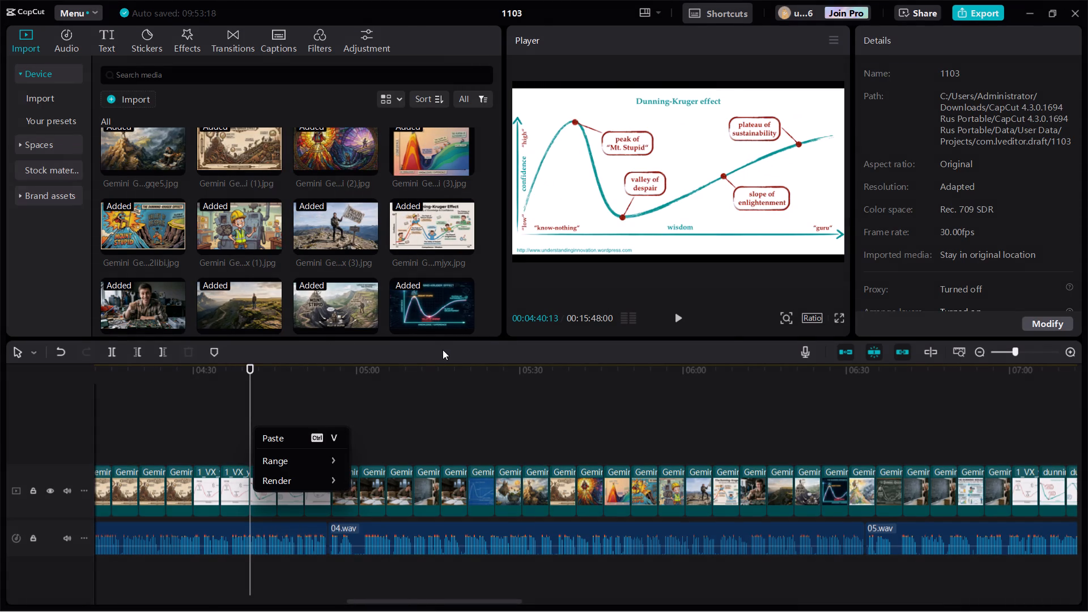
{"action": "left_click", "coordinate": [301, 437]}
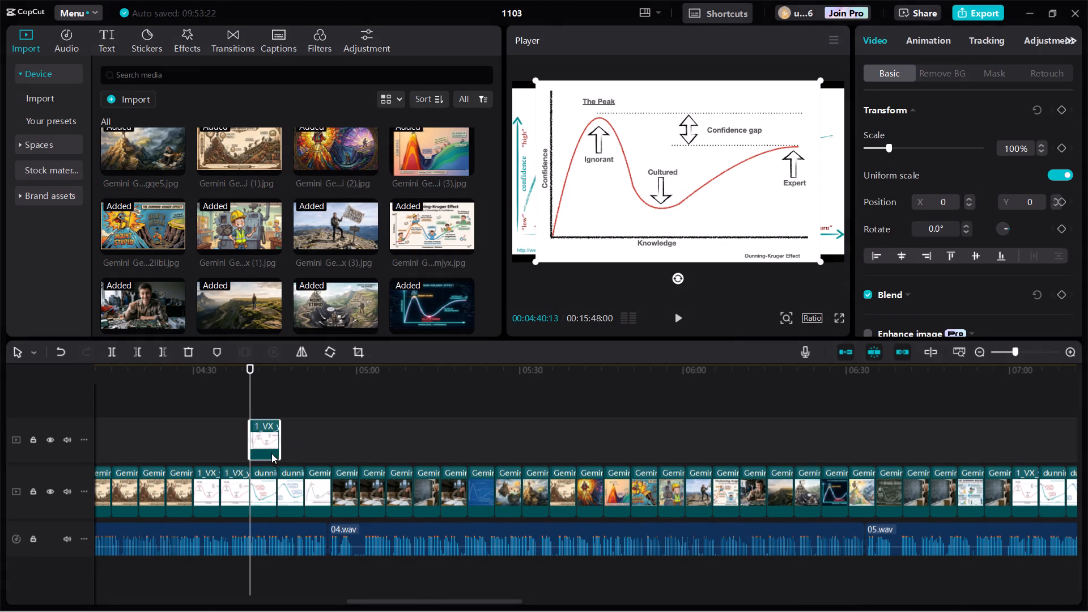
{"action": "right_click", "coordinate": [284, 441]}
{"action": "left_click", "coordinate": [301, 449]}
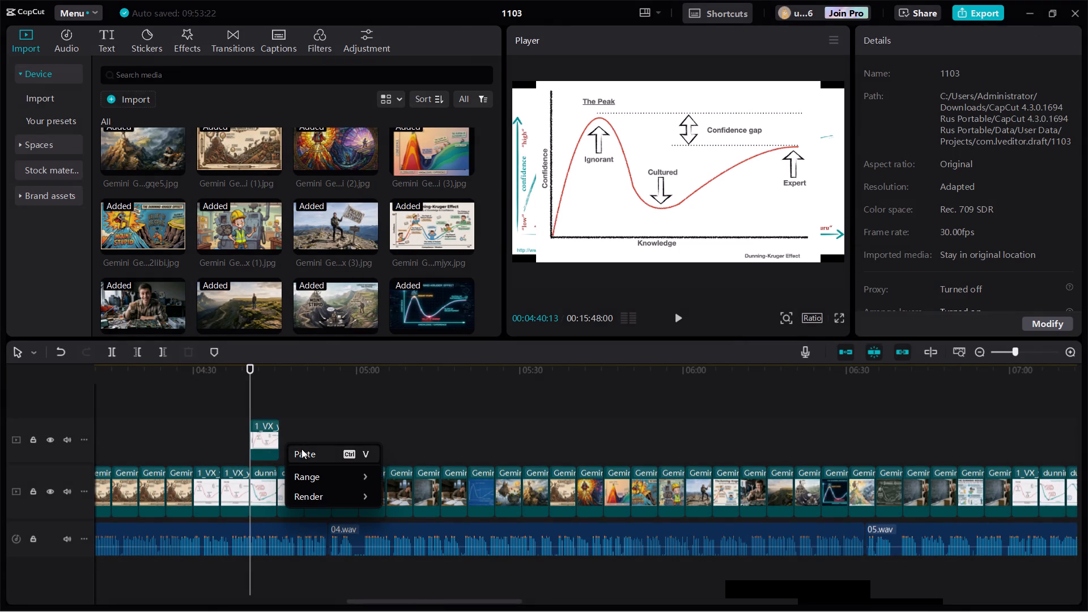
{"action": "left_click_drag", "start_coordinate": [273, 442], "coordinate": [252, 538]}
{"action": "left_click_drag", "start_coordinate": [269, 443], "coordinate": [296, 488]}
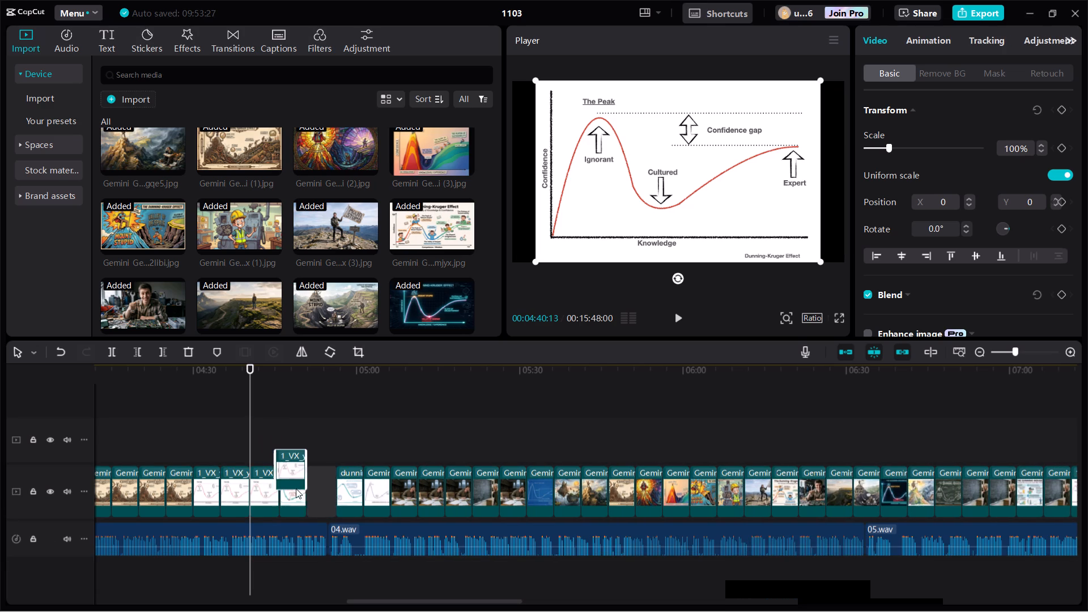
{"action": "left_click_drag", "start_coordinate": [296, 488], "coordinate": [287, 504]}
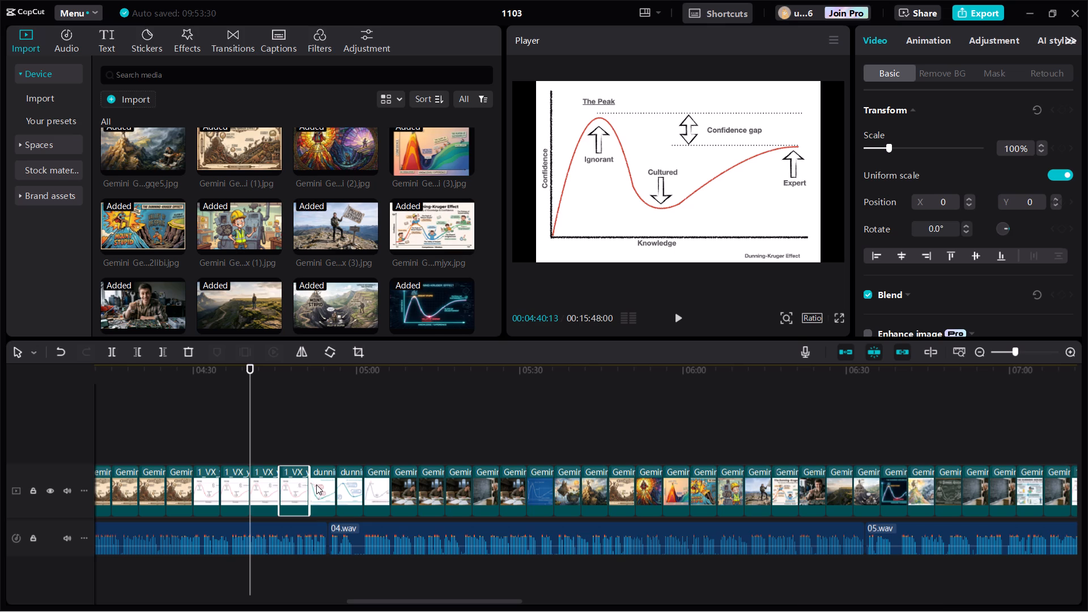
Insert three copies of the teal Dunning-Kruger curve with red labels on the main track at 00:04:56:09, 00:05:01:09 and 00:05:06:09.
{"action": "left_click", "coordinate": [318, 487]}
{"action": "right_click", "coordinate": [321, 491]}
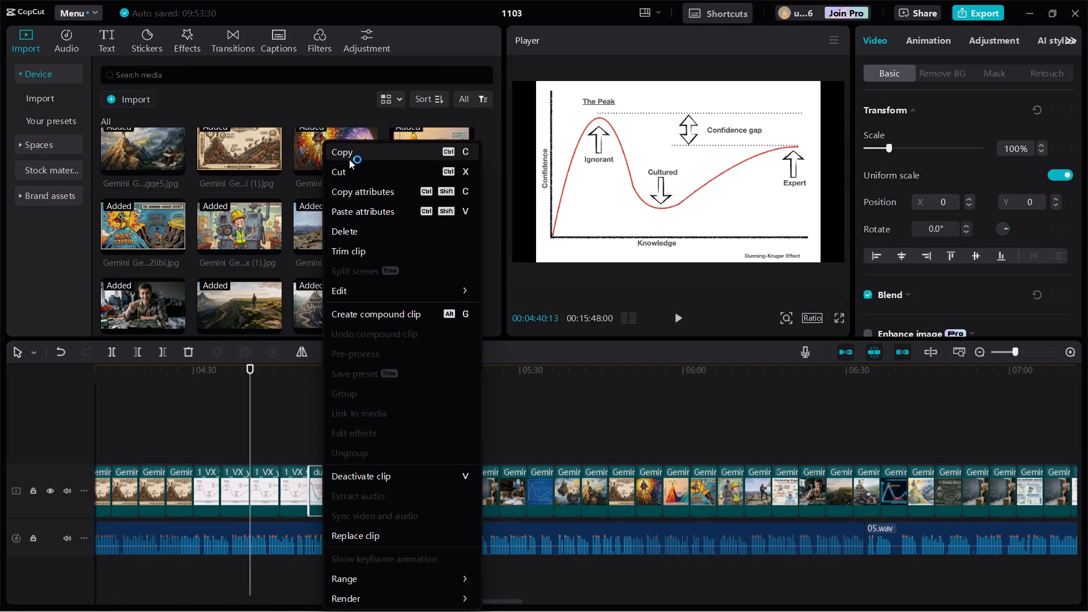
{"action": "left_click", "coordinate": [350, 154]}
{"action": "left_click", "coordinate": [335, 435]}
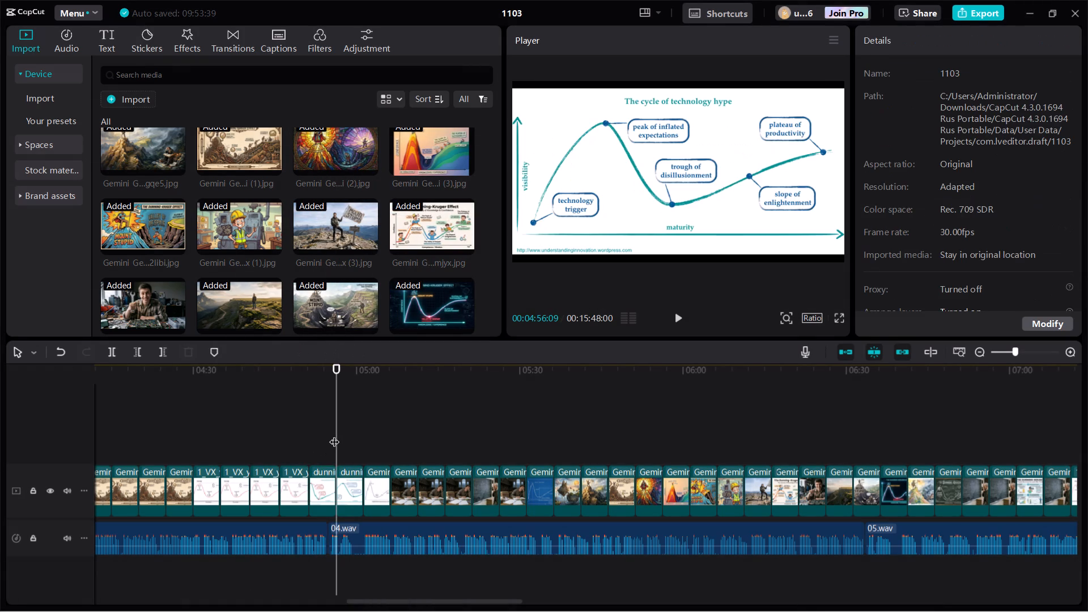
{"action": "right_click", "coordinate": [342, 452]}
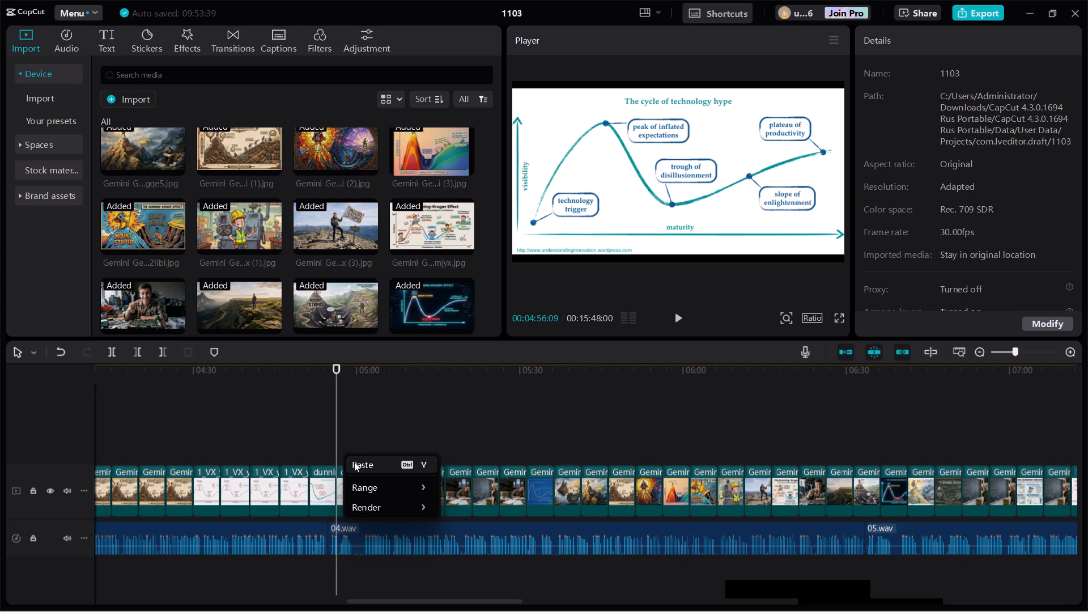
{"action": "left_click", "coordinate": [356, 462]}
{"action": "left_click_drag", "start_coordinate": [343, 444], "coordinate": [335, 483]}
{"action": "left_click", "coordinate": [363, 444]}
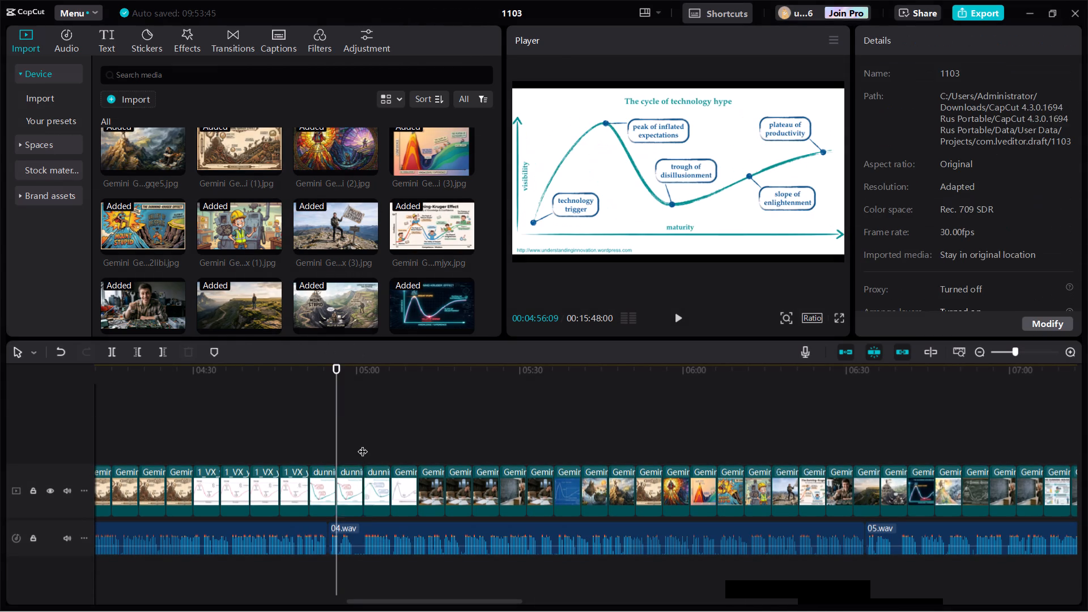
{"action": "right_click", "coordinate": [363, 444]}
{"action": "left_click", "coordinate": [389, 453]}
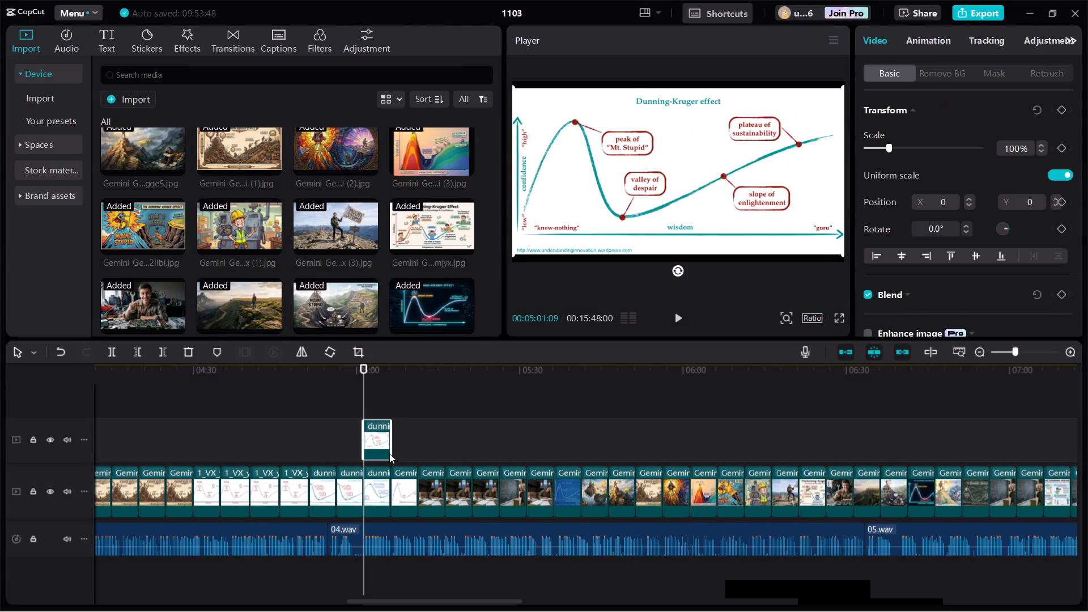
{"action": "left_click_drag", "start_coordinate": [376, 441], "coordinate": [367, 494]}
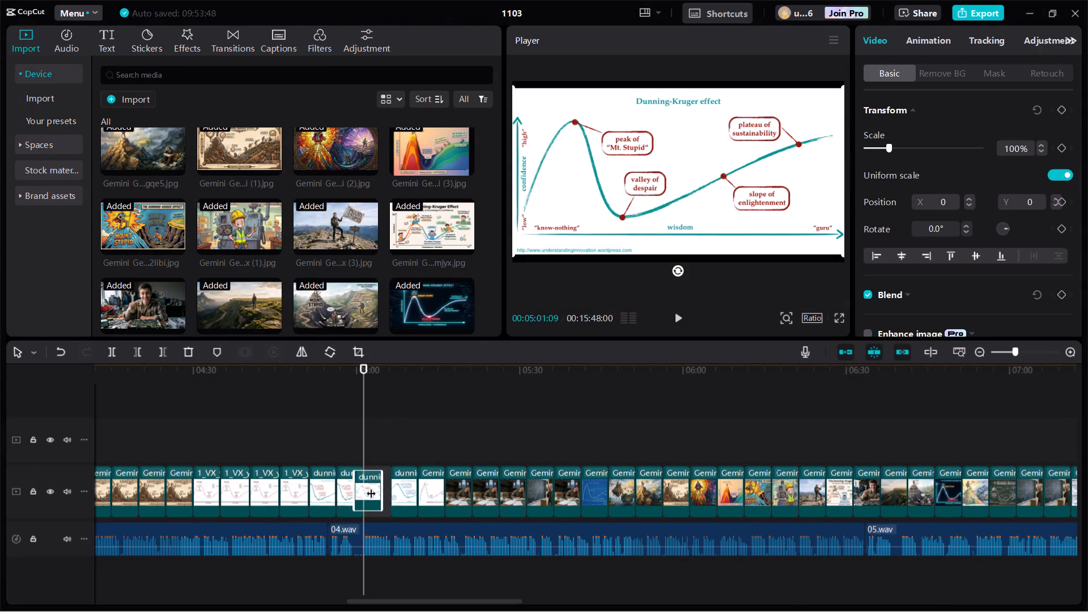
{"action": "left_click", "coordinate": [387, 445]}
{"action": "right_click", "coordinate": [388, 445]}
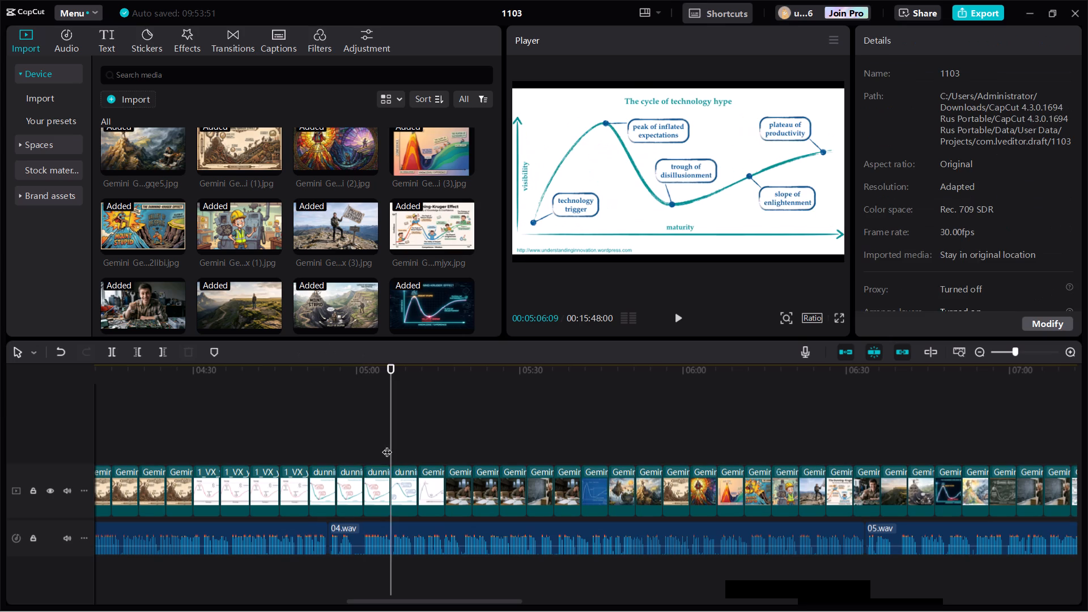
{"action": "left_click", "coordinate": [401, 456]}
{"action": "left_click_drag", "start_coordinate": [404, 445], "coordinate": [399, 470]}
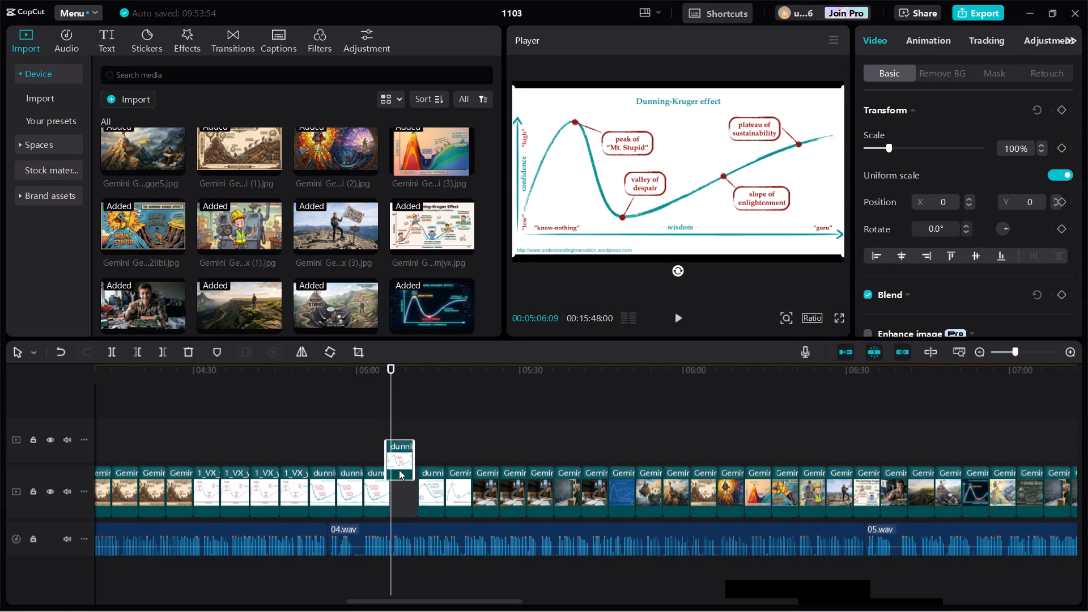
{"action": "left_click_drag", "start_coordinate": [399, 470], "coordinate": [397, 476]}
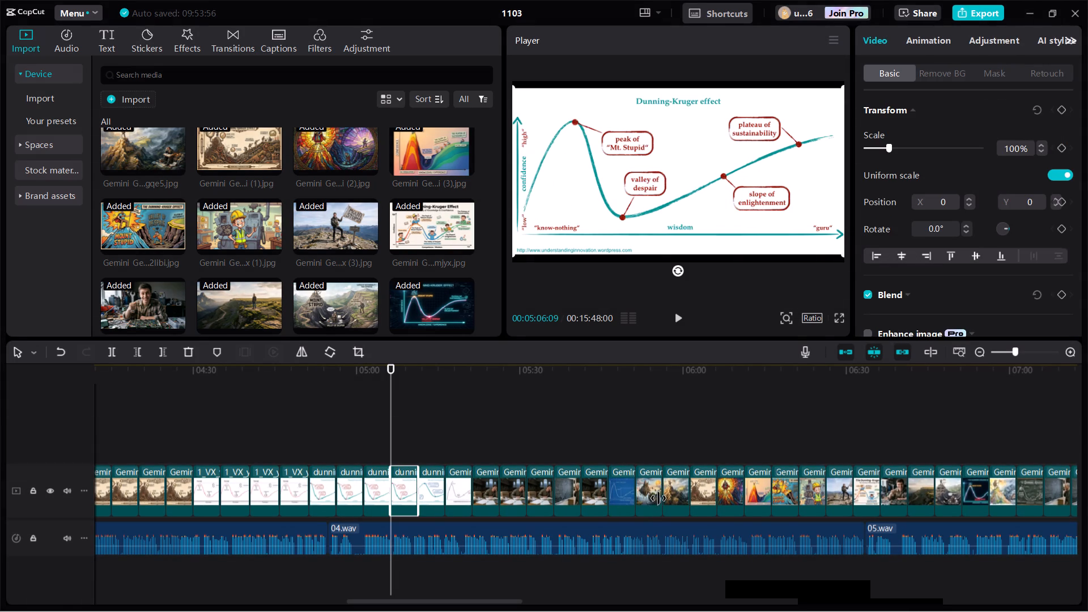
Insert the neon Dunning-Kruger graph on dark blue four times on the main track at 00:05:06:09.
{"action": "left_click", "coordinate": [467, 328]}
{"action": "left_click", "coordinate": [465, 326]}
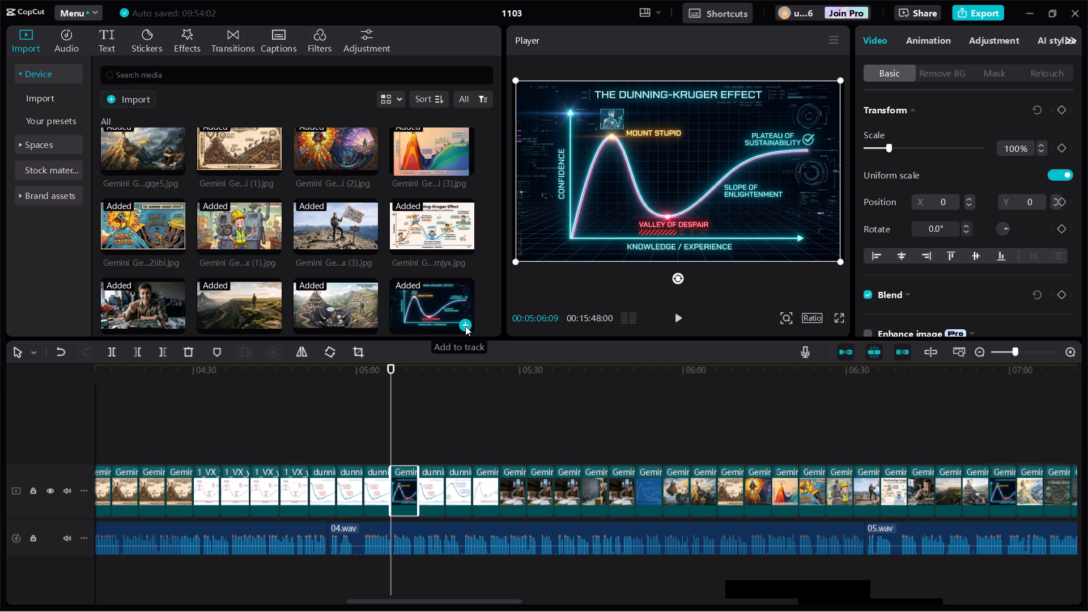
{"action": "left_click", "coordinate": [465, 326]}
{"action": "left_click", "coordinate": [465, 326]}
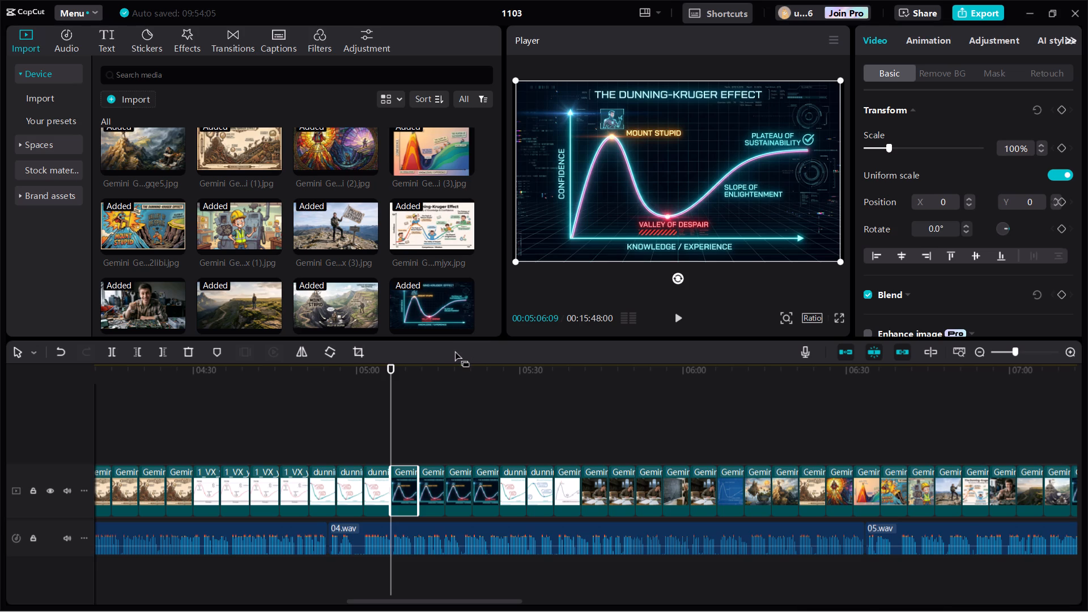
Insert the comic-style Mount Stupid and Valley of Despair illustration five times on the main track at 00:05:26:09, directly after the neon graphs.
{"action": "left_click", "coordinate": [501, 437]}
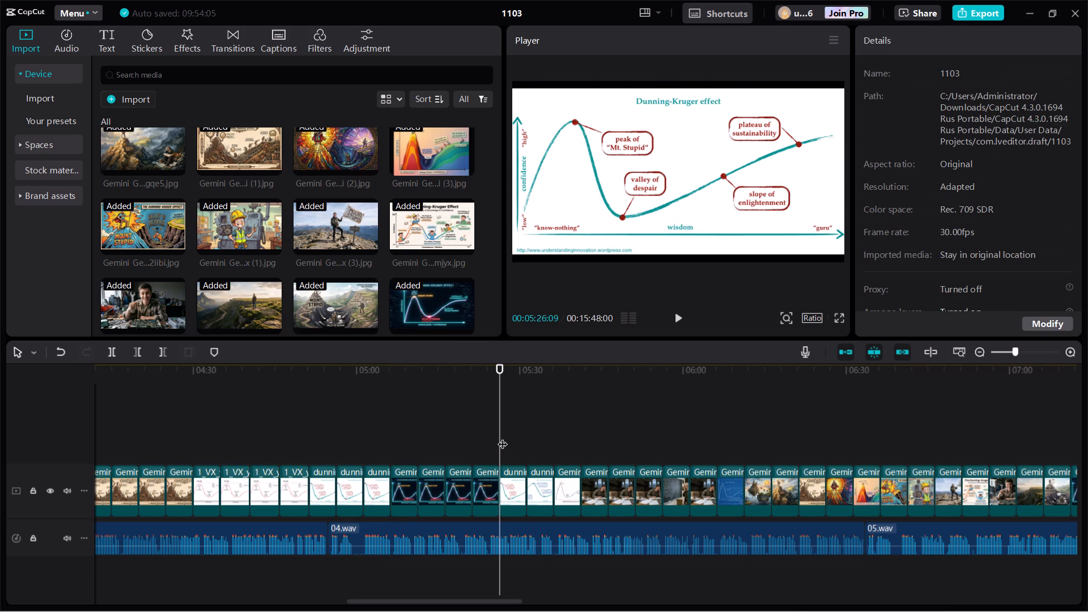
{"action": "left_click", "coordinate": [176, 245]}
{"action": "left_click", "coordinate": [176, 245]}
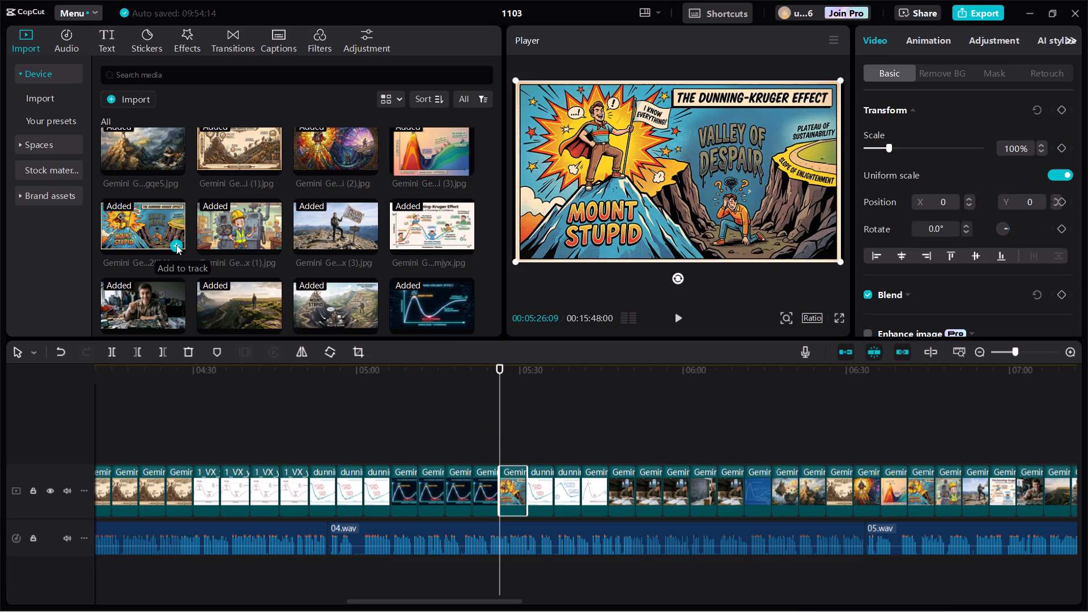
{"action": "left_click", "coordinate": [176, 245]}
{"action": "left_click", "coordinate": [176, 245]}
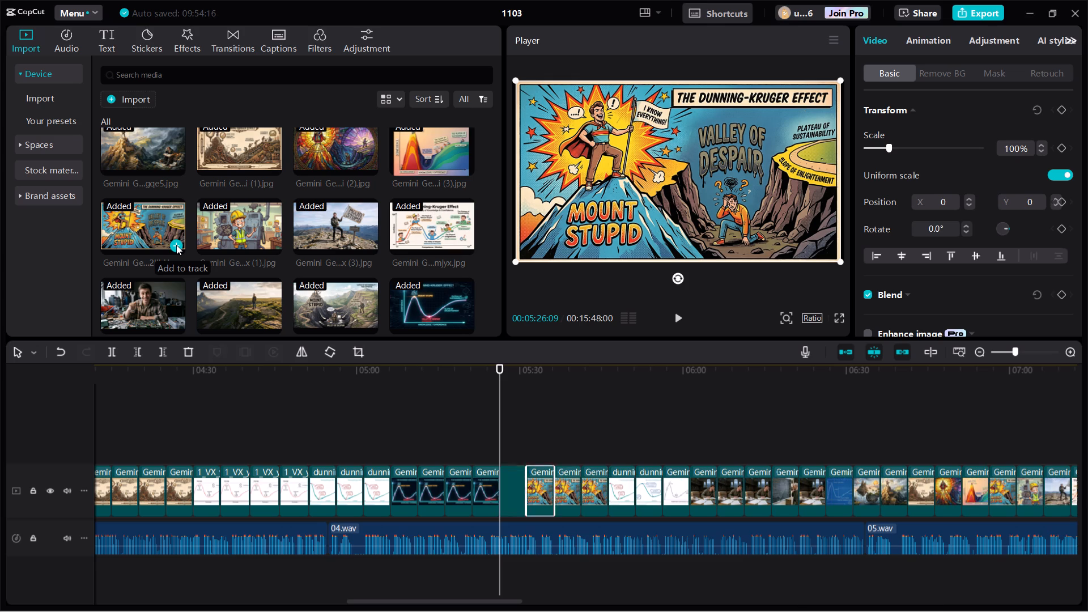
{"action": "left_click", "coordinate": [176, 245]}
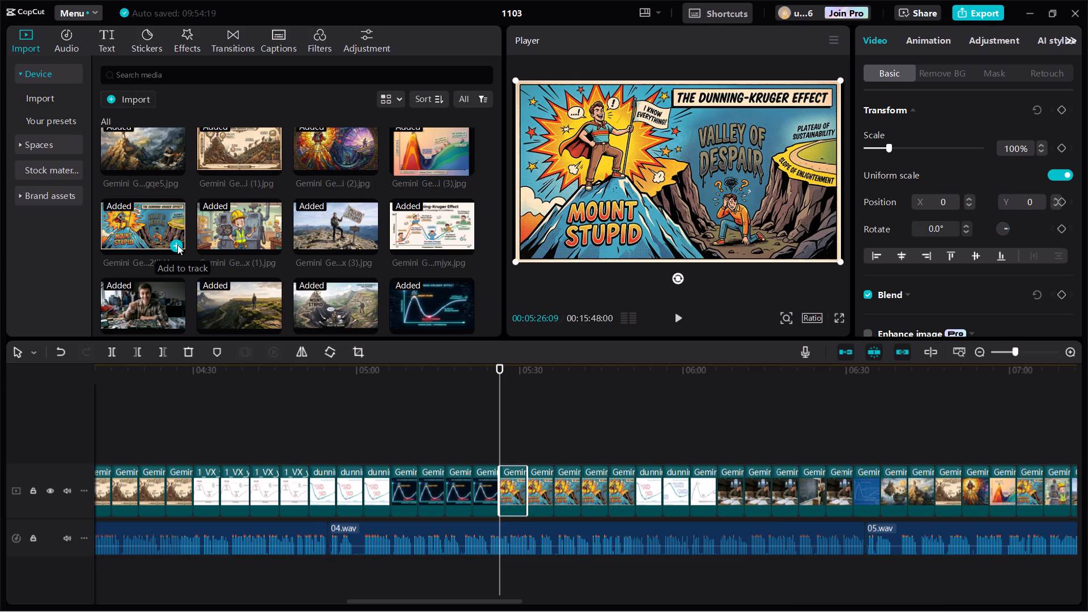
Insert the cartoon worker in the yellow hard hat four times on the main track at 00:05:51:09, directly after the comic illustrations.
{"action": "left_click", "coordinate": [639, 431]}
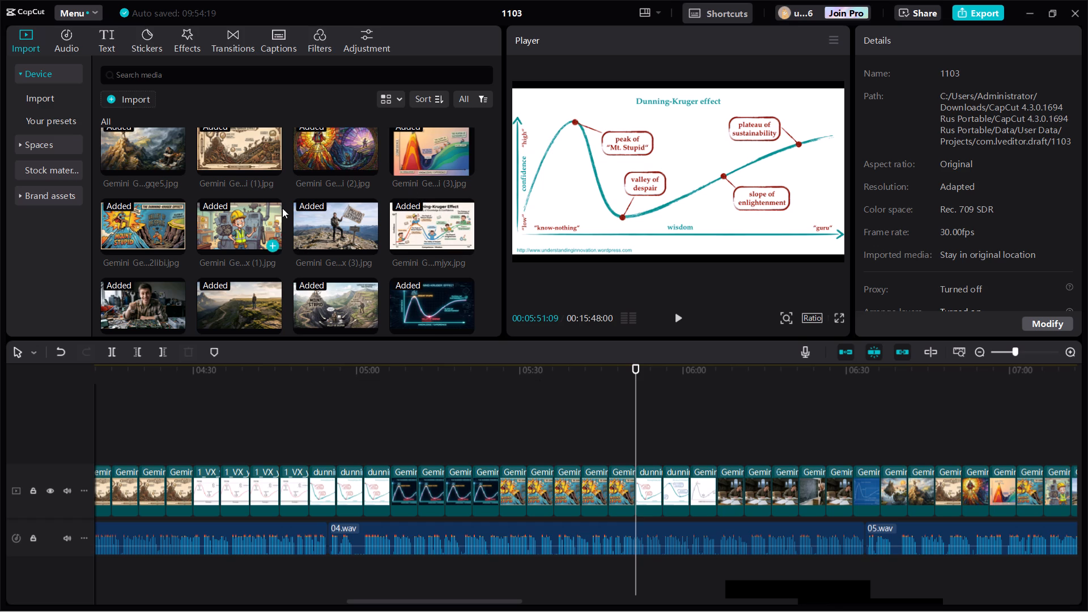
{"action": "left_click", "coordinate": [267, 241]}
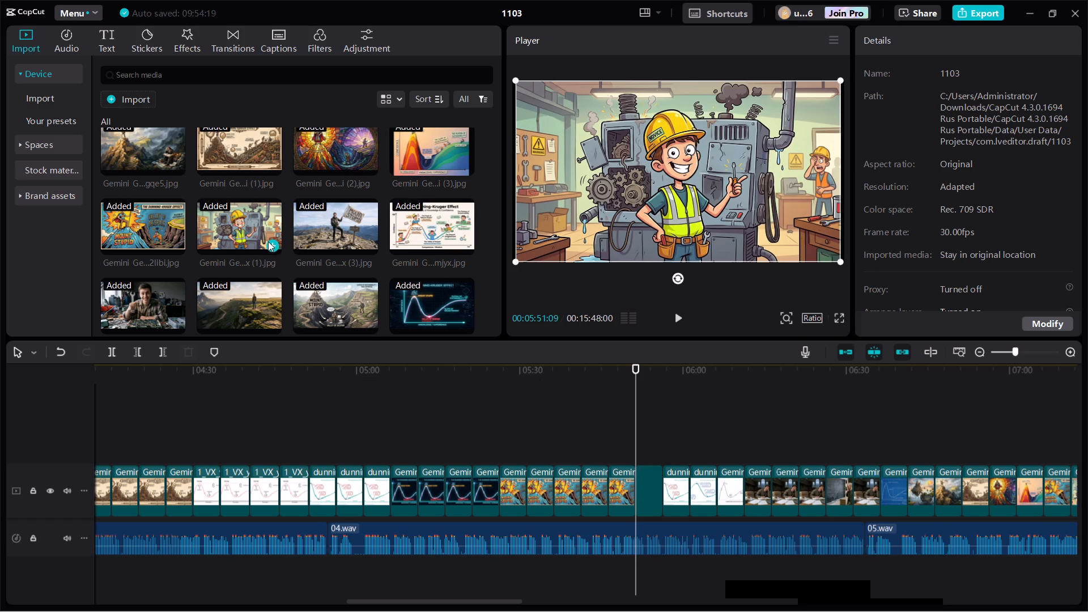
{"action": "left_click", "coordinate": [268, 241]}
{"action": "left_click", "coordinate": [268, 241]}
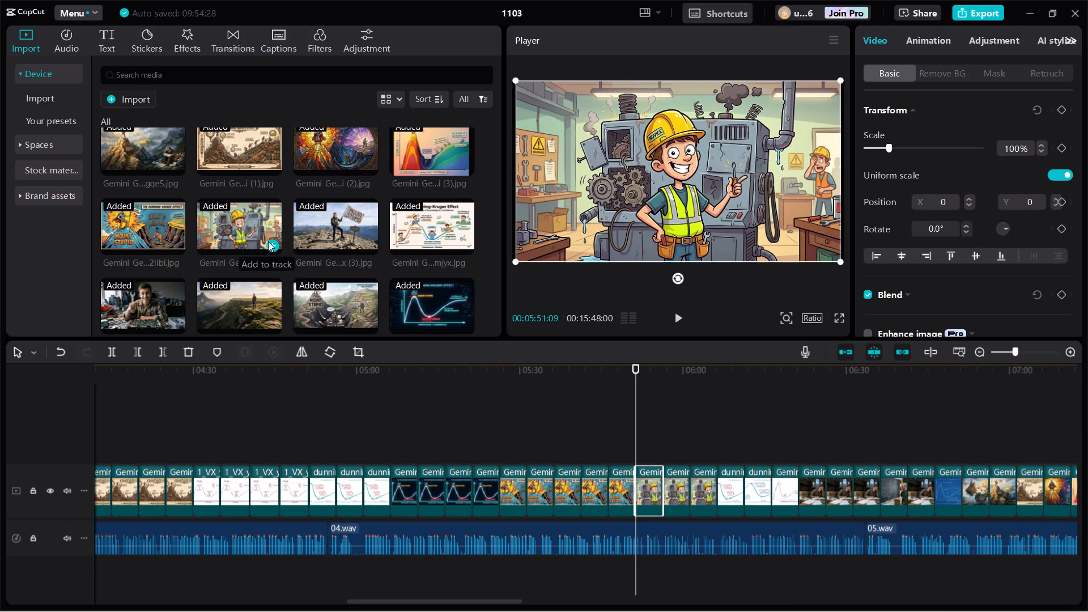
{"action": "left_click", "coordinate": [268, 241]}
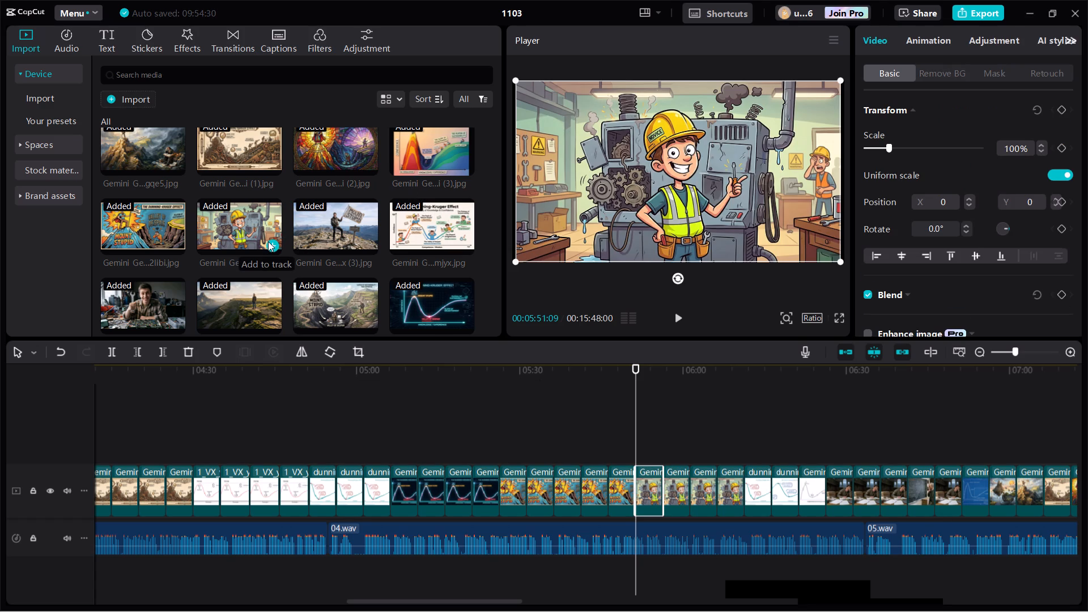
Insert the chalkboard Dunning-Kruger graph five times on the main track at 00:06:11:09, directly after the cartoon worker clips.
{"action": "left_click", "coordinate": [749, 448]}
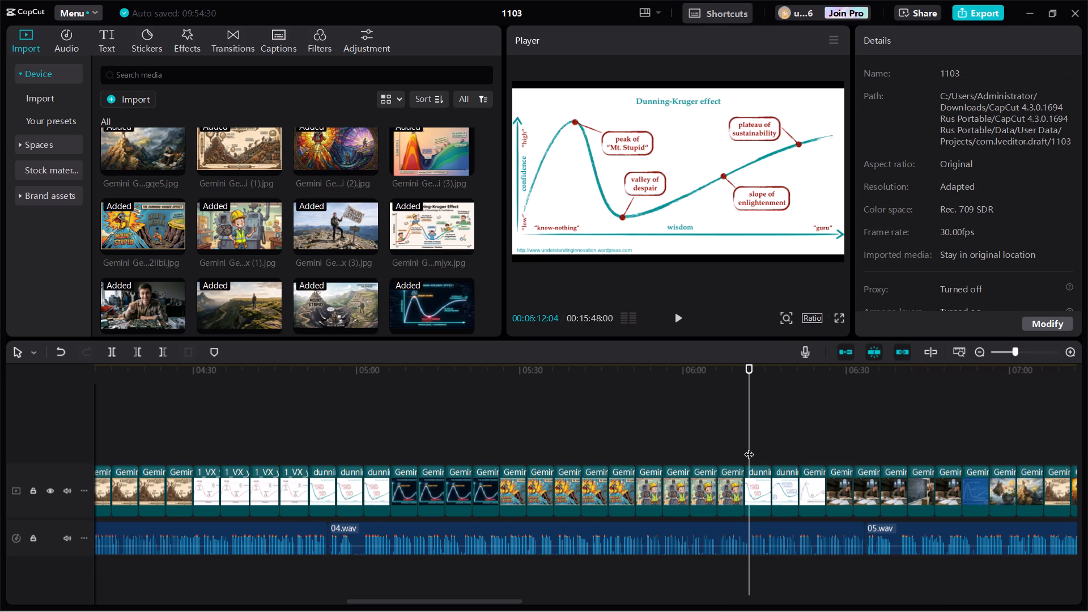
{"action": "left_click", "coordinate": [748, 440]}
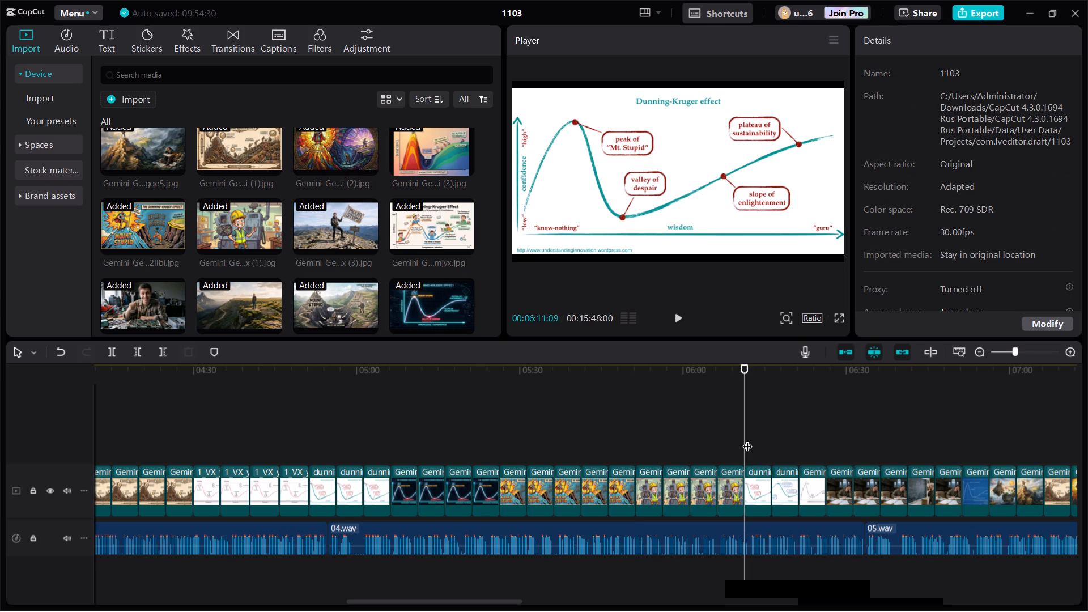
{"action": "scroll", "coordinate": [416, 259], "scroll_direction": "down", "scroll_amount": 1}
{"action": "scroll", "coordinate": [413, 262], "scroll_direction": "up", "scroll_amount": 1}
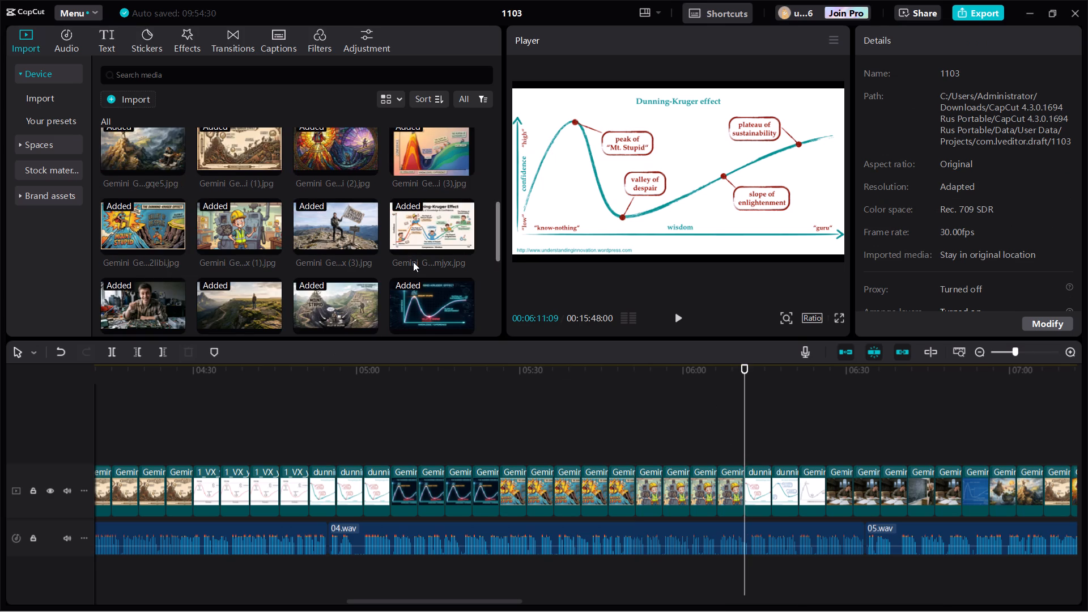
{"action": "scroll", "coordinate": [413, 262], "scroll_direction": "down", "scroll_amount": 2}
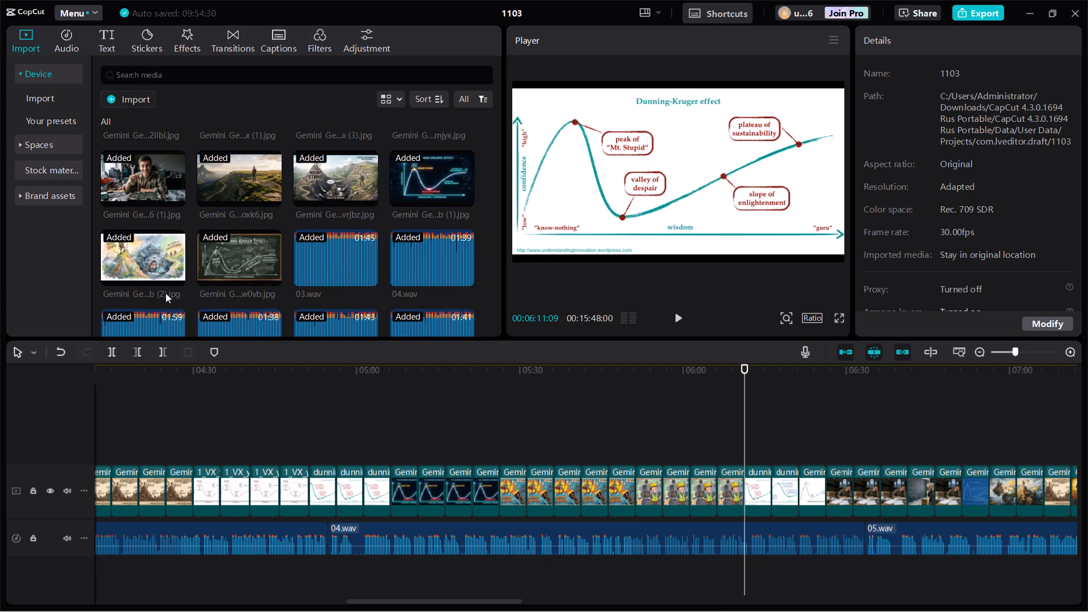
{"action": "left_click", "coordinate": [274, 275]}
{"action": "left_click", "coordinate": [274, 274]}
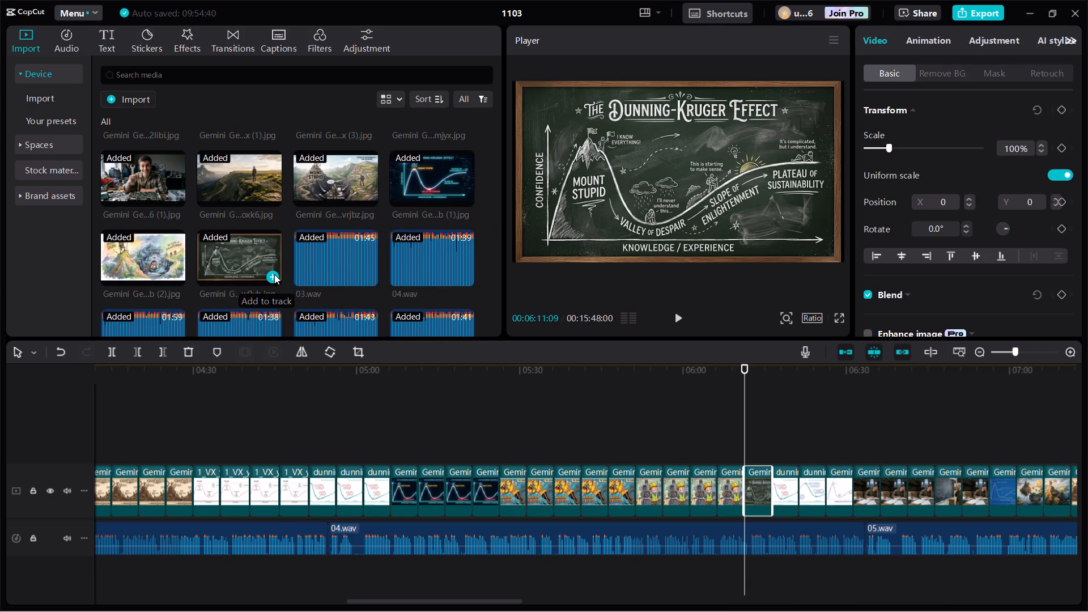
{"action": "left_click", "coordinate": [274, 274]}
{"action": "left_click", "coordinate": [274, 274]}
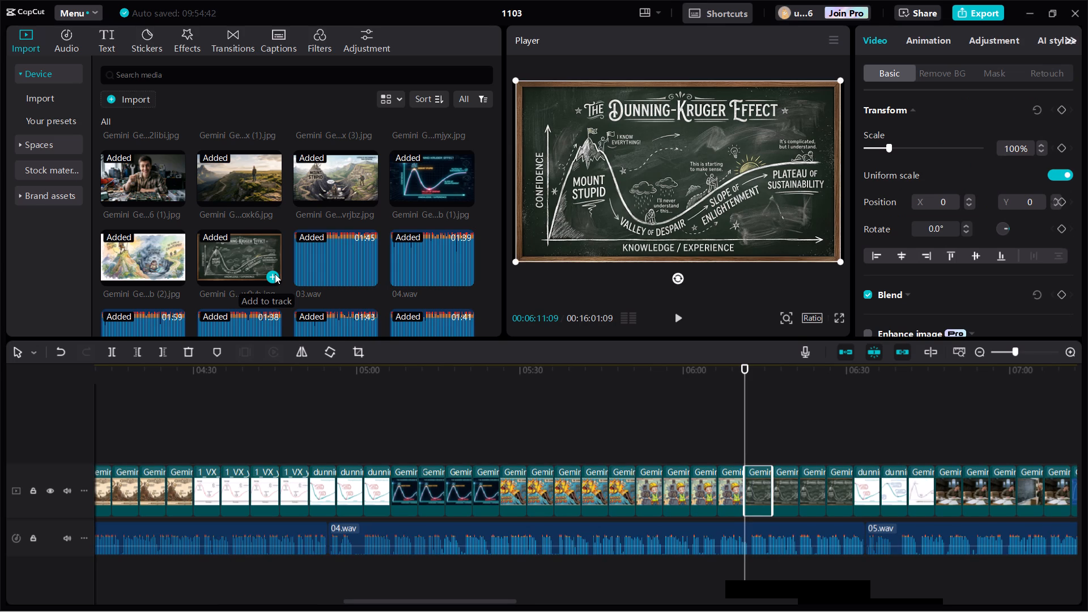
{"action": "left_click", "coordinate": [275, 274]}
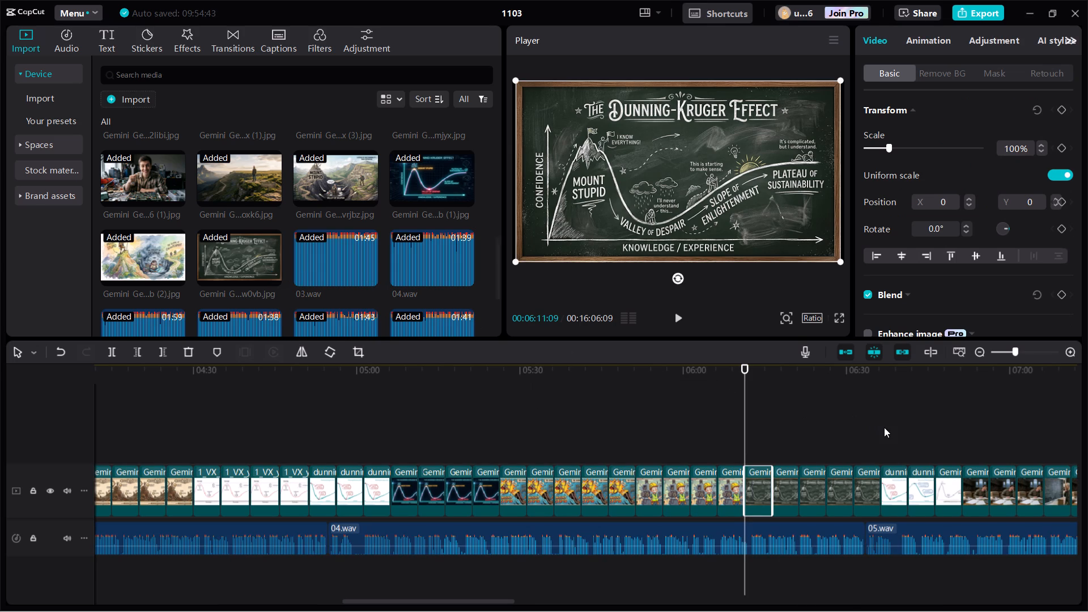
Insert the watercolour Mount Stupid and Valley of Despair illustration five times on the main track at 00:06:36:09, directly after the chalkboard clips.
{"action": "left_click", "coordinate": [875, 423]}
{"action": "left_click", "coordinate": [882, 418]}
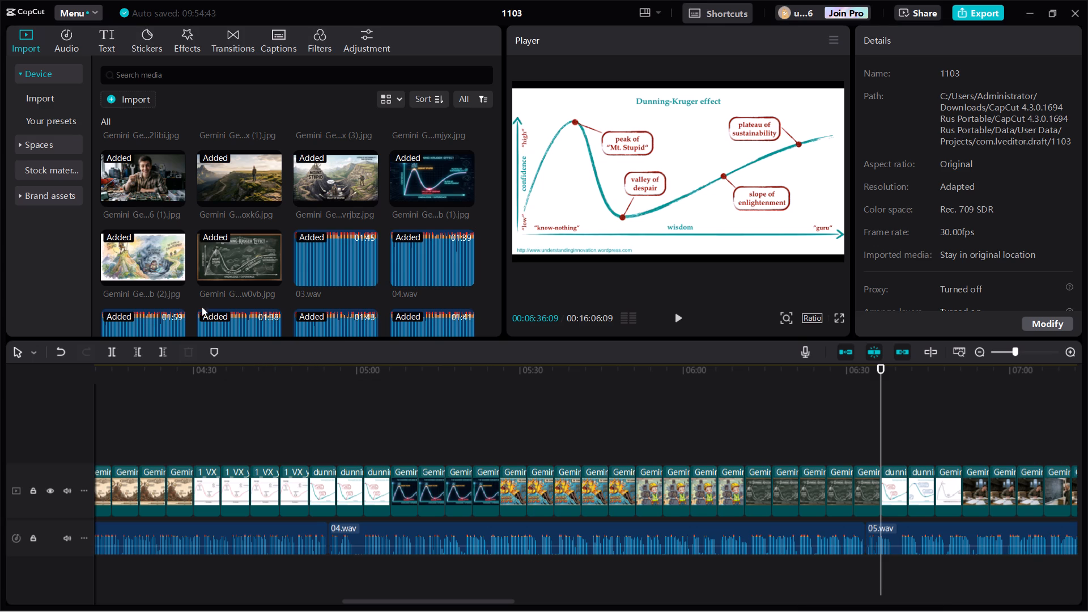
{"action": "left_click", "coordinate": [176, 277]}
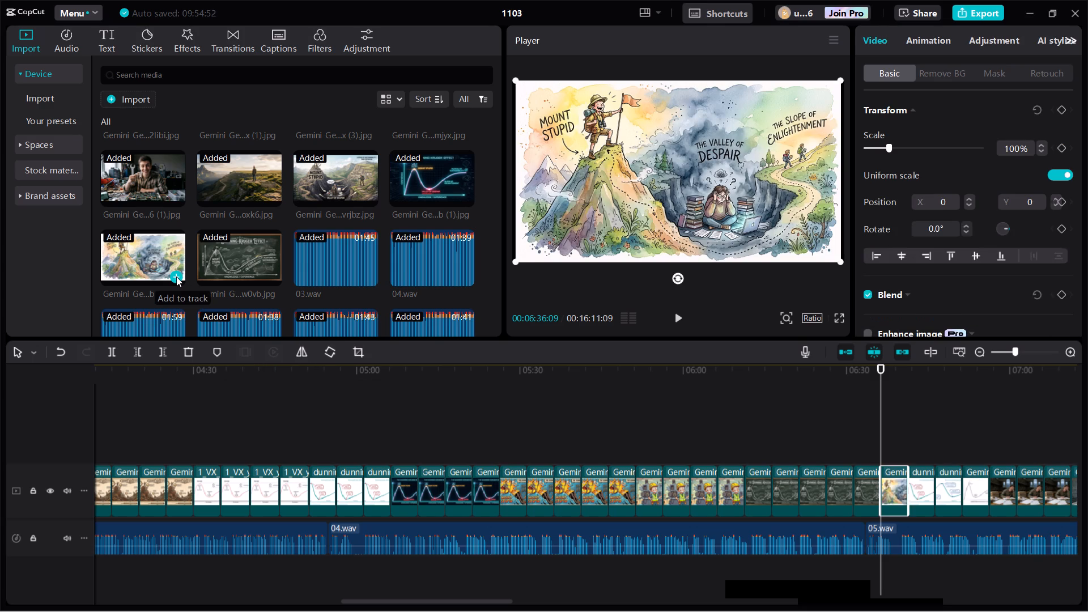
{"action": "left_click", "coordinate": [176, 277]}
{"action": "left_click", "coordinate": [176, 277]}
{"action": "left_click", "coordinate": [176, 277]}
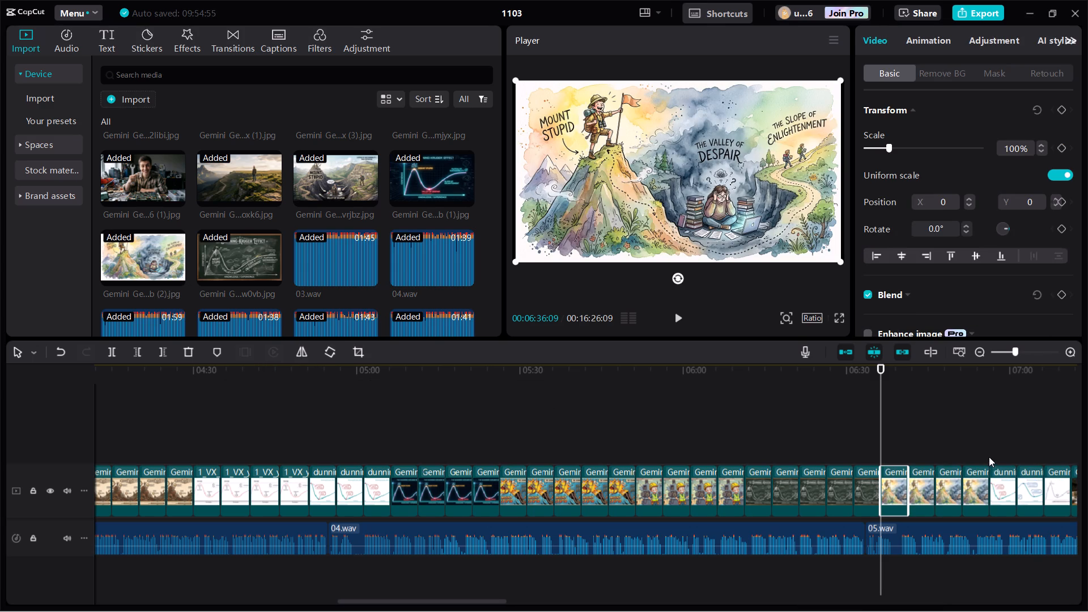
{"action": "left_click", "coordinate": [173, 277]}
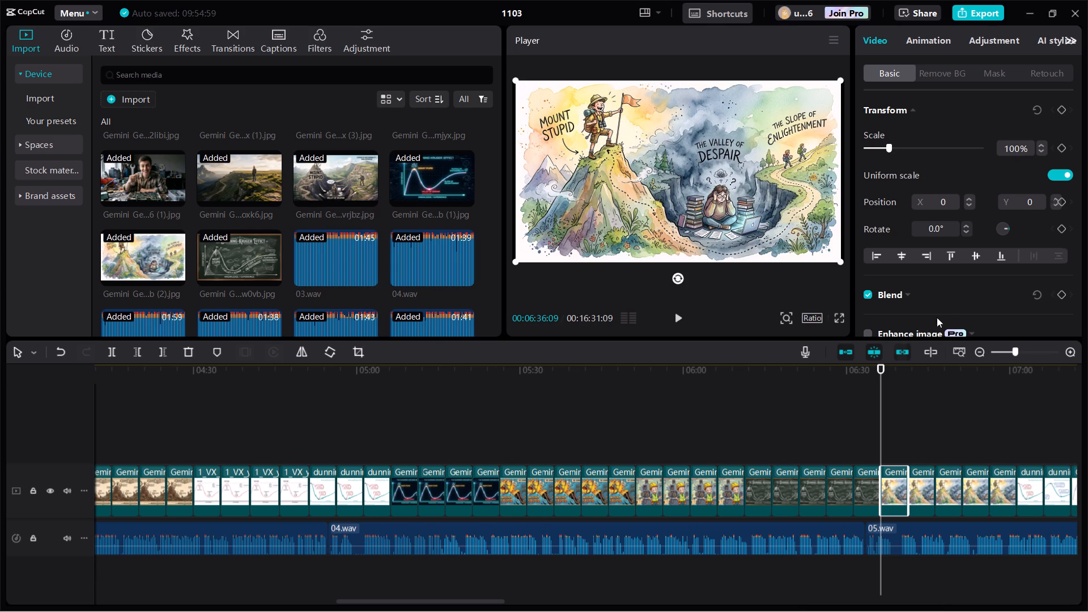
Select voice-overs 04 to 09 together, and raise the volume of voice-over 08.wav to 20.0 dB.
{"action": "double_click", "coordinate": [980, 350]}
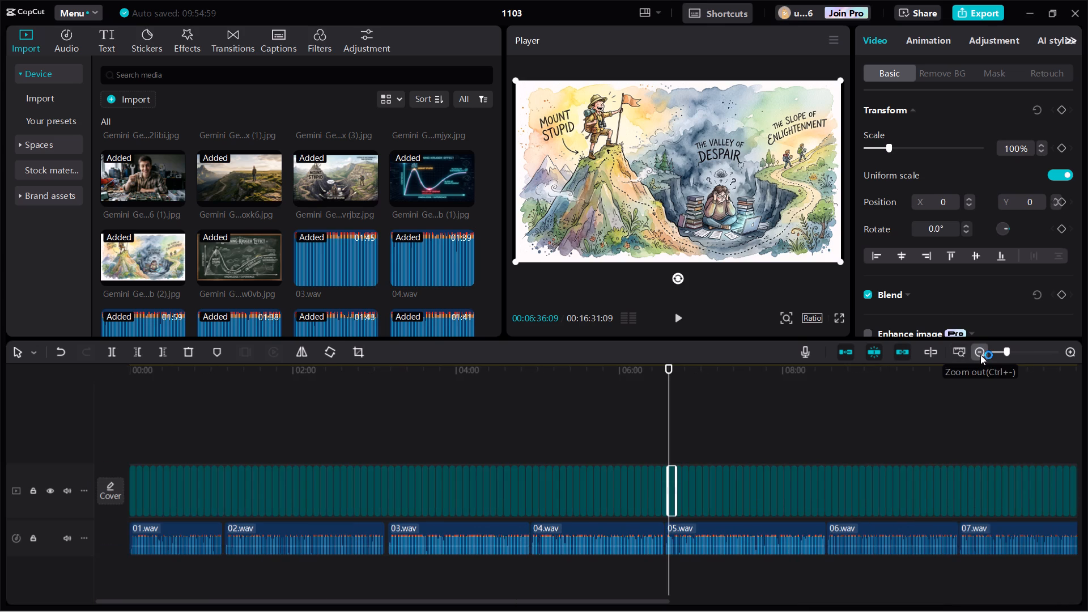
{"action": "left_click", "coordinate": [556, 589]}
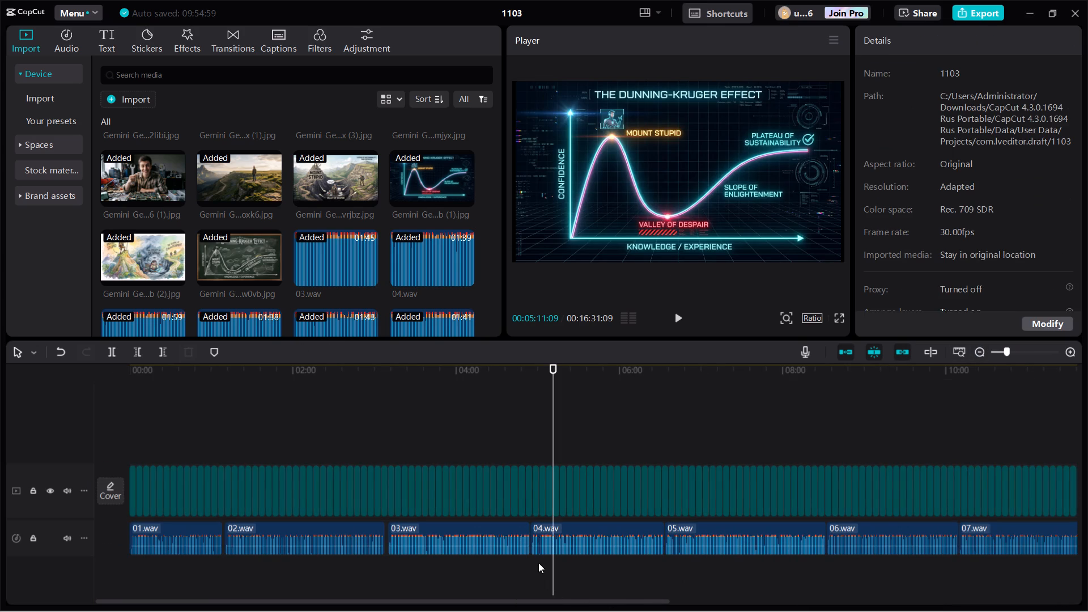
{"action": "left_click_drag", "start_coordinate": [533, 562], "coordinate": [536, 535]}
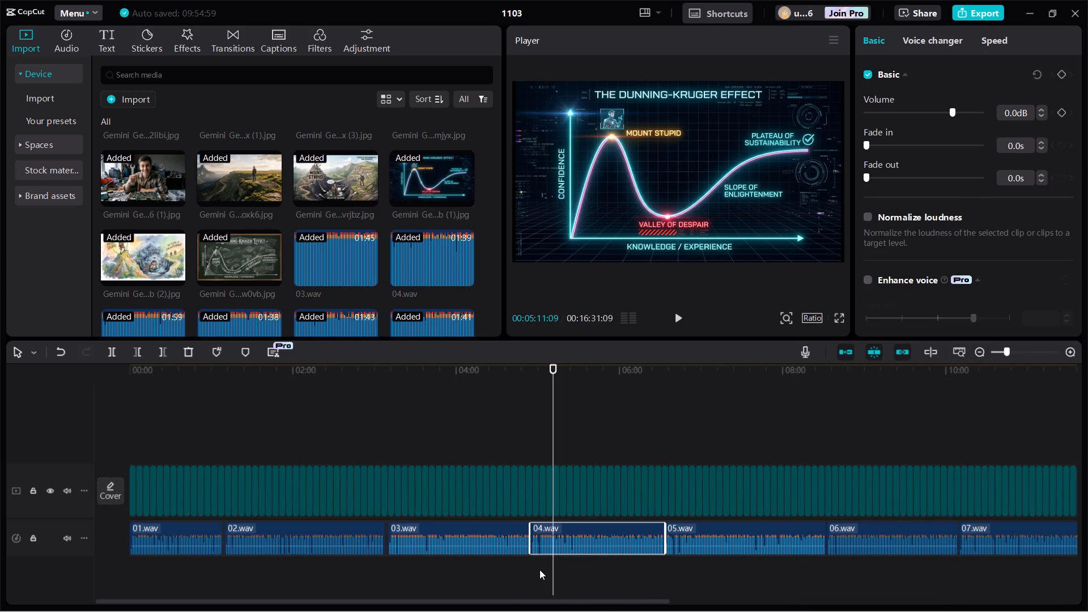
{"action": "left_click", "coordinate": [539, 569]}
{"action": "left_click_drag", "start_coordinate": [566, 571], "coordinate": [558, 546]}
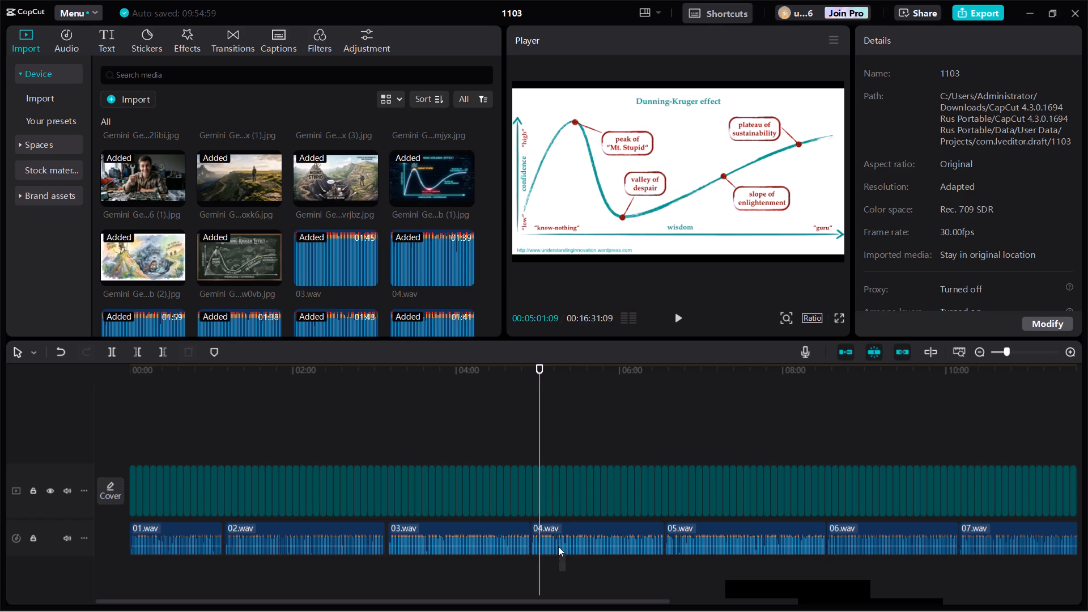
{"action": "left_click_drag", "start_coordinate": [558, 546], "coordinate": [1087, 513]}
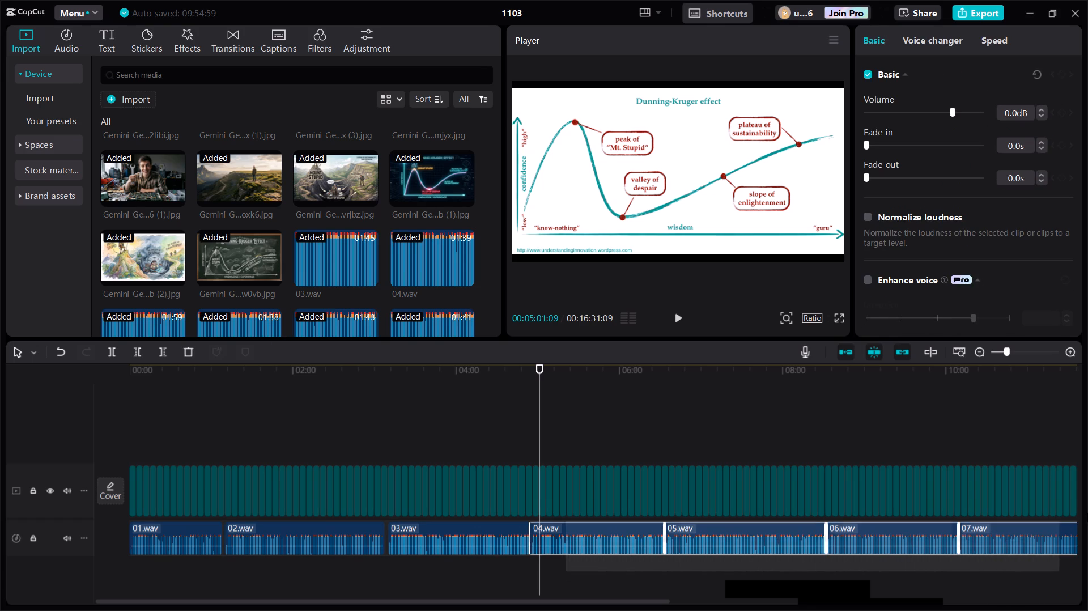
{"action": "left_click_drag", "start_coordinate": [1087, 513], "coordinate": [1087, 541]}
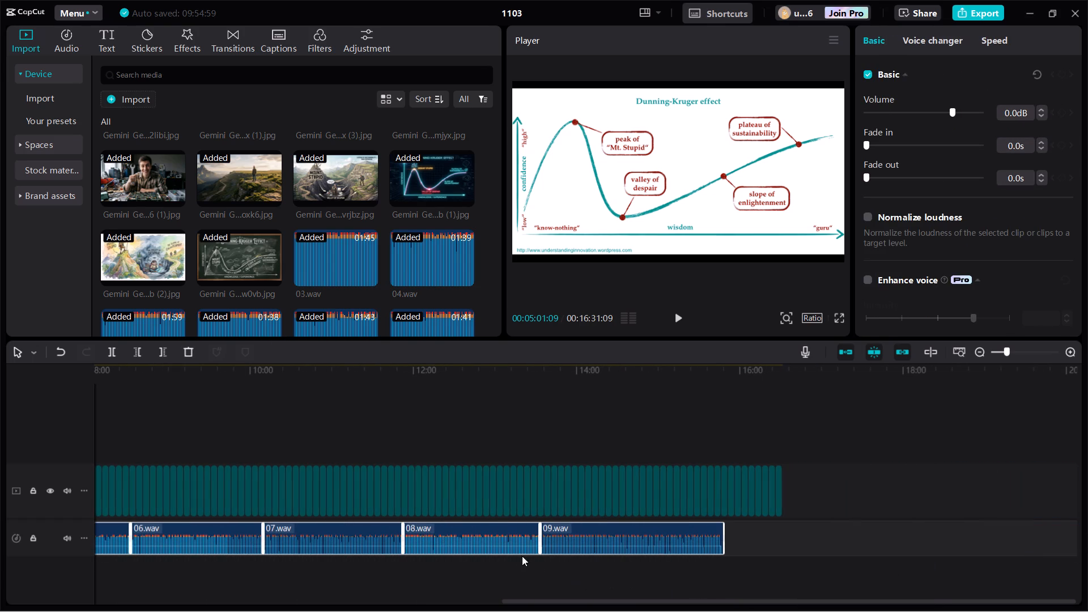
{"action": "left_click_drag", "start_coordinate": [482, 547], "coordinate": [614, 533]}
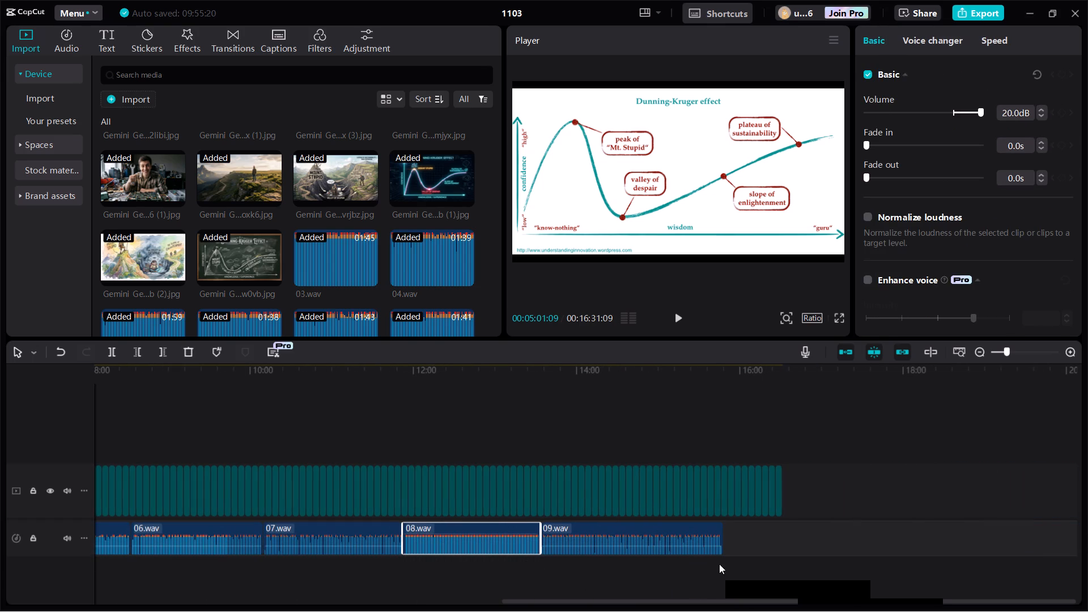
Shift voice-overs 04 to 09 together later on the audio track, so that 04.wav starts at about 00:05:41.
{"action": "left_click_drag", "start_coordinate": [719, 568], "coordinate": [310, 546]}
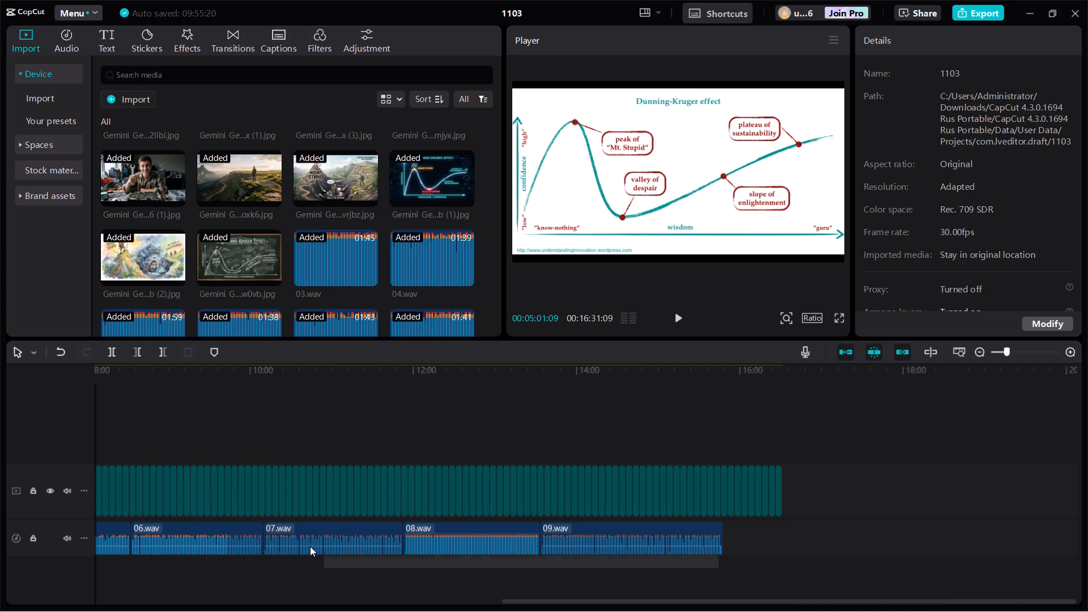
{"action": "left_click_drag", "start_coordinate": [310, 546], "coordinate": [77, 526]}
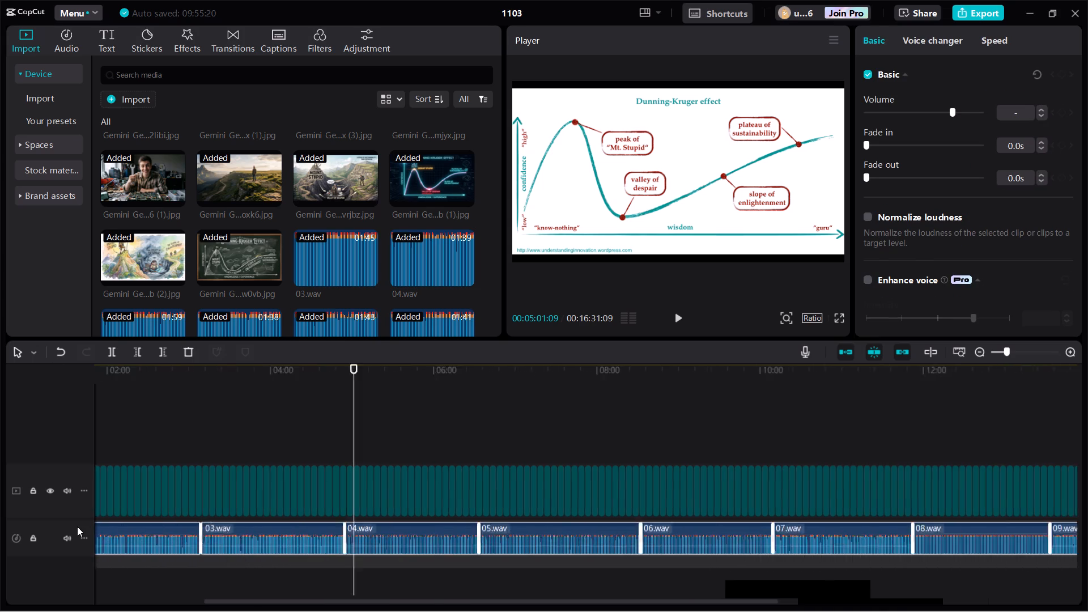
{"action": "left_click_drag", "start_coordinate": [77, 526], "coordinate": [539, 533]}
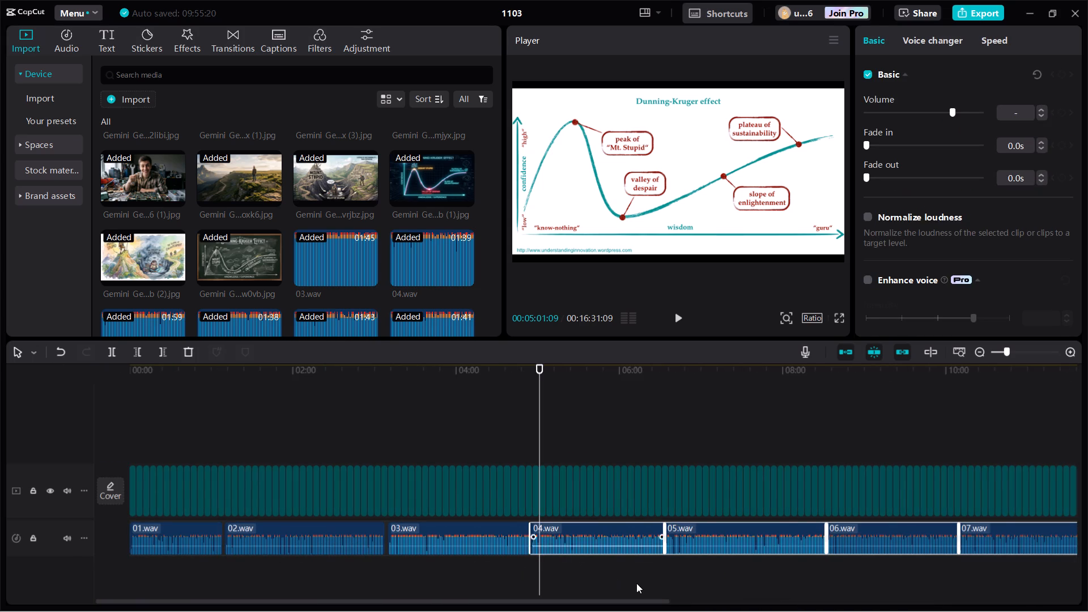
{"action": "left_click_drag", "start_coordinate": [616, 536], "coordinate": [649, 538]}
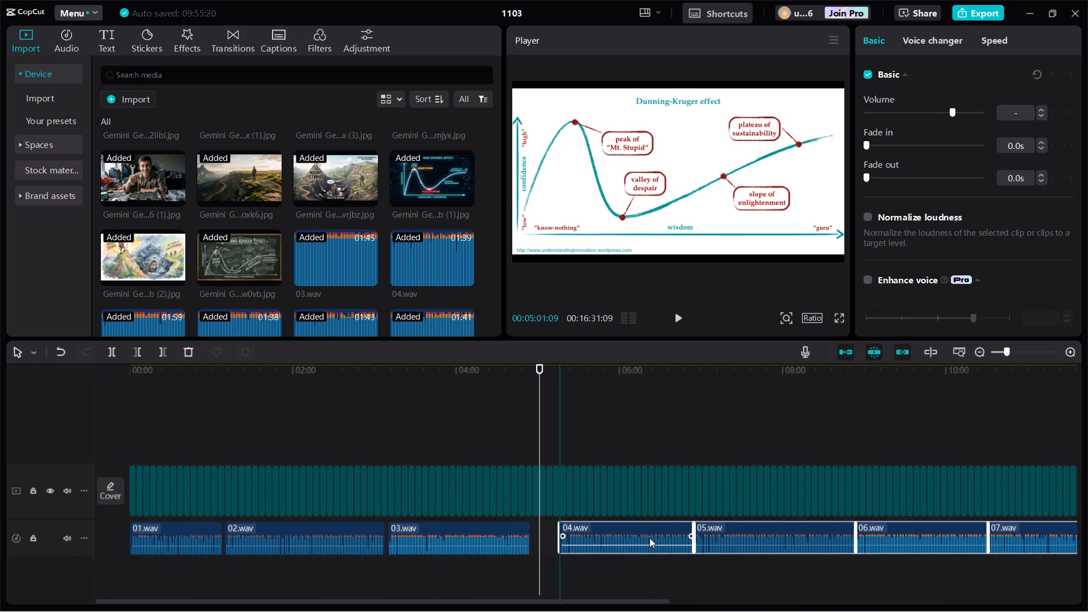
{"action": "left_click_drag", "start_coordinate": [649, 538], "coordinate": [680, 537]}
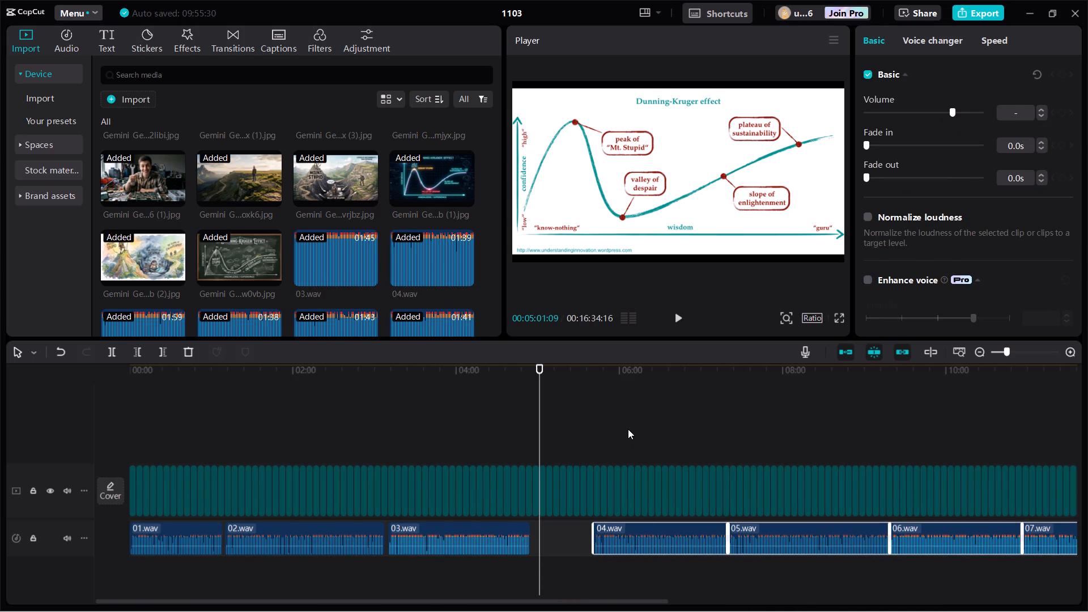
{"action": "left_click", "coordinate": [628, 423]}
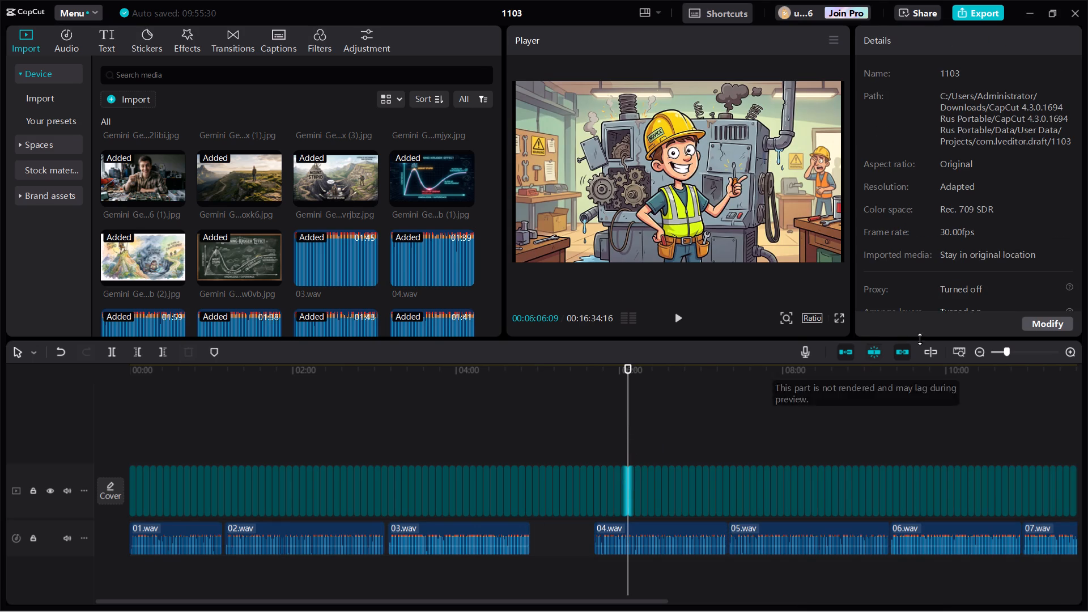
Move voice-over 04.wav alone back towards the end of 03.wav, leaving a gap of about 2 seconds between them.
{"action": "double_click", "coordinate": [1072, 351]}
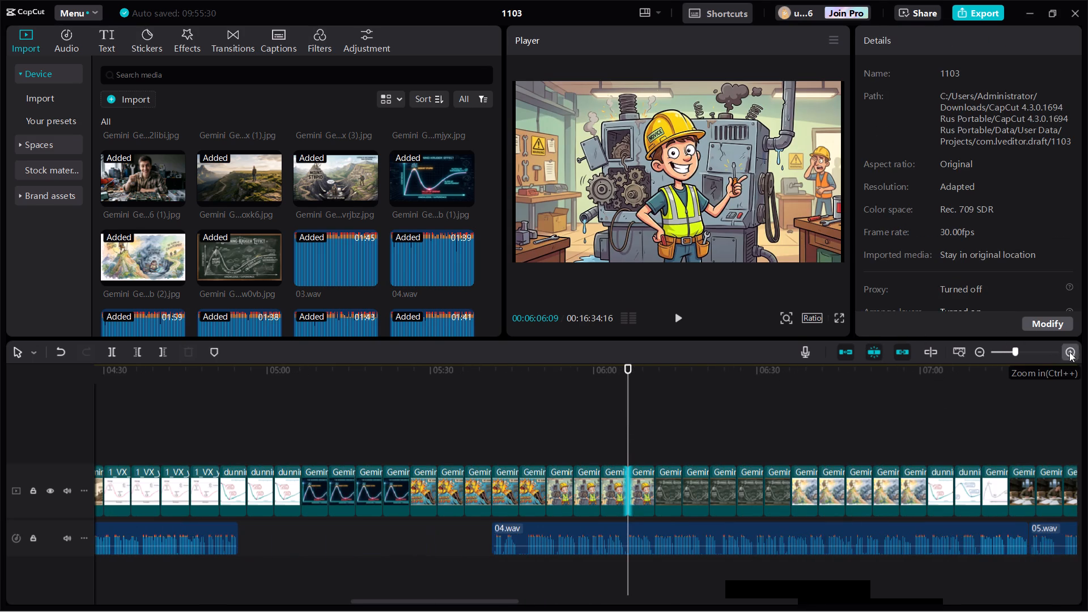
{"action": "left_click_drag", "start_coordinate": [613, 558], "coordinate": [368, 566]}
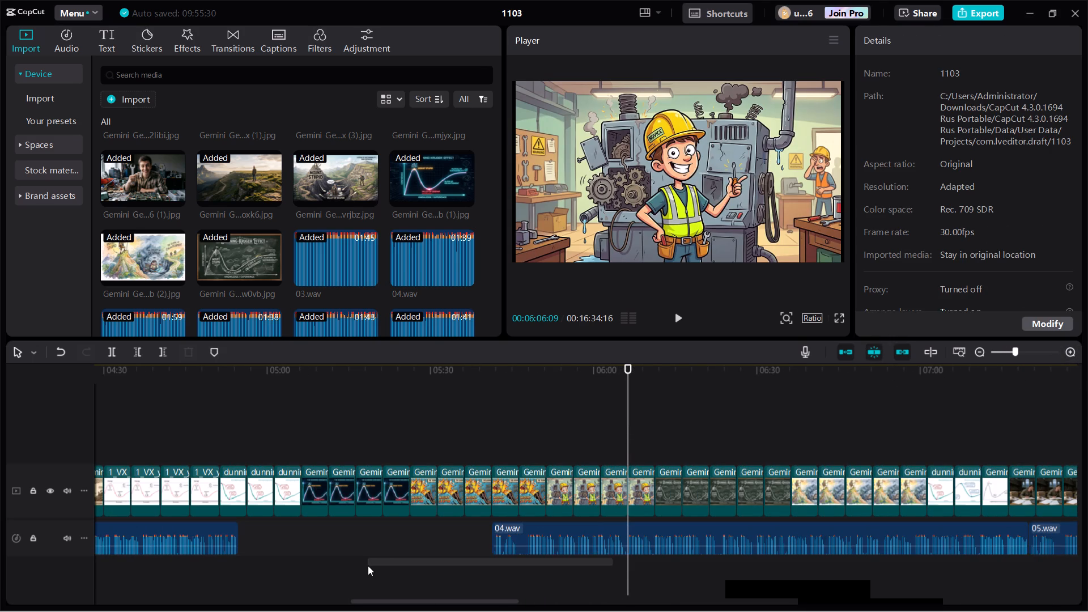
{"action": "left_click_drag", "start_coordinate": [368, 566], "coordinate": [368, 566]}
{"action": "left_click", "coordinate": [392, 555]}
{"action": "left_click_drag", "start_coordinate": [528, 537], "coordinate": [356, 526]}
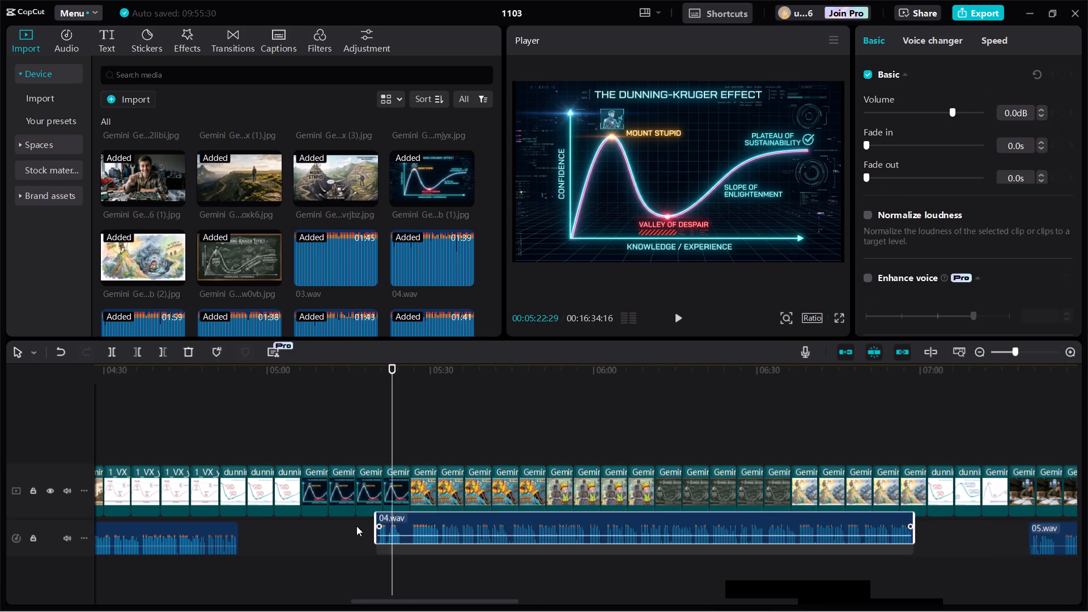
{"action": "left_click_drag", "start_coordinate": [356, 526], "coordinate": [282, 541]}
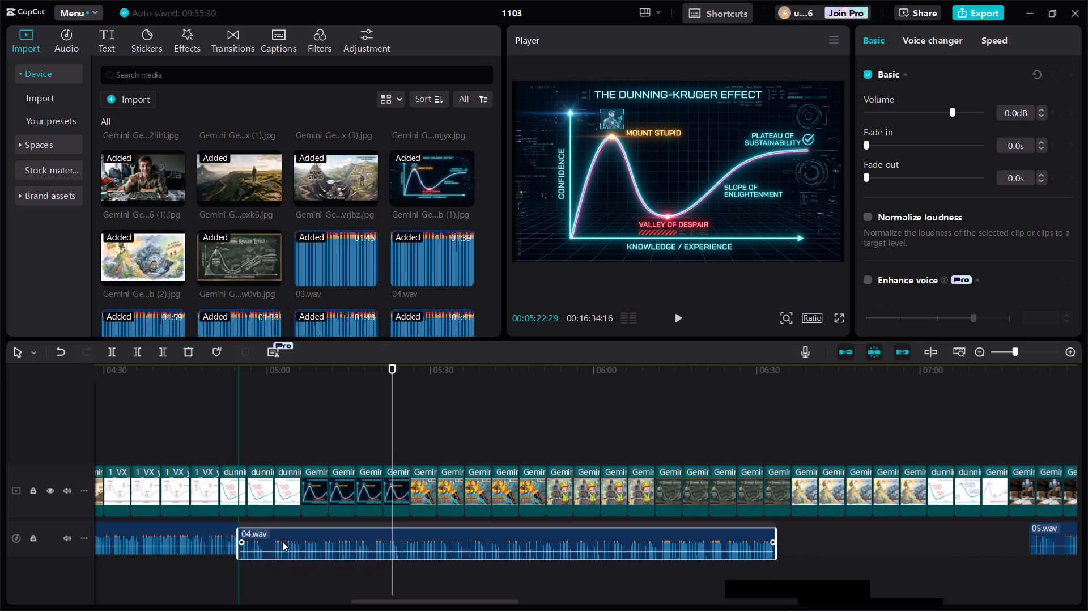
{"action": "left_click_drag", "start_coordinate": [282, 541], "coordinate": [285, 541]}
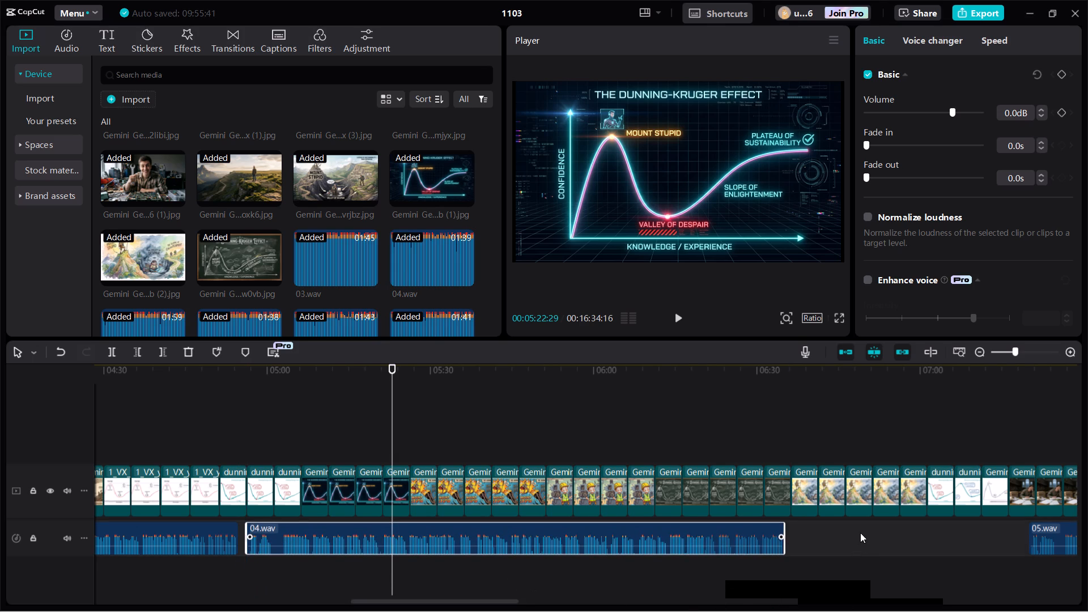
Move voice-over 05.wav back to just after 04.wav, starting where the watercolour illustrations begin at about 00:06:36.
{"action": "left_click", "coordinate": [1052, 536]}
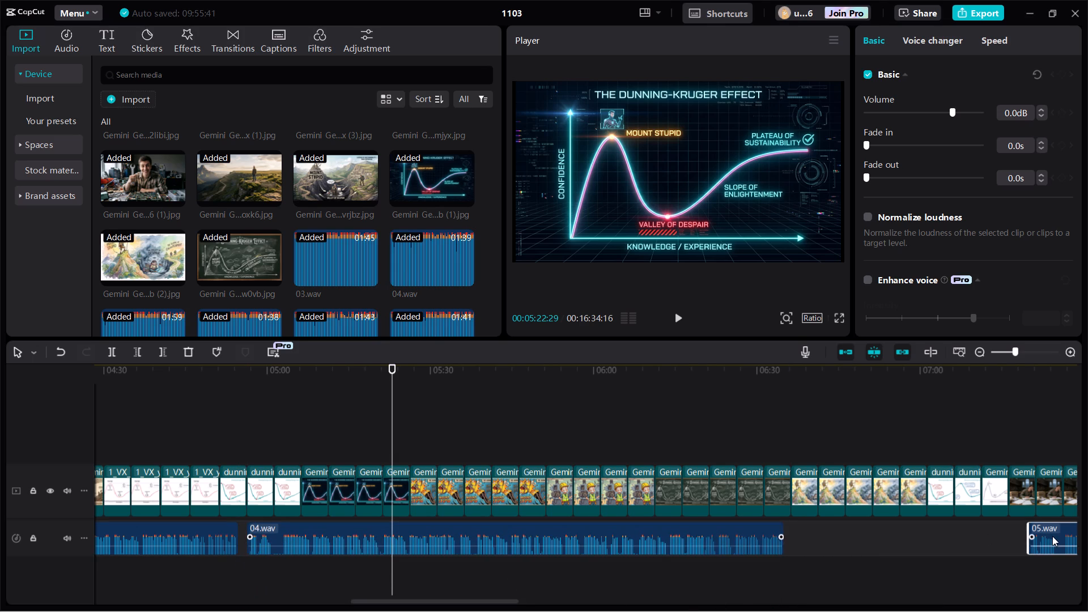
{"action": "left_click_drag", "start_coordinate": [1052, 536], "coordinate": [817, 545]}
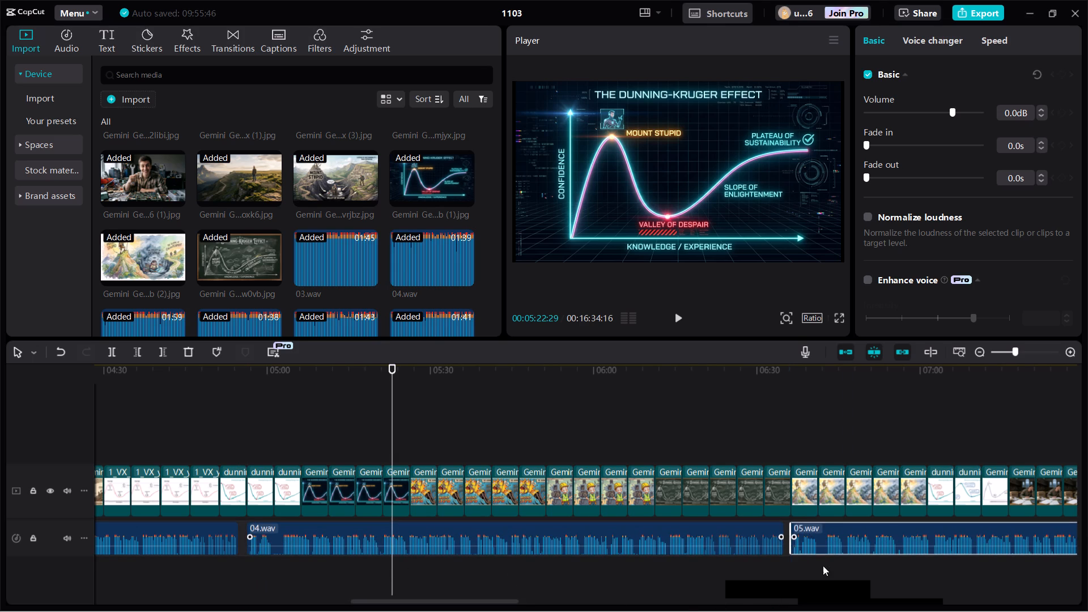
{"action": "left_click", "coordinate": [824, 577]}
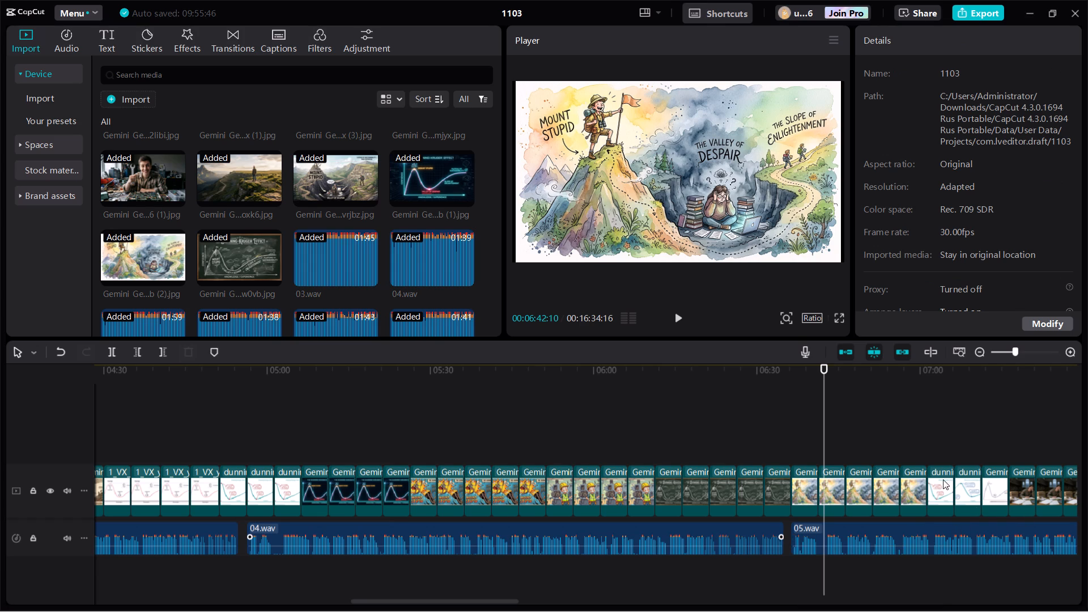
Insert the stained-glass Mount Stupid and Valley of Despair illustration five times on the main track at 00:07:01:09, directly after the watercolour clips.
{"action": "left_click", "coordinate": [920, 447]}
{"action": "left_click", "coordinate": [932, 437]}
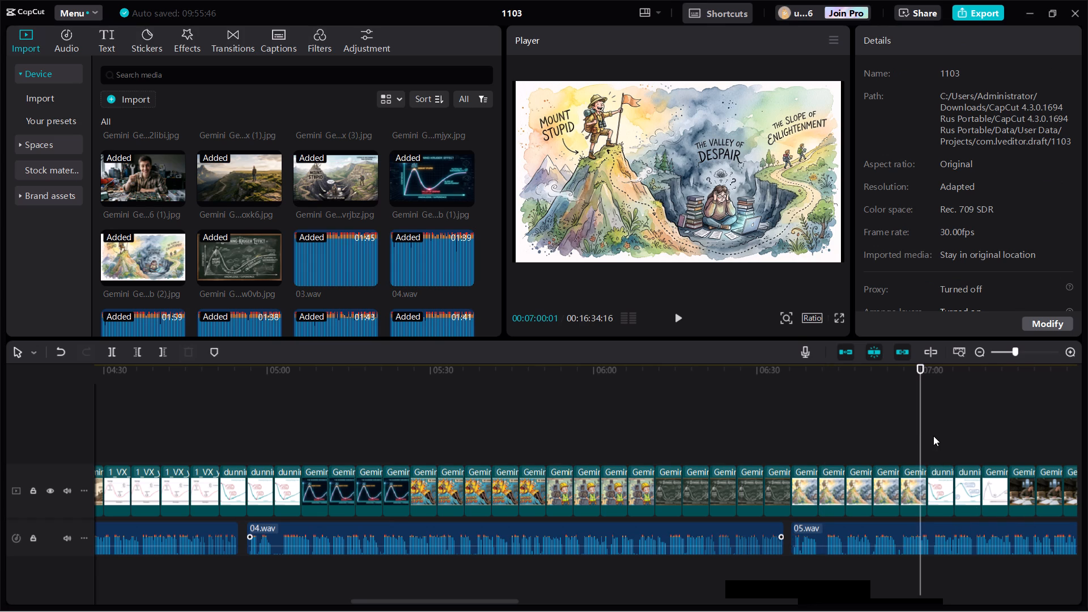
{"action": "left_click", "coordinate": [927, 419]}
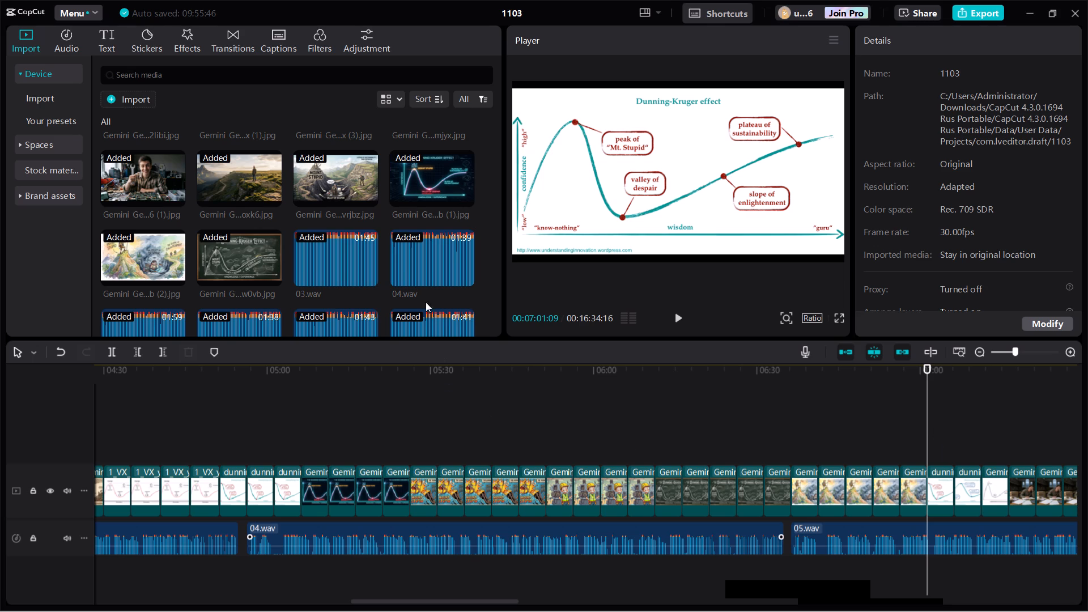
{"action": "scroll", "coordinate": [201, 287], "scroll_direction": "up", "scroll_amount": 1}
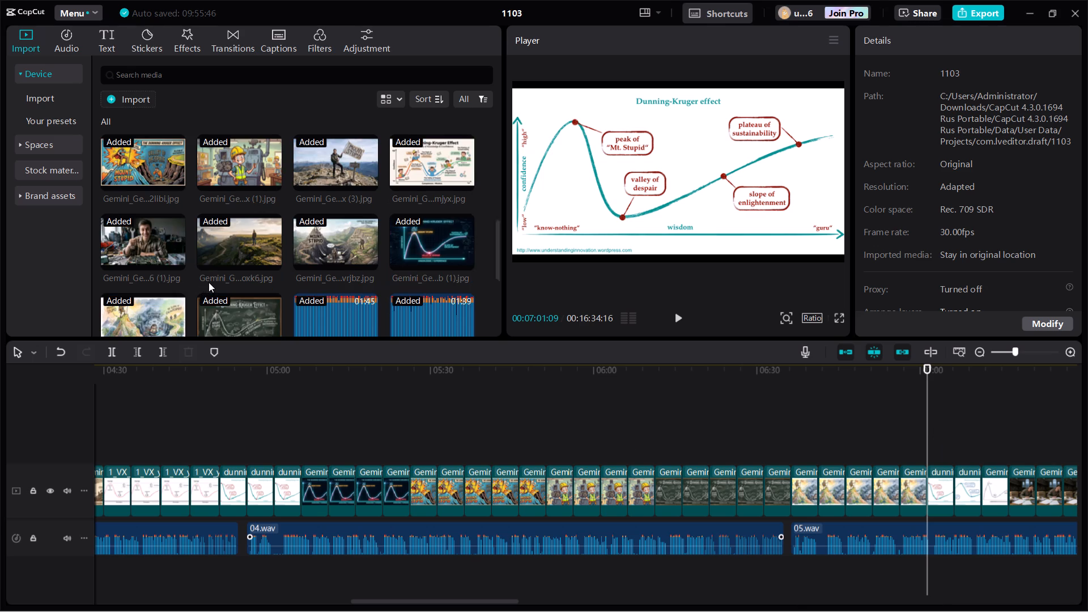
{"action": "scroll", "coordinate": [209, 282], "scroll_direction": "up", "scroll_amount": 1}
{"action": "left_click", "coordinate": [367, 161]}
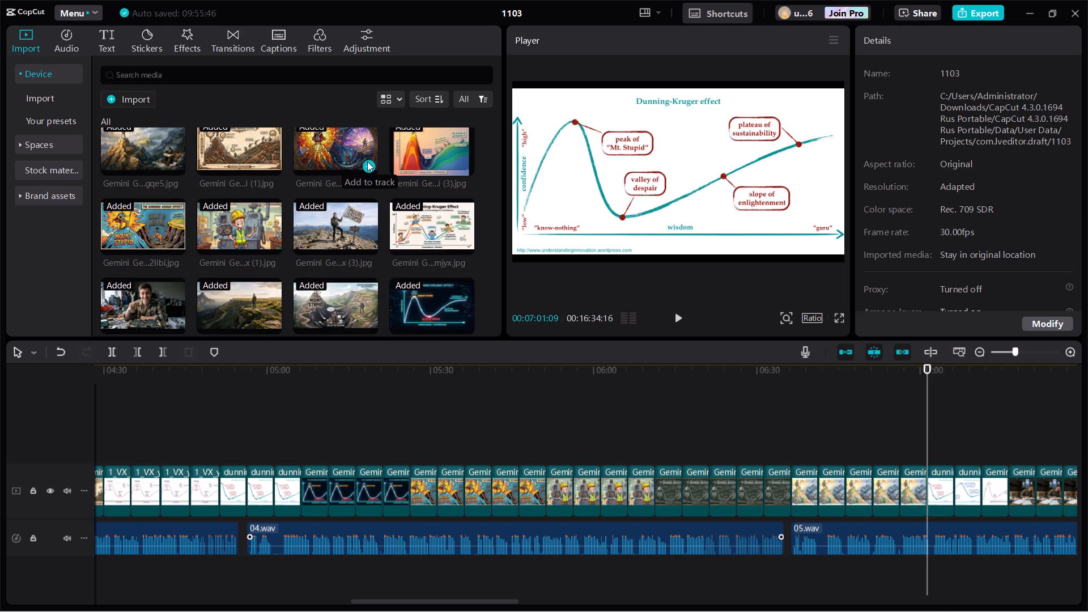
{"action": "left_click", "coordinate": [367, 161]}
{"action": "left_click", "coordinate": [367, 161]}
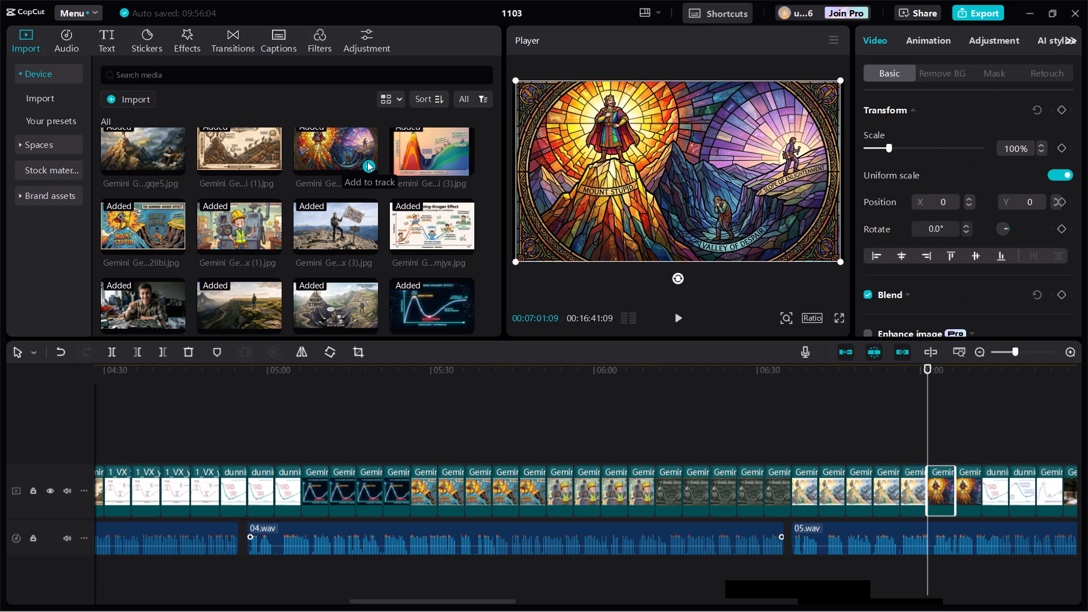
{"action": "left_click", "coordinate": [367, 161]}
{"action": "left_click", "coordinate": [368, 161]}
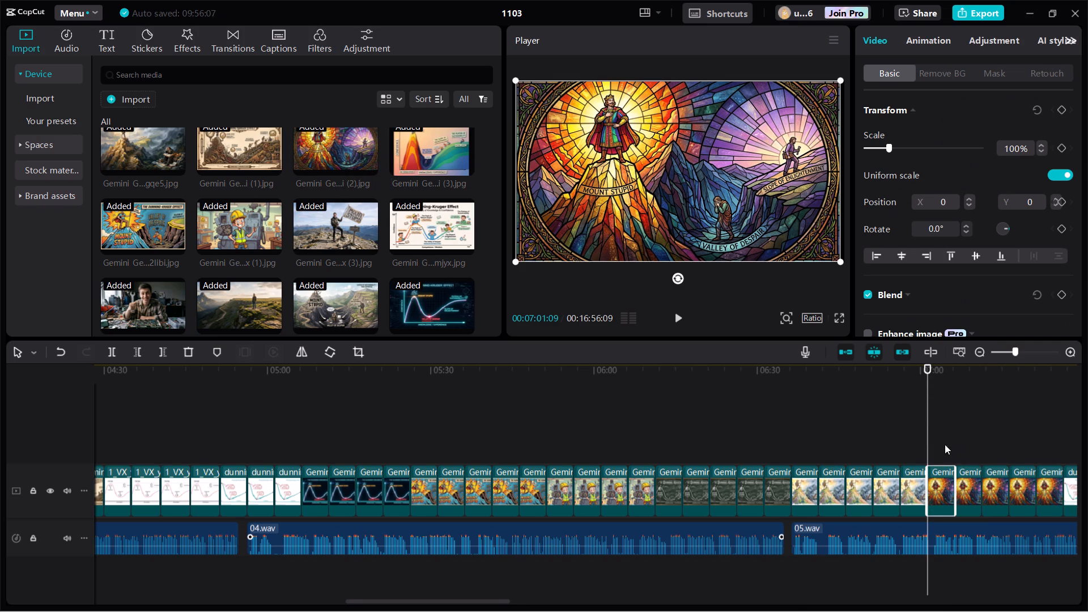
Insert the ink-drawn Mount Stupid and Valley of Despair illustration five times on the main track at 00:07:26:09, directly after the stained-glass clips.
{"action": "left_click_drag", "start_coordinate": [930, 417], "coordinate": [1076, 415]}
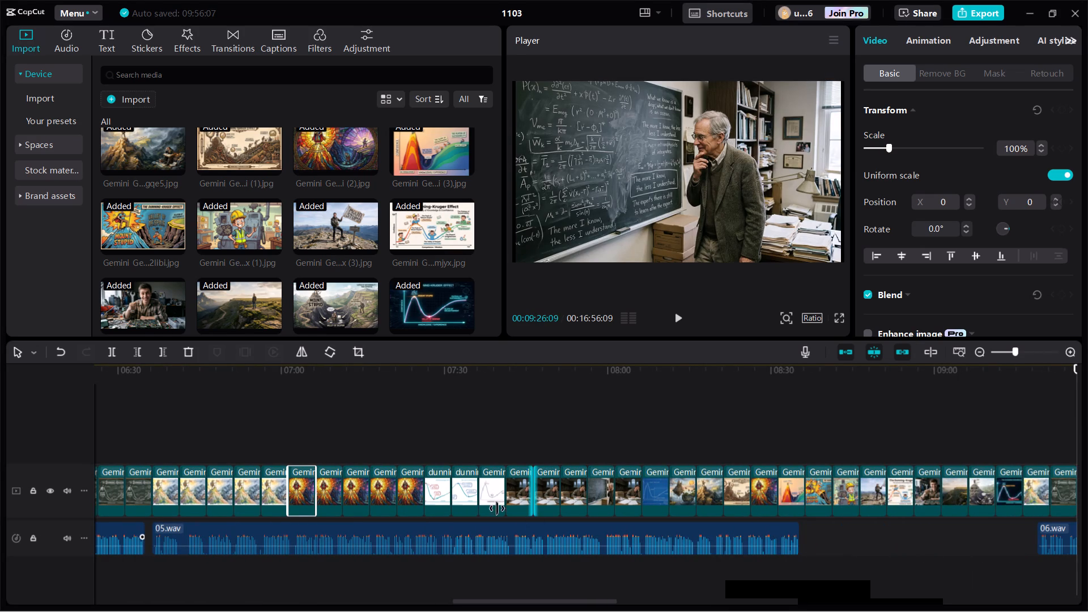
{"action": "scroll", "coordinate": [406, 329], "scroll_direction": "up", "scroll_amount": 3}
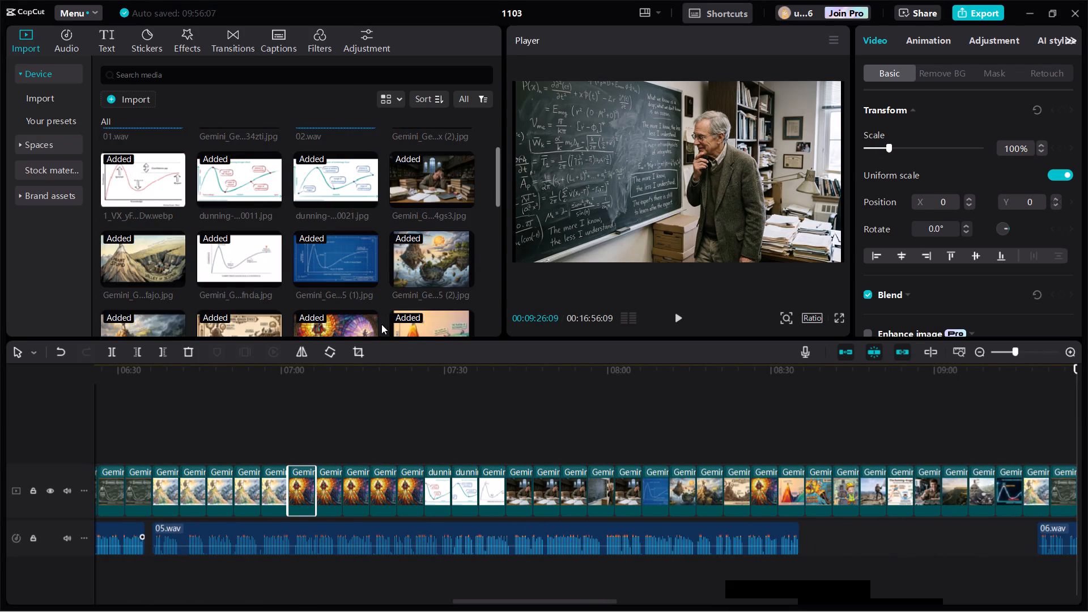
{"action": "scroll", "coordinate": [381, 324], "scroll_direction": "up", "scroll_amount": 2}
{"action": "scroll", "coordinate": [378, 324], "scroll_direction": "down", "scroll_amount": 1}
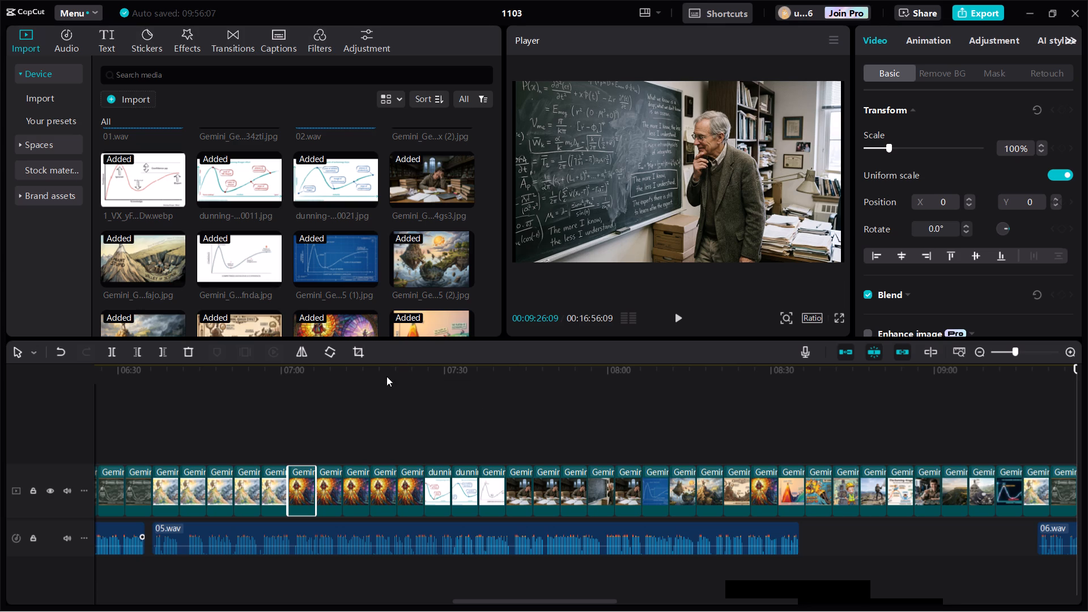
{"action": "left_click", "coordinate": [432, 393]}
{"action": "left_click", "coordinate": [426, 398]}
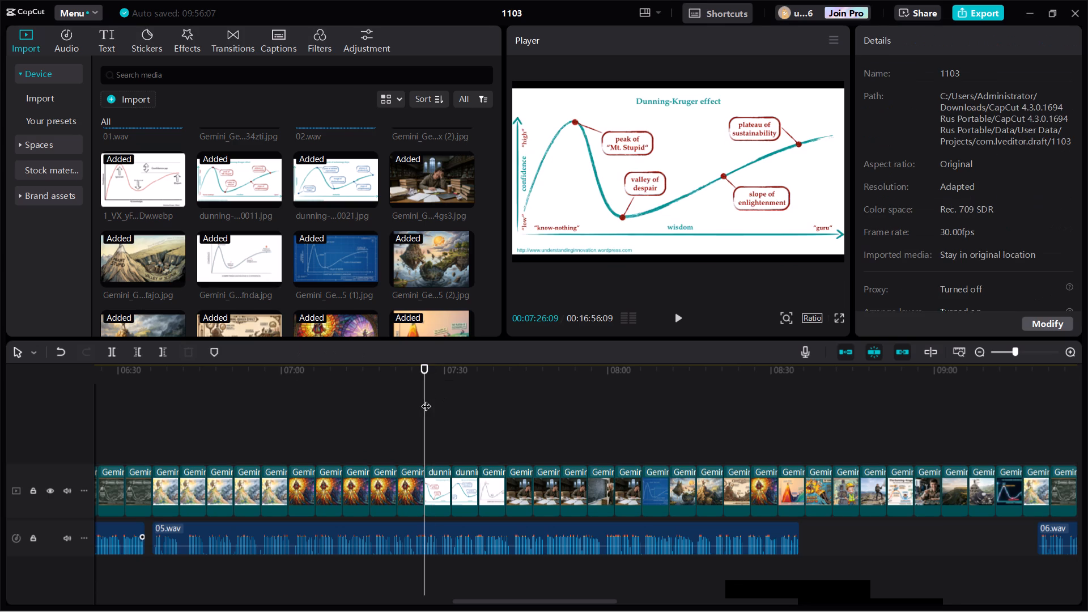
{"action": "left_click", "coordinate": [172, 278]}
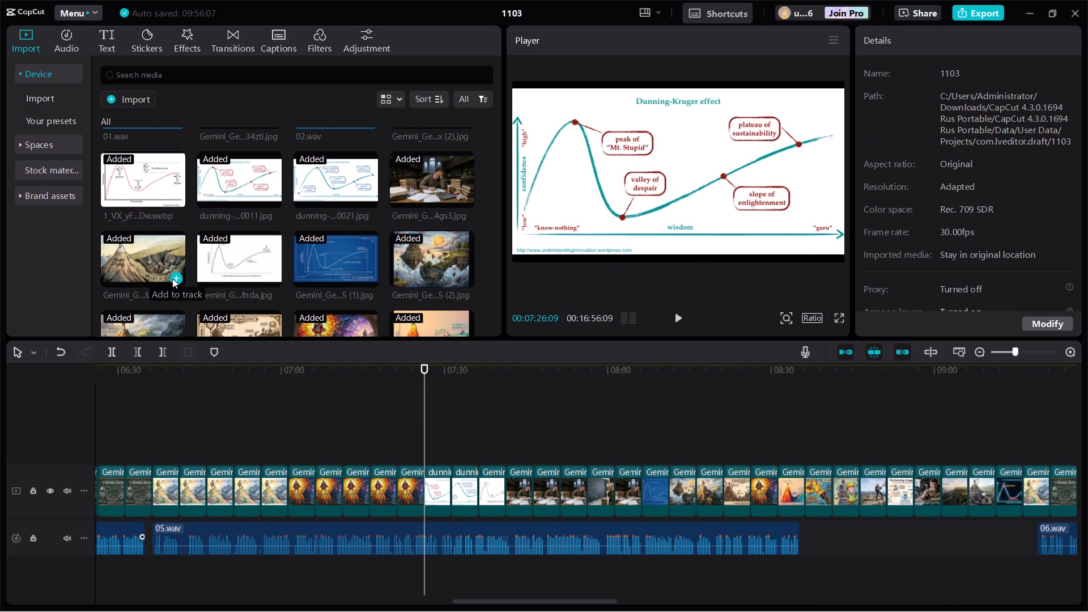
{"action": "left_click", "coordinate": [172, 278]}
{"action": "left_click", "coordinate": [172, 278]}
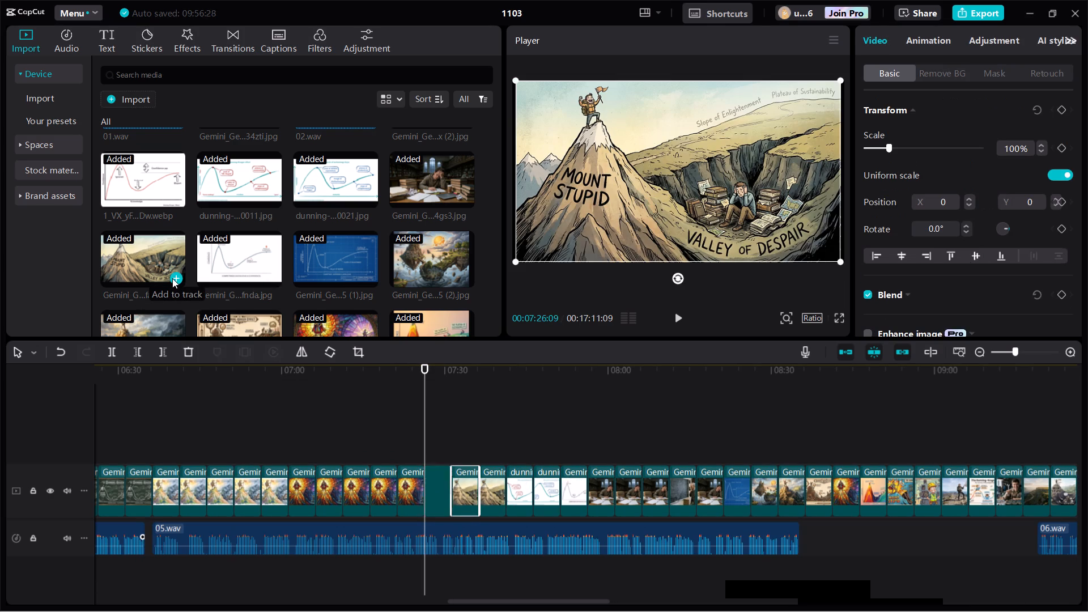
{"action": "left_click", "coordinate": [172, 278]}
{"action": "left_click", "coordinate": [172, 278]}
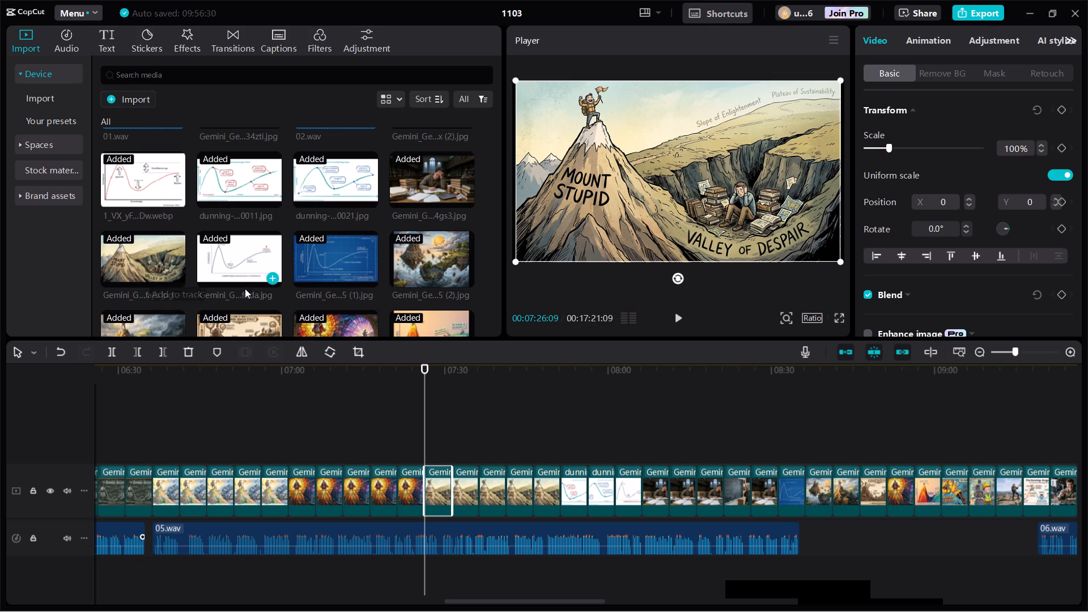
Insert the six-panel Dunning-Kruger effect infographic four times on the main track at 00:07:51:09, directly after the ink-drawn illustration clips.
{"action": "left_click", "coordinate": [565, 429]}
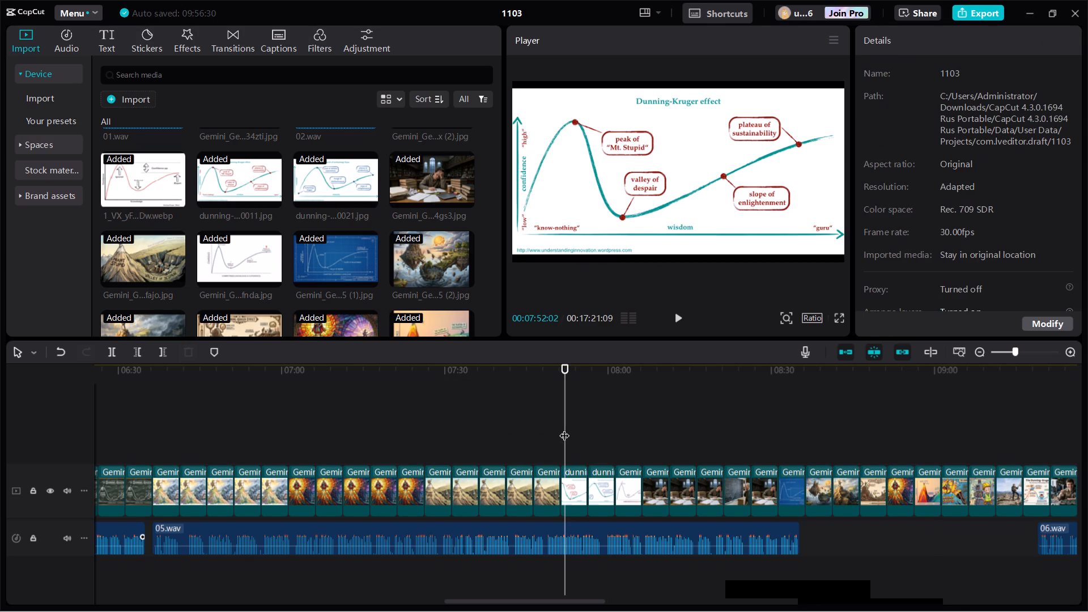
{"action": "left_click", "coordinate": [564, 428]}
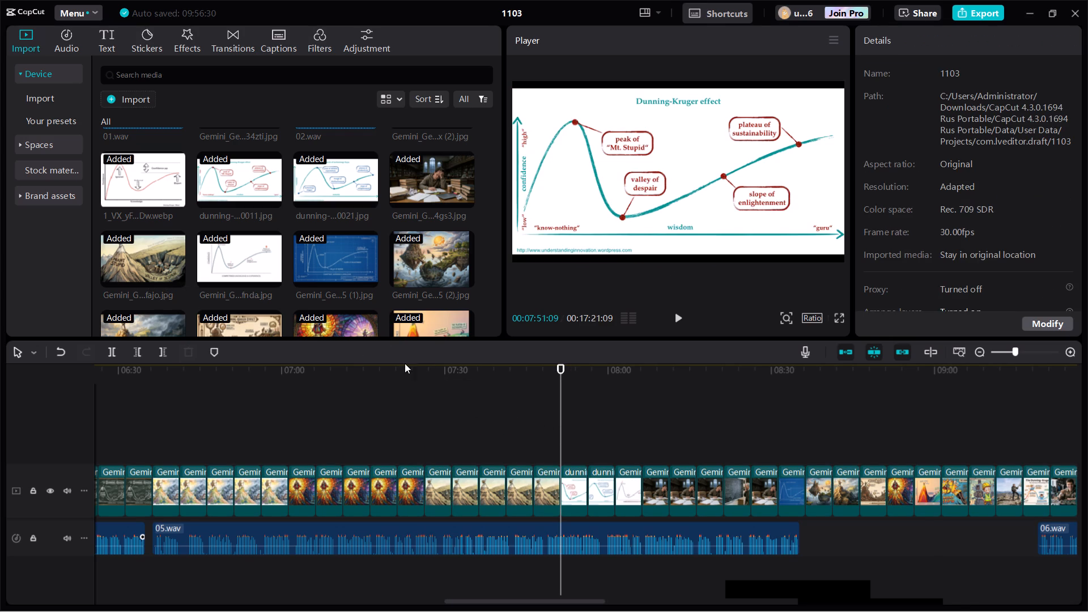
{"action": "scroll", "coordinate": [380, 300], "scroll_direction": "up", "scroll_amount": 1}
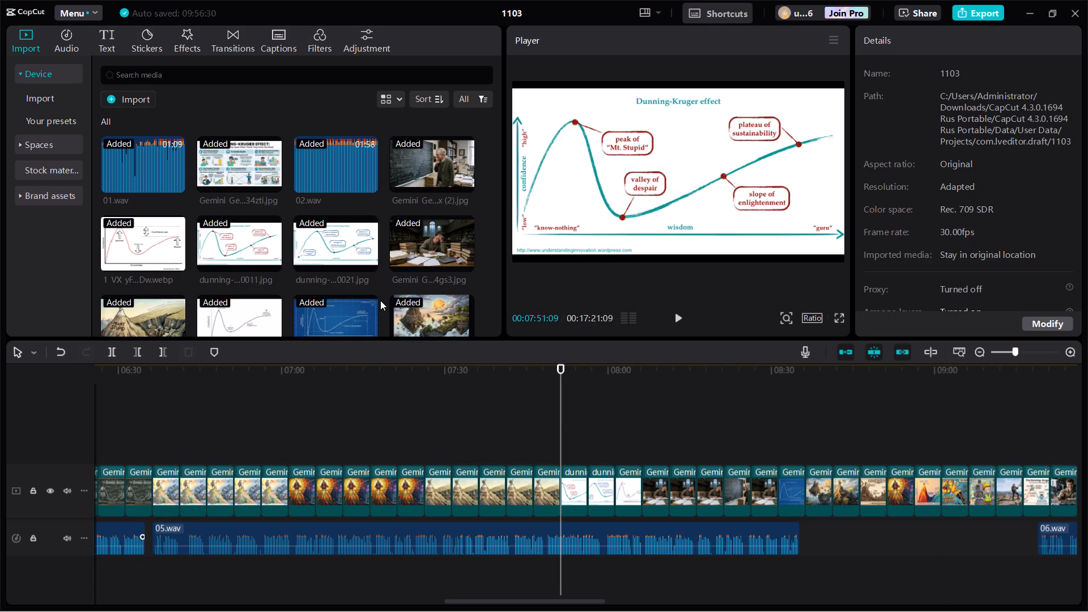
{"action": "scroll", "coordinate": [380, 300], "scroll_direction": "up", "scroll_amount": 2}
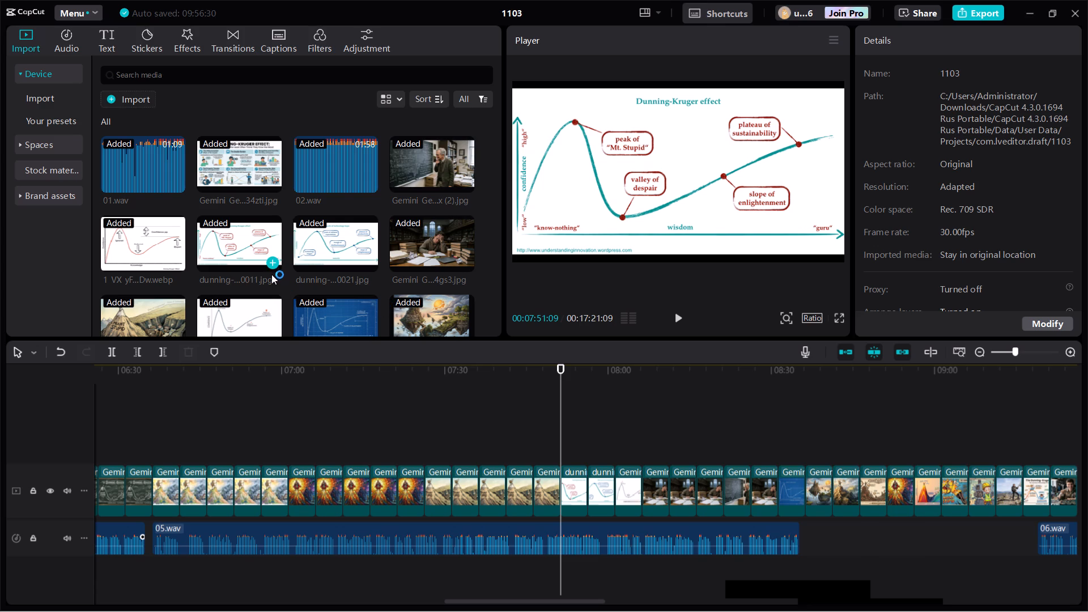
{"action": "left_click", "coordinate": [273, 182]}
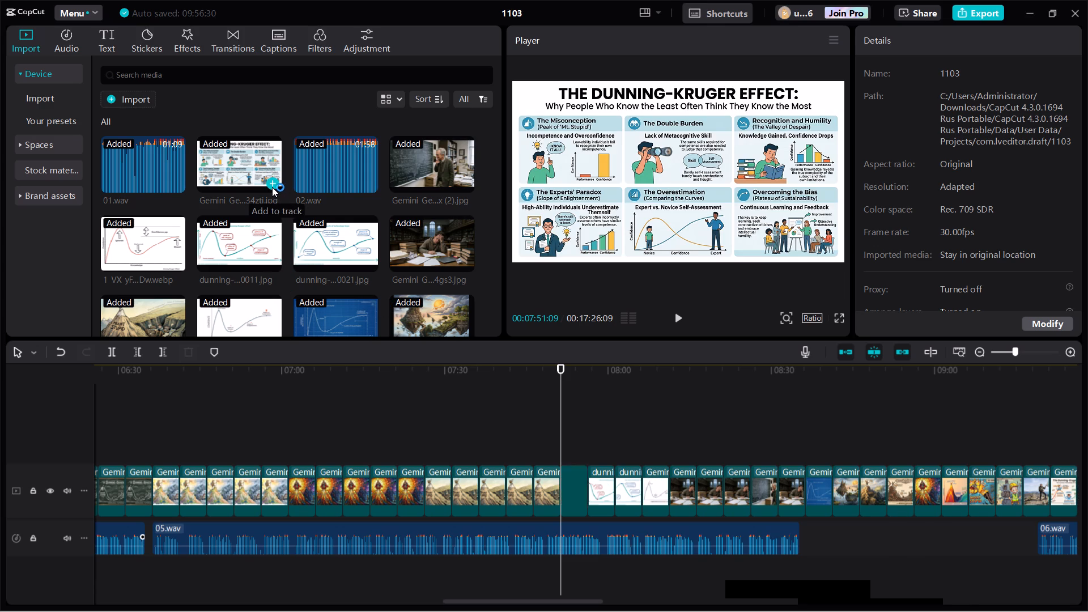
{"action": "left_click", "coordinate": [272, 182]}
{"action": "left_click", "coordinate": [272, 182]}
{"action": "left_click", "coordinate": [272, 182]}
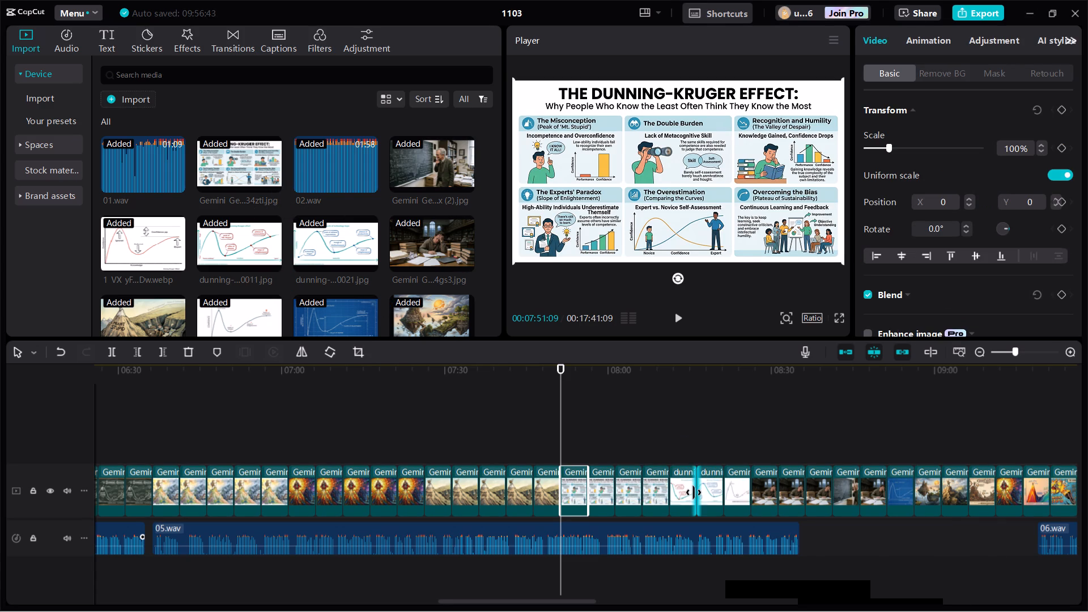
Duplicate the red-labelled Dunning-Kruger effect chart clip twice and place both copies on the main track directly after the original, from 00:08:16:09.
{"action": "left_click", "coordinate": [685, 494]}
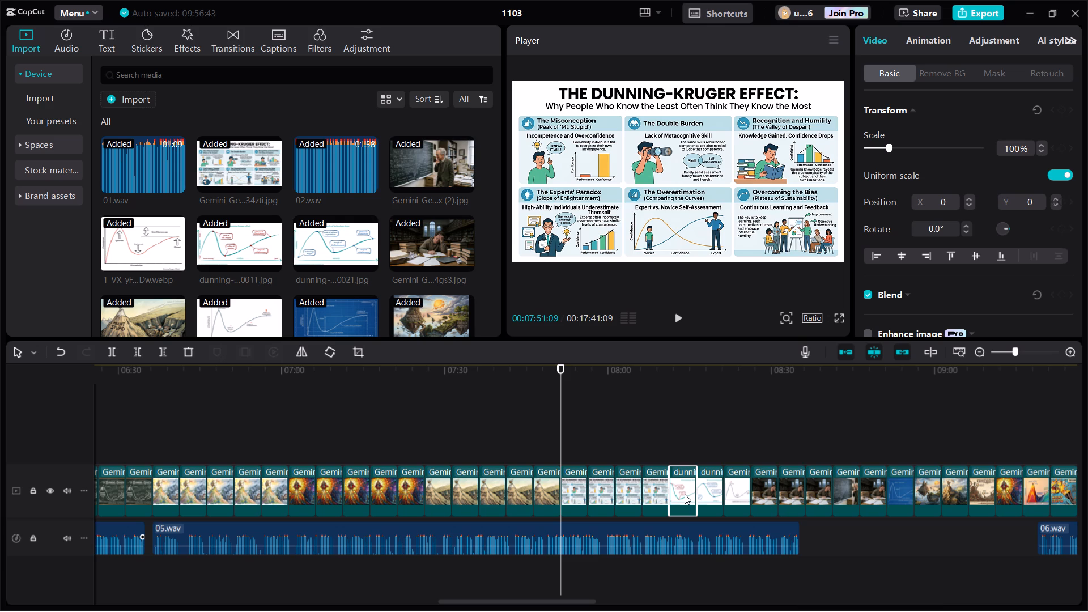
{"action": "right_click", "coordinate": [684, 494]}
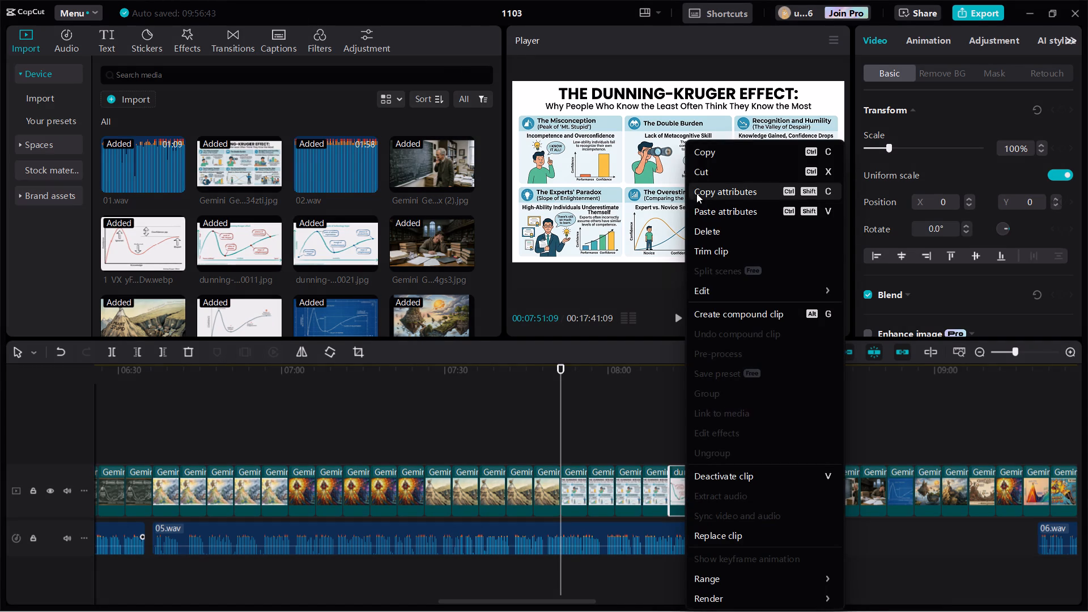
{"action": "left_click", "coordinate": [711, 156]}
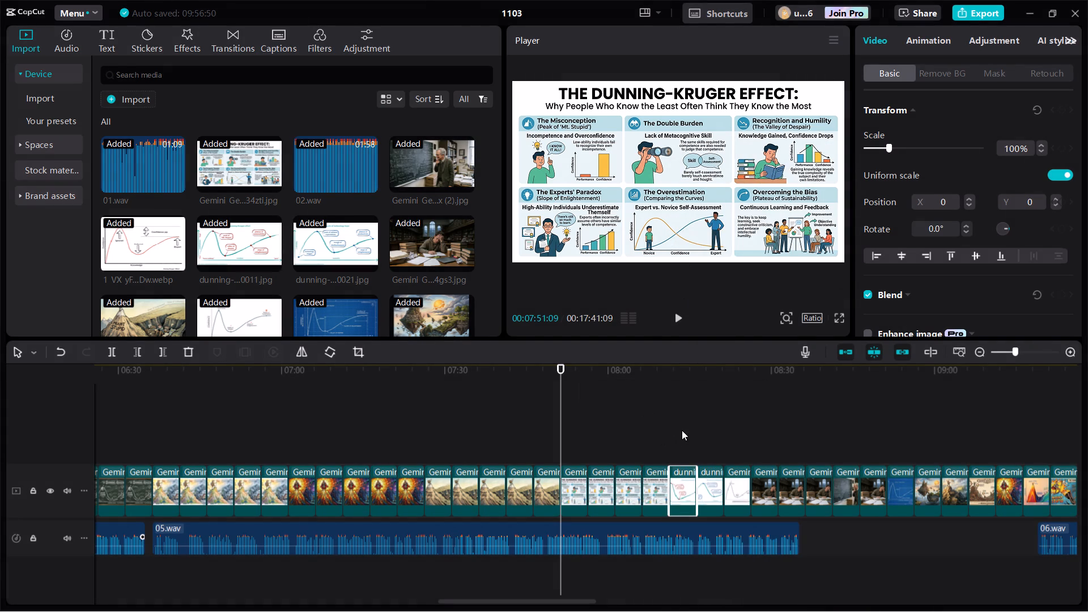
{"action": "left_click", "coordinate": [695, 423]}
{"action": "right_click", "coordinate": [699, 425]}
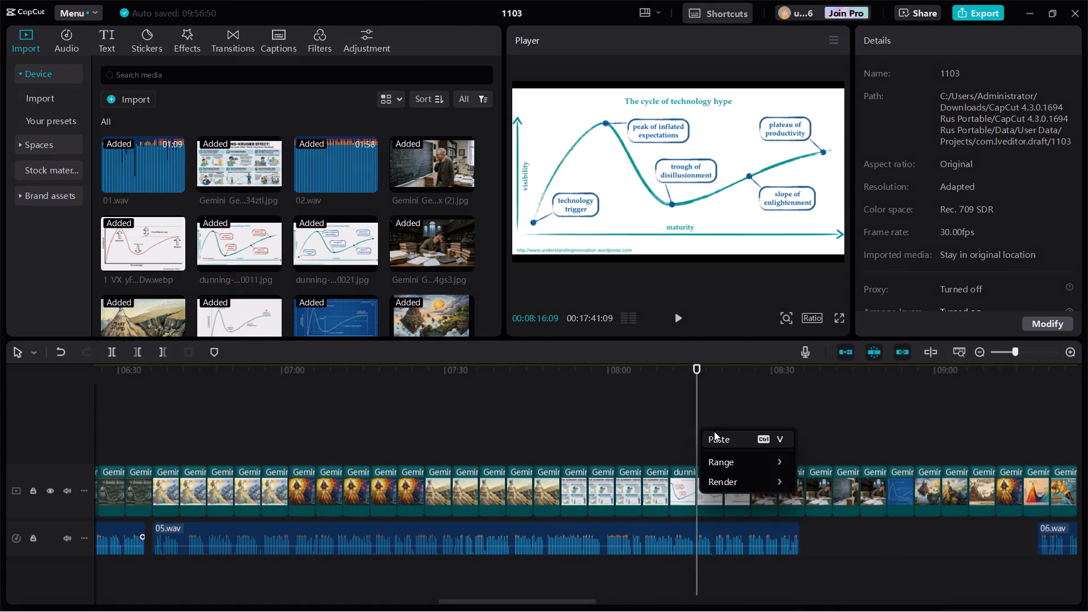
{"action": "left_click", "coordinate": [715, 431]}
{"action": "right_click", "coordinate": [732, 420]}
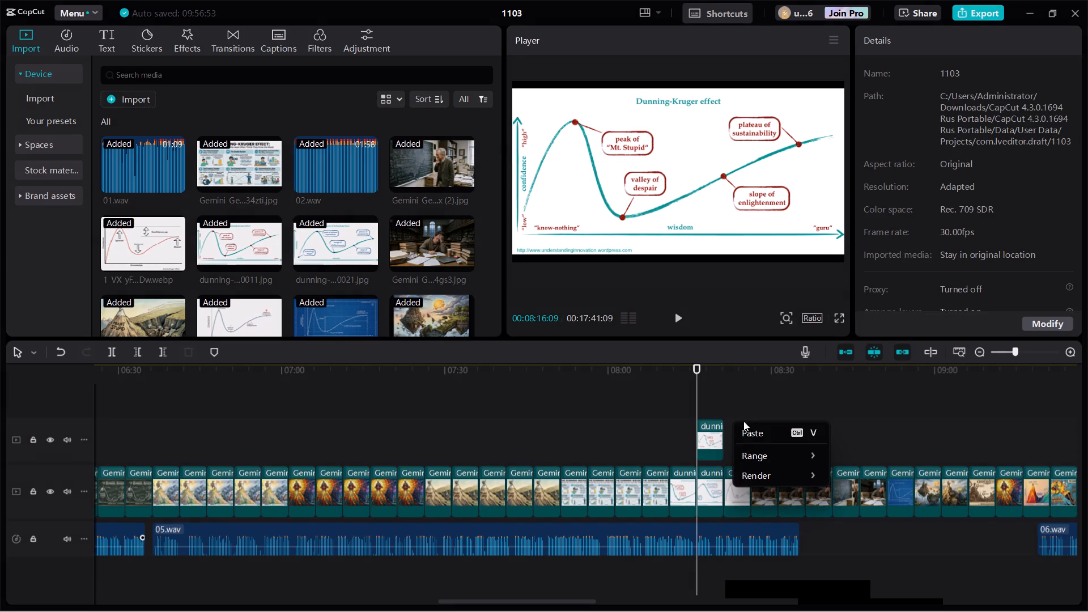
{"action": "left_click", "coordinate": [747, 427]}
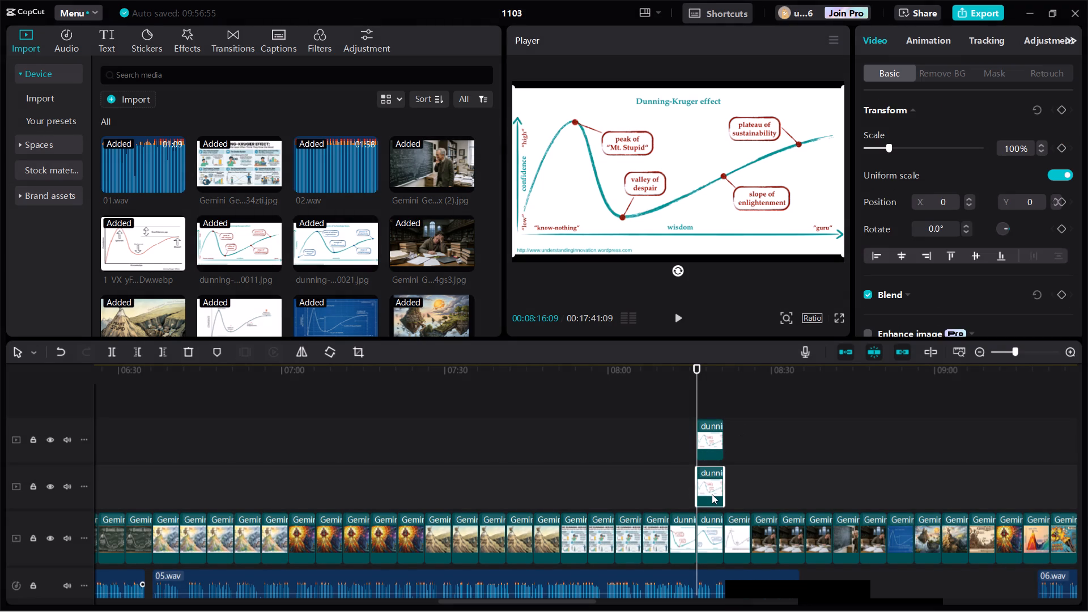
{"action": "left_click_drag", "start_coordinate": [712, 494], "coordinate": [700, 530]}
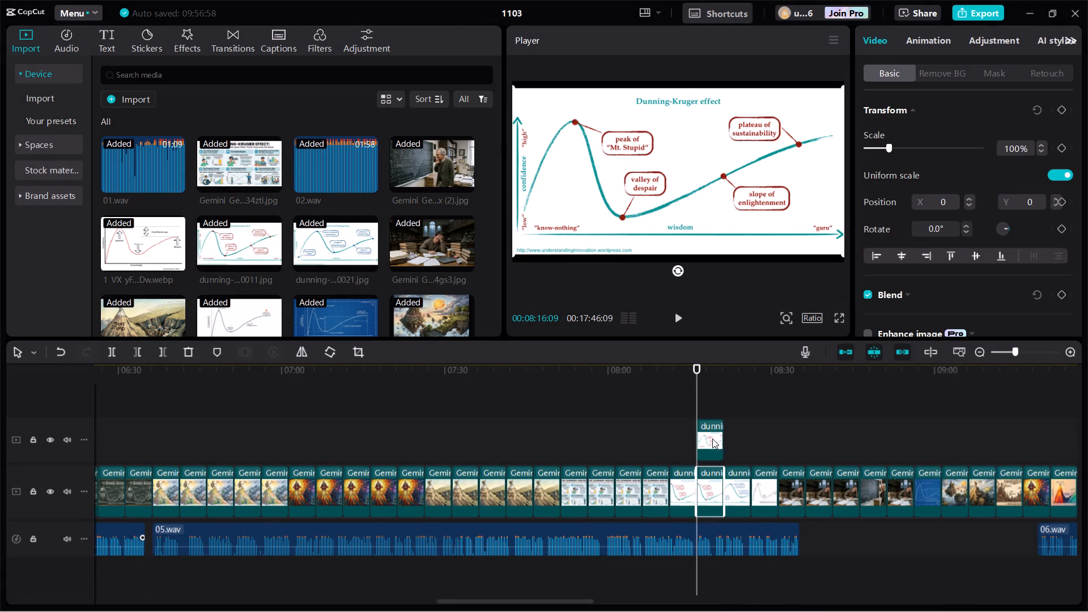
{"action": "left_click_drag", "start_coordinate": [713, 436], "coordinate": [728, 482]}
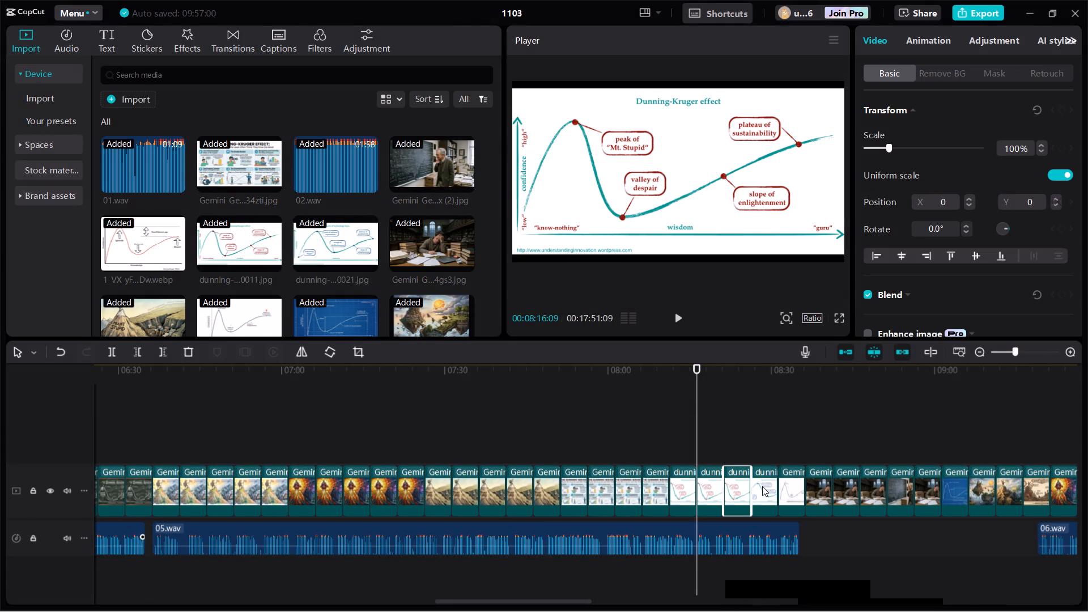
Duplicate the cycle of technology hype chart clip twice, placing the copies on the main track after the original, from 00:08:31:09.
{"action": "left_click", "coordinate": [763, 486]}
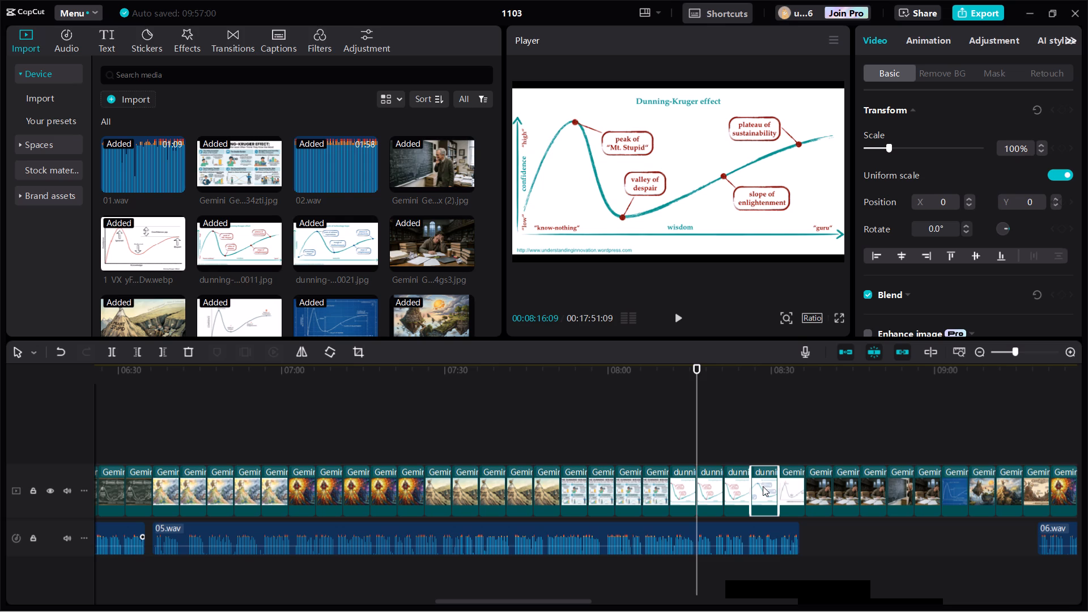
{"action": "right_click", "coordinate": [767, 483]}
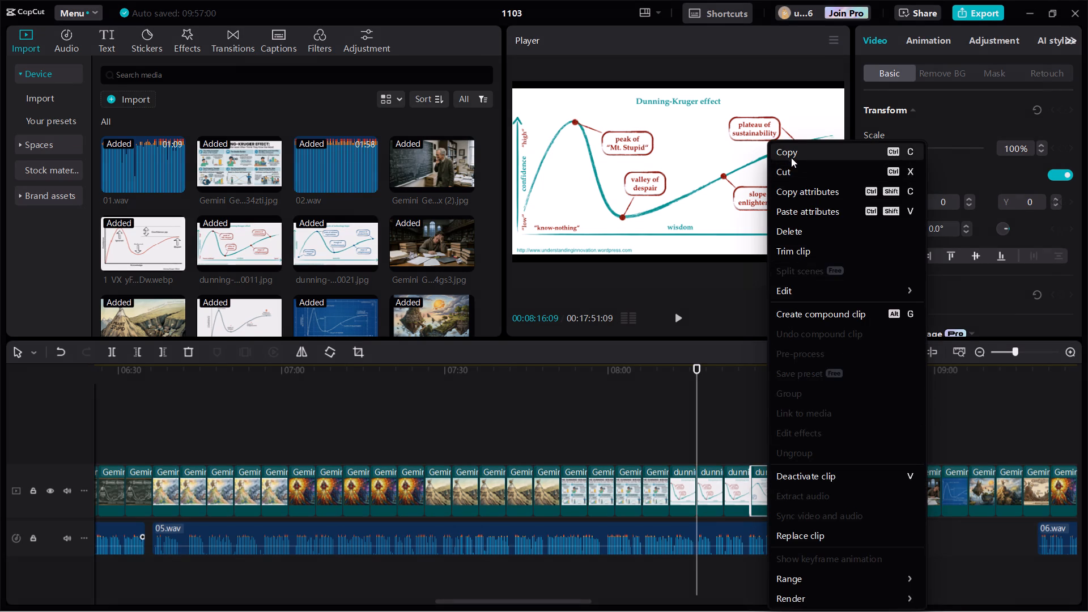
{"action": "left_click", "coordinate": [792, 154]}
{"action": "left_click", "coordinate": [775, 434]}
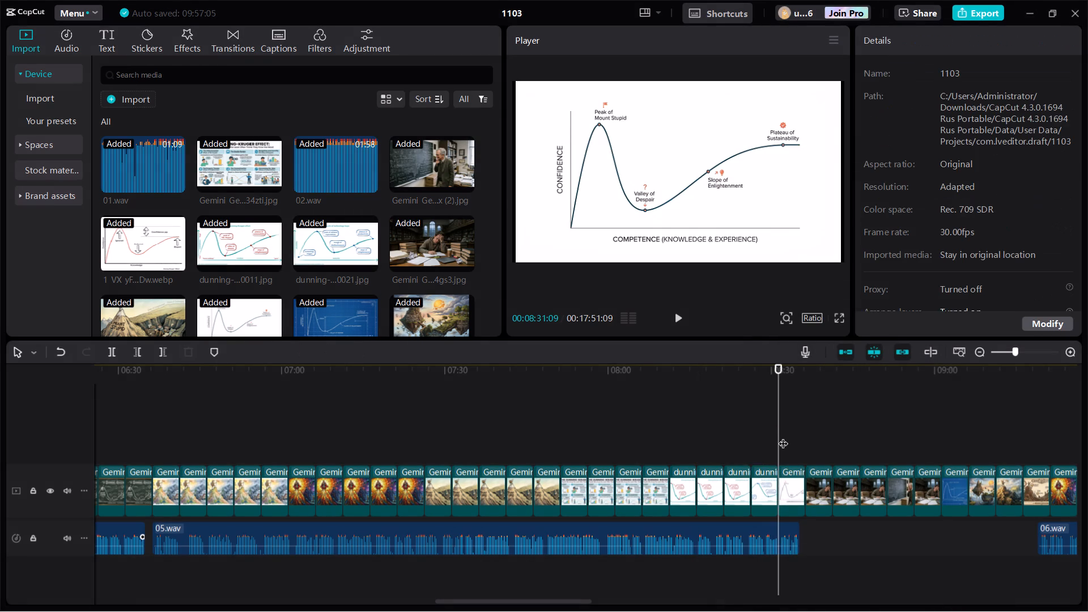
{"action": "right_click", "coordinate": [785, 437]}
{"action": "left_click", "coordinate": [800, 447]}
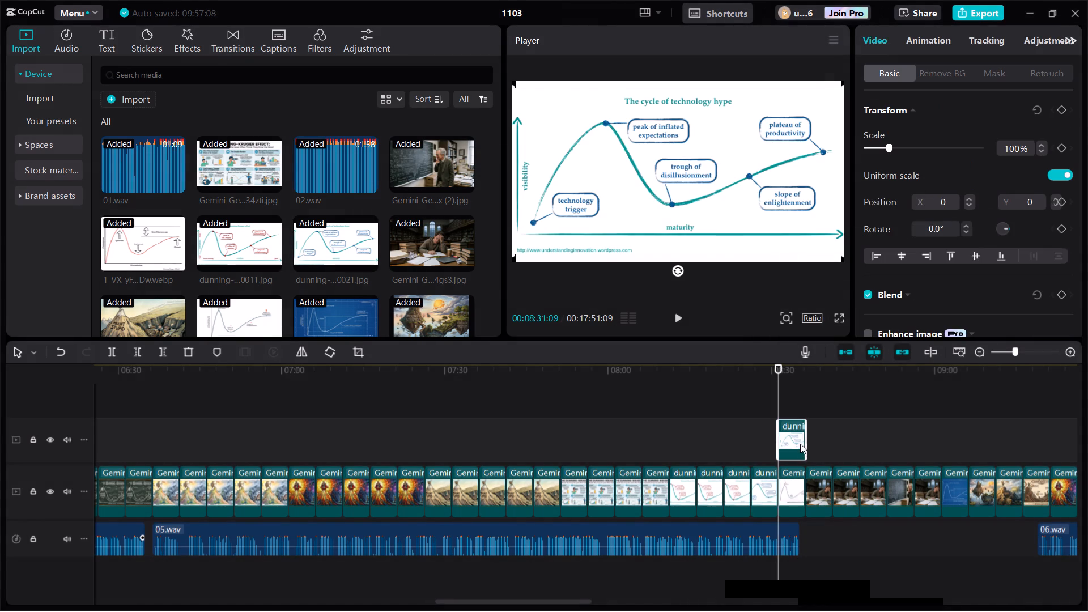
{"action": "left_click_drag", "start_coordinate": [802, 440], "coordinate": [806, 464]}
{"action": "left_click_drag", "start_coordinate": [794, 438], "coordinate": [790, 495]}
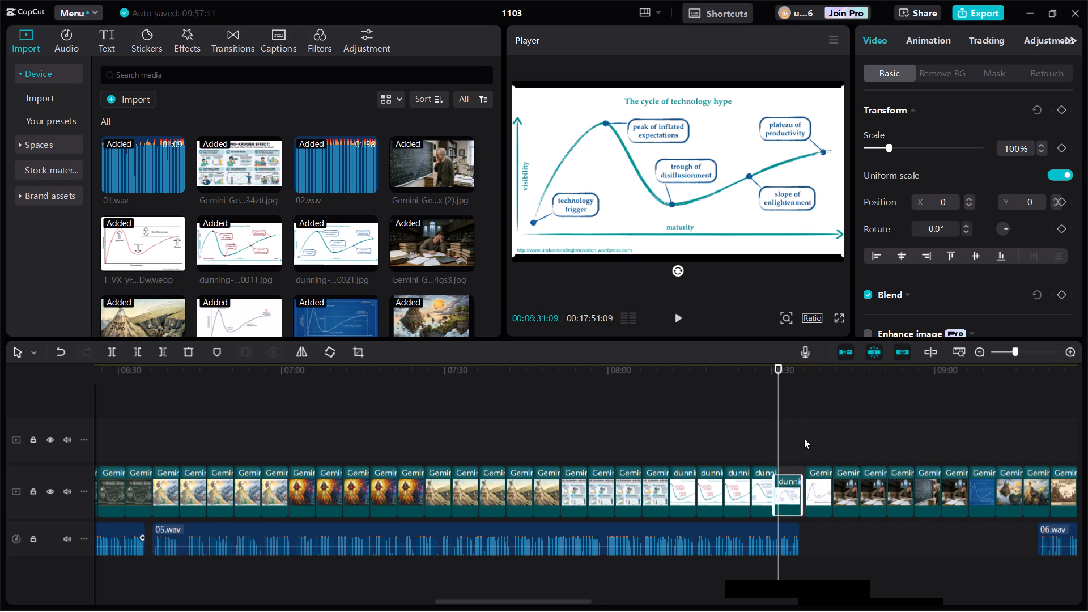
{"action": "left_click", "coordinate": [809, 423]}
{"action": "right_click", "coordinate": [809, 423]}
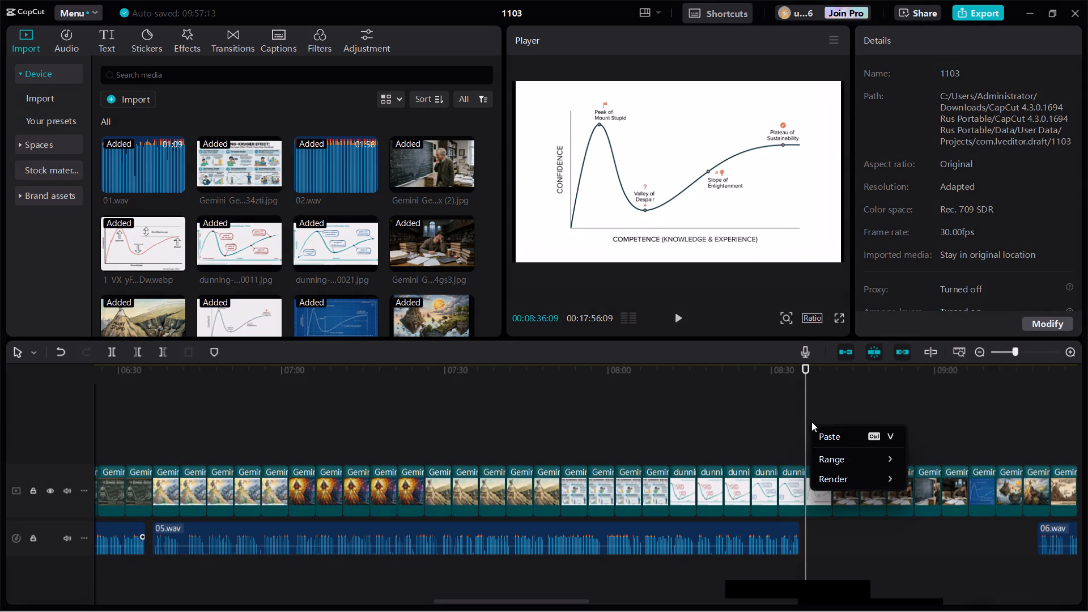
{"action": "left_click", "coordinate": [822, 431]}
{"action": "left_click_drag", "start_coordinate": [820, 443], "coordinate": [812, 484]}
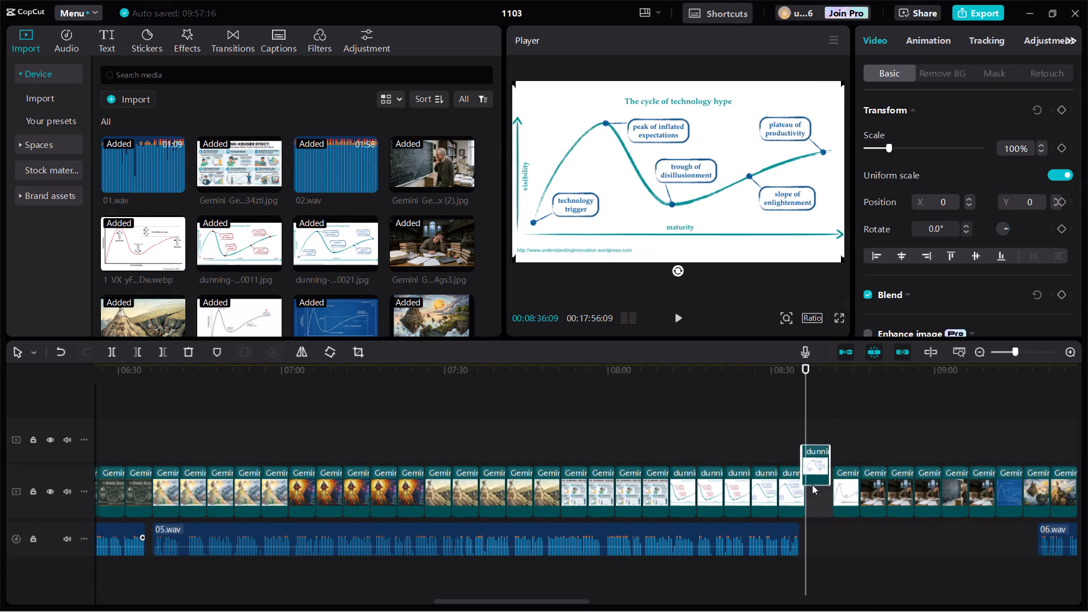
{"action": "left_click_drag", "start_coordinate": [812, 484], "coordinate": [808, 498]}
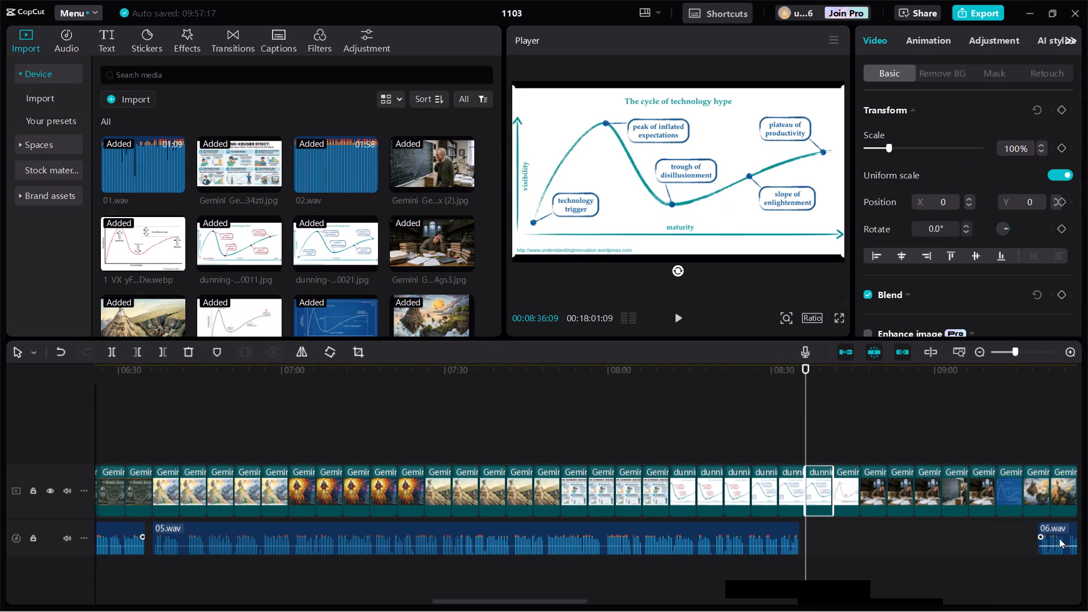
Move voice-over 06.wav back to start at about 00:08:41, where the technology hype charts end.
{"action": "left_click_drag", "start_coordinate": [1059, 539], "coordinate": [858, 541]}
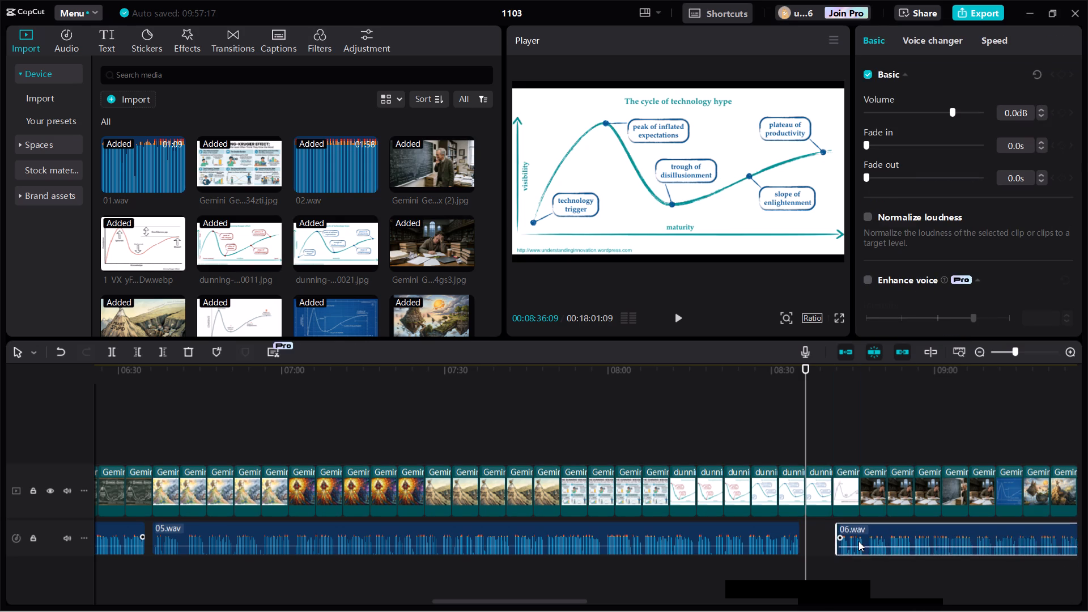
{"action": "left_click_drag", "start_coordinate": [858, 541], "coordinate": [853, 536]}
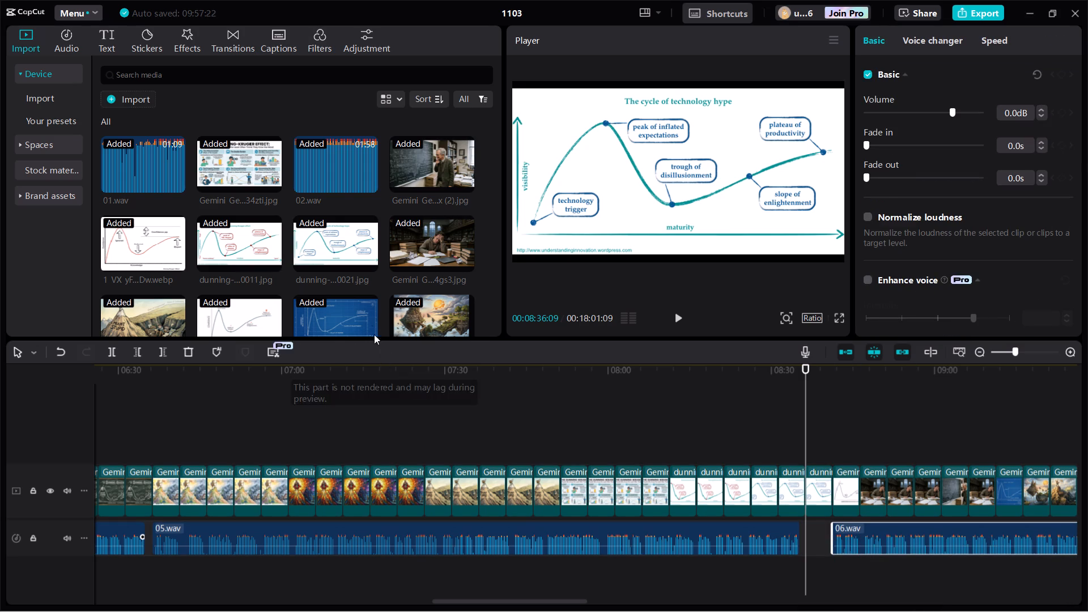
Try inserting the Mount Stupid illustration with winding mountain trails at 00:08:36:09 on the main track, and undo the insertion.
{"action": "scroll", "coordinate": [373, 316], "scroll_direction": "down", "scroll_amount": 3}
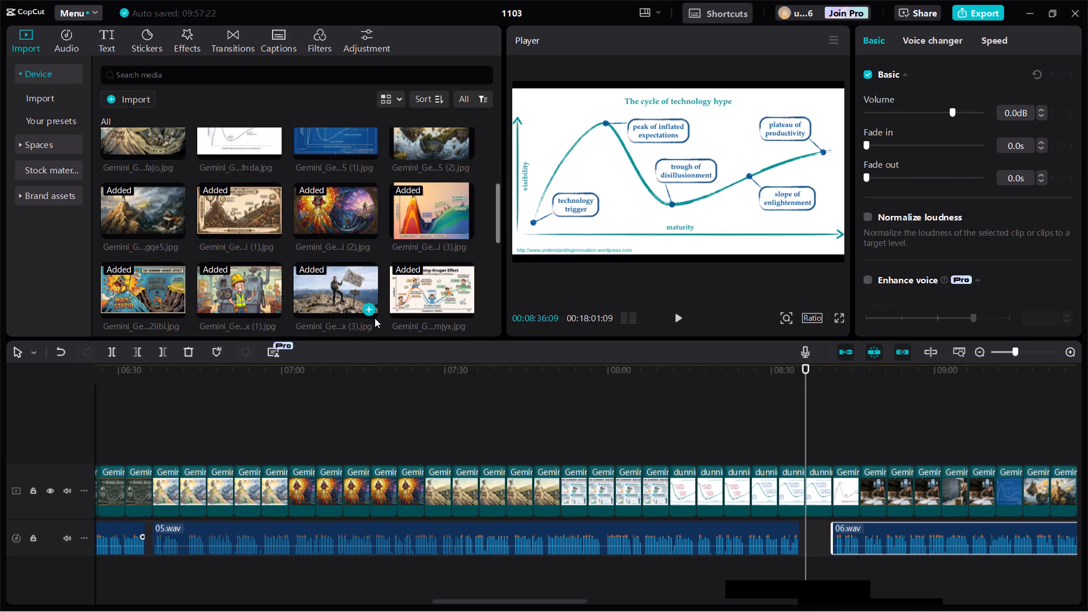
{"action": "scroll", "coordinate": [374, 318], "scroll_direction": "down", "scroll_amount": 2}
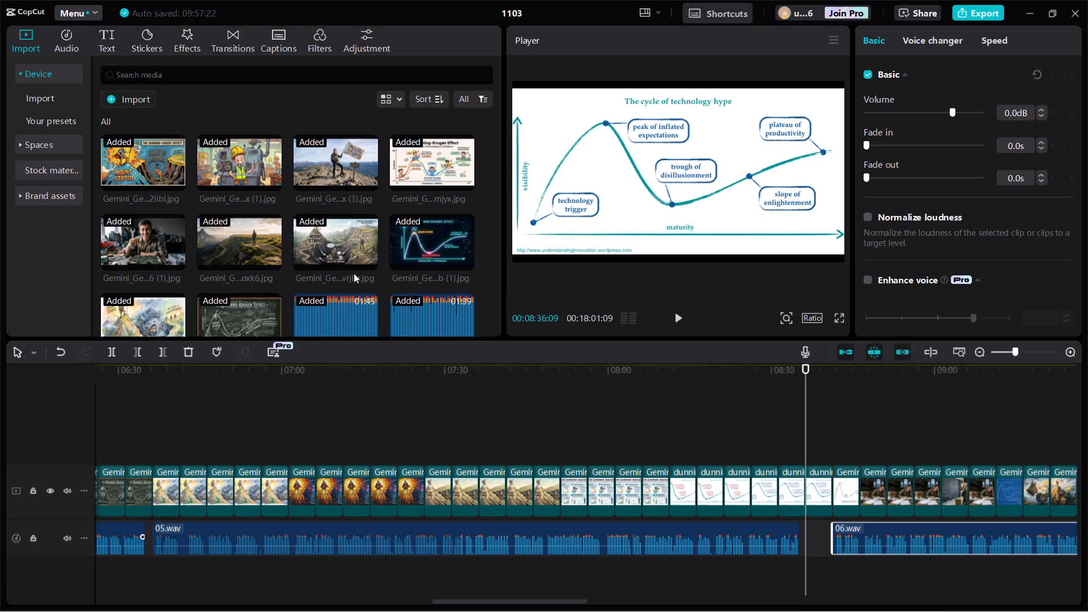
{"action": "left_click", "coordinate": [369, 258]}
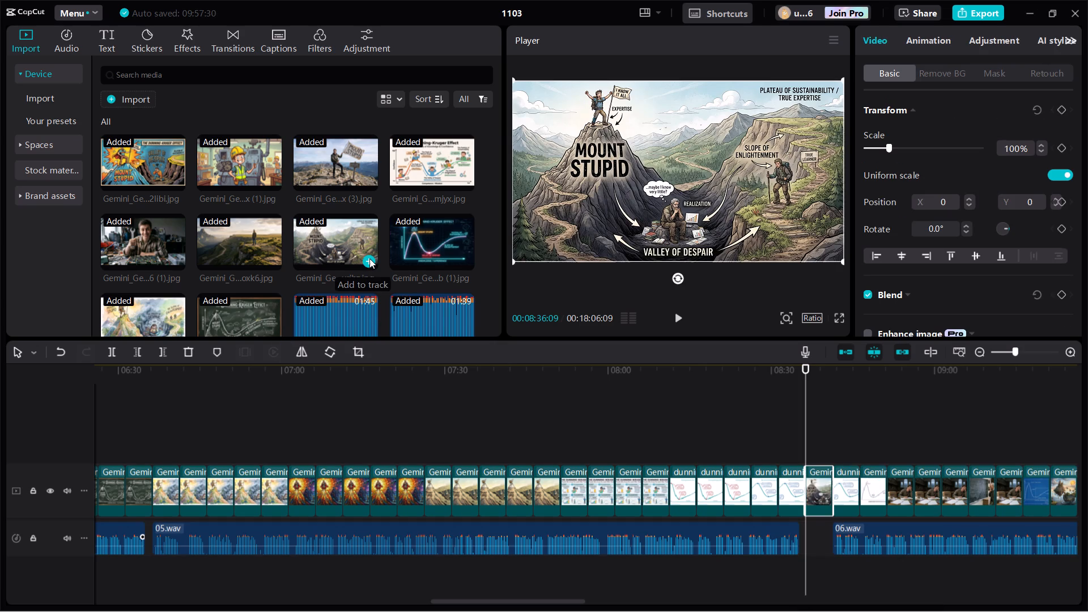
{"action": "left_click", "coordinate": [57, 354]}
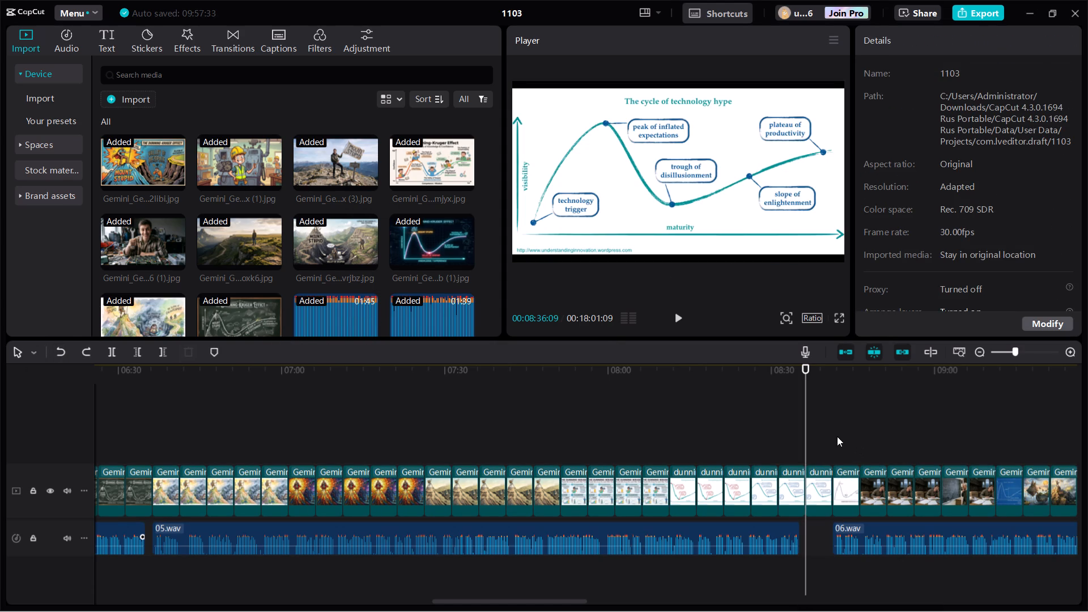
Insert the Mount Stupid illustration with winding mountain trails six times on the main track at 00:08:41:09, directly after the technology hype charts.
{"action": "left_click", "coordinate": [833, 433]}
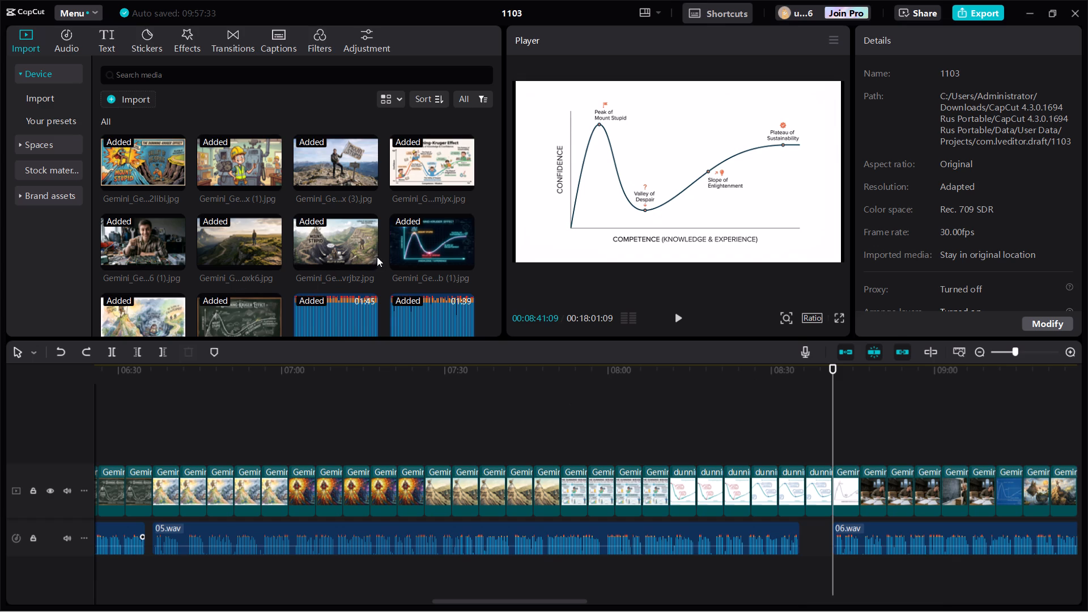
{"action": "left_click", "coordinate": [368, 258]}
{"action": "triple_click", "coordinate": [368, 258]}
{"action": "double_click", "coordinate": [368, 258]}
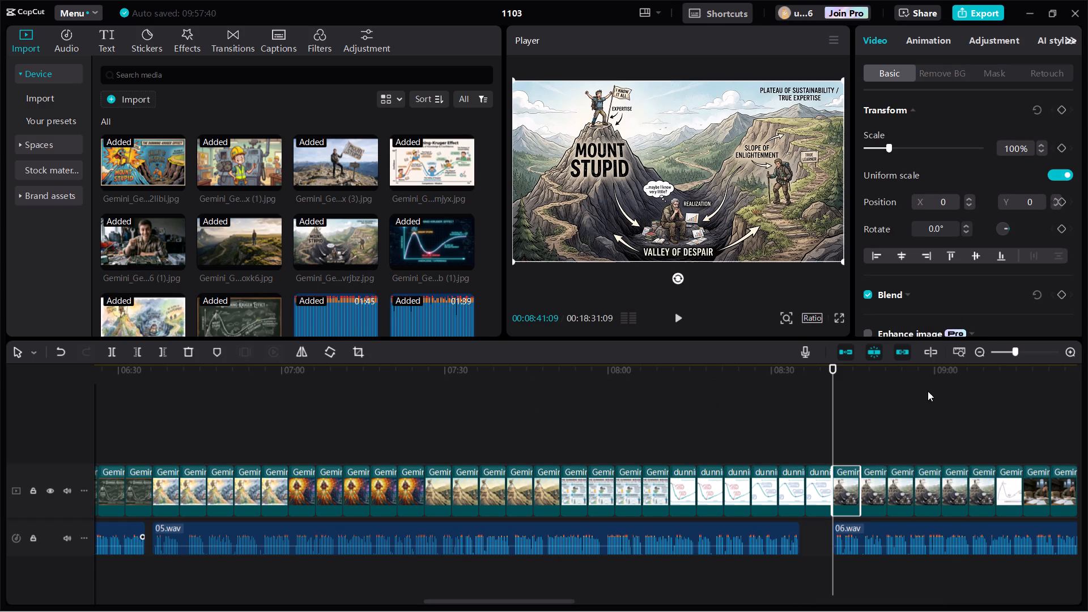
Copy the white confidence-versus-competence curve clip at 00:09:11:09 and paste it at 00:09:16:09.
{"action": "left_click", "coordinate": [942, 450]}
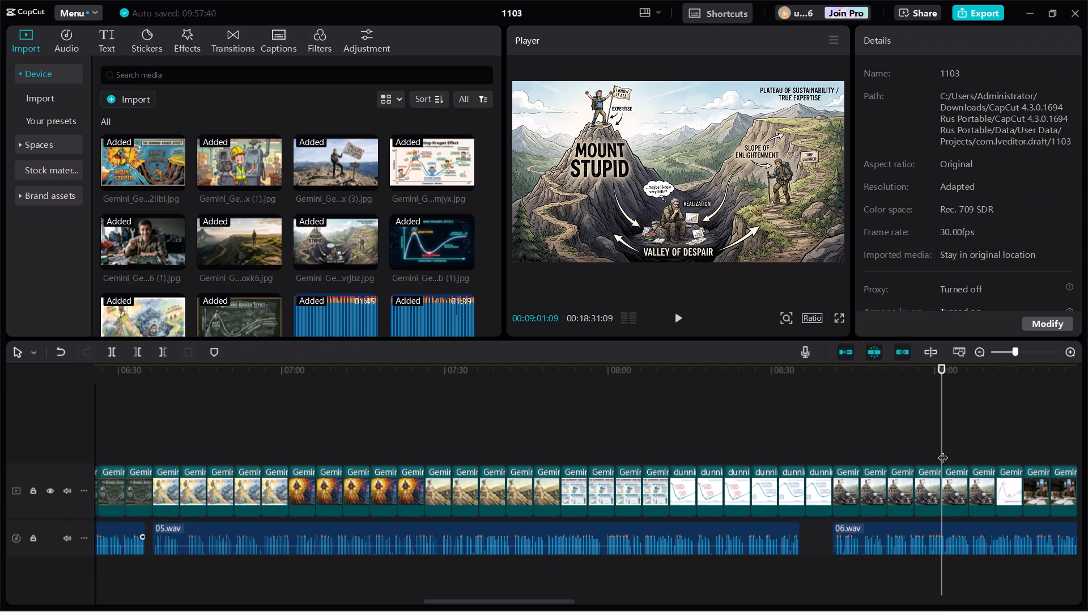
{"action": "left_click", "coordinate": [1002, 447]}
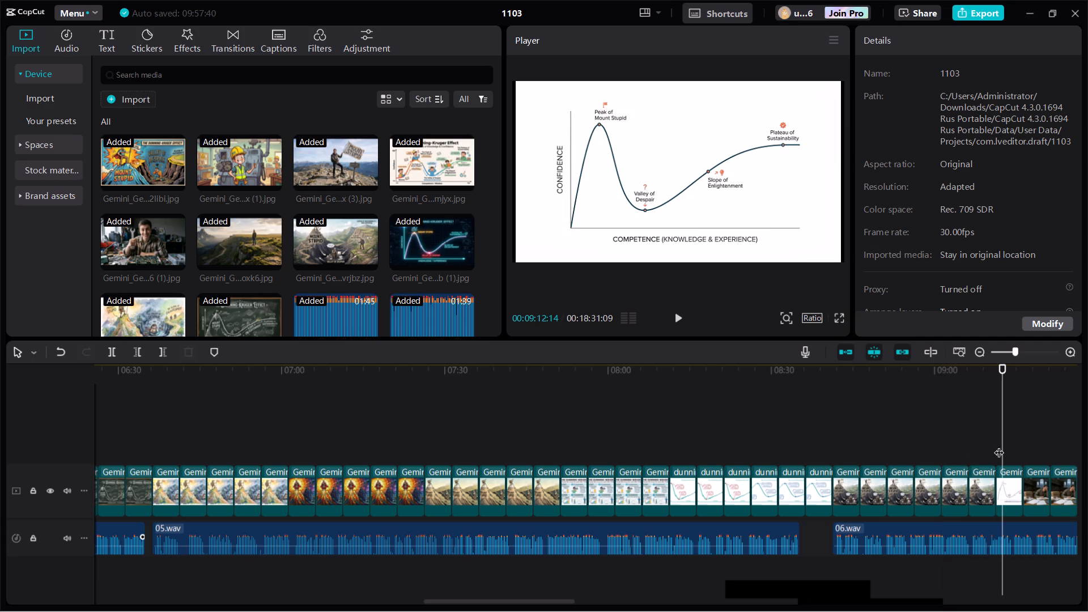
{"action": "left_click", "coordinate": [995, 445]}
{"action": "left_click", "coordinate": [1012, 482]}
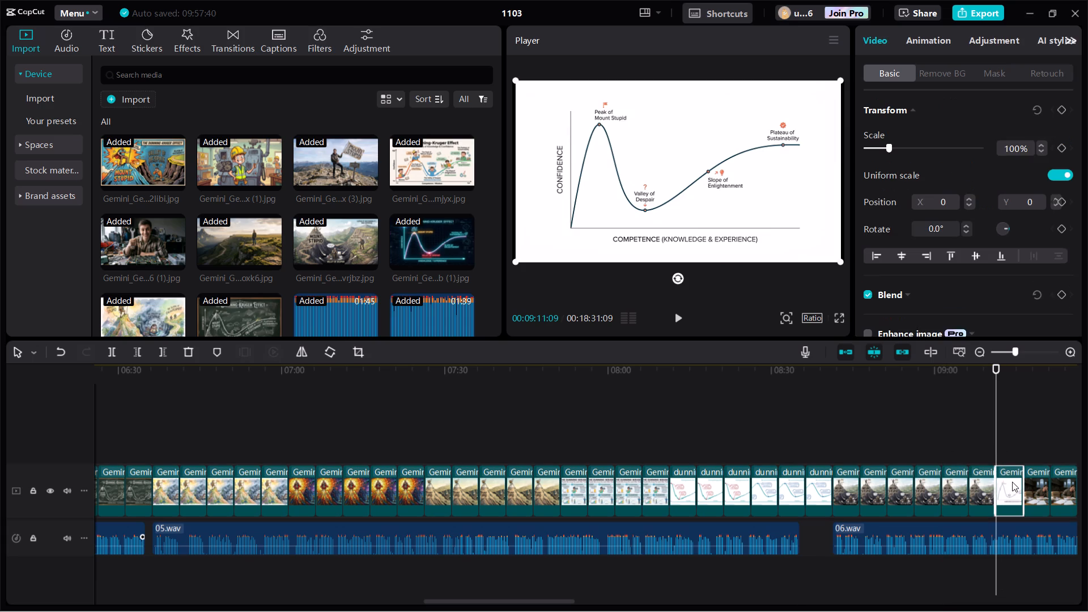
{"action": "right_click", "coordinate": [1011, 482]}
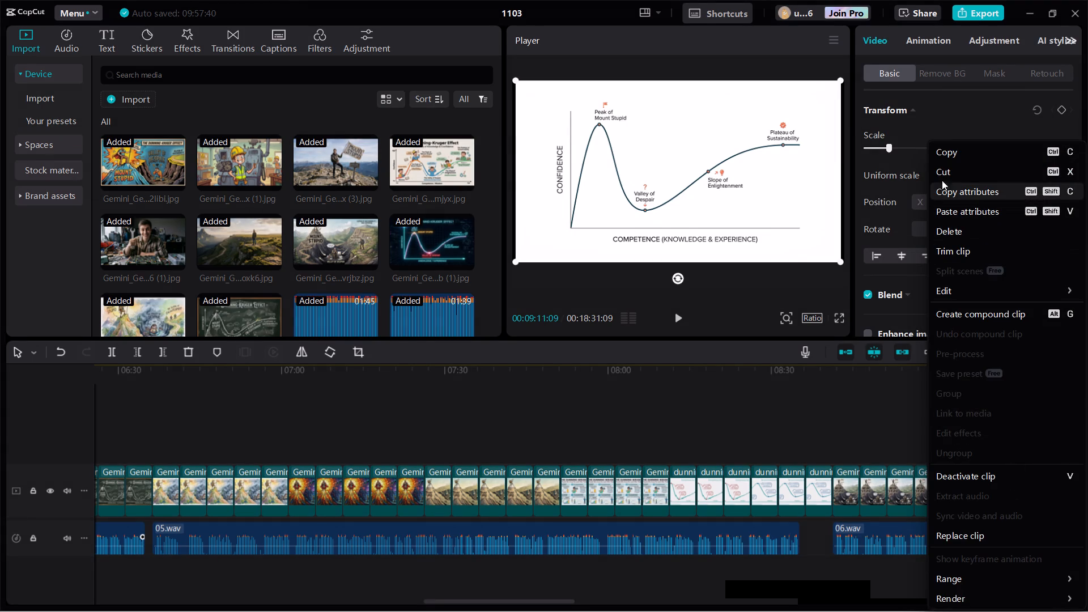
{"action": "left_click", "coordinate": [946, 148]}
{"action": "left_click", "coordinate": [1023, 428]}
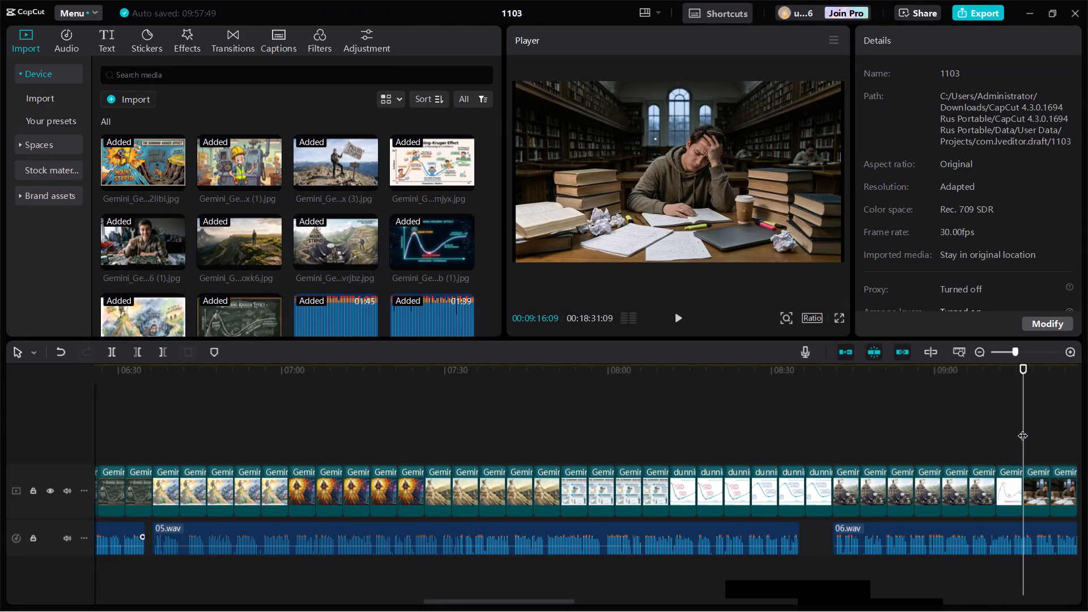
{"action": "right_click", "coordinate": [1023, 428]}
{"action": "left_click", "coordinate": [1026, 446]}
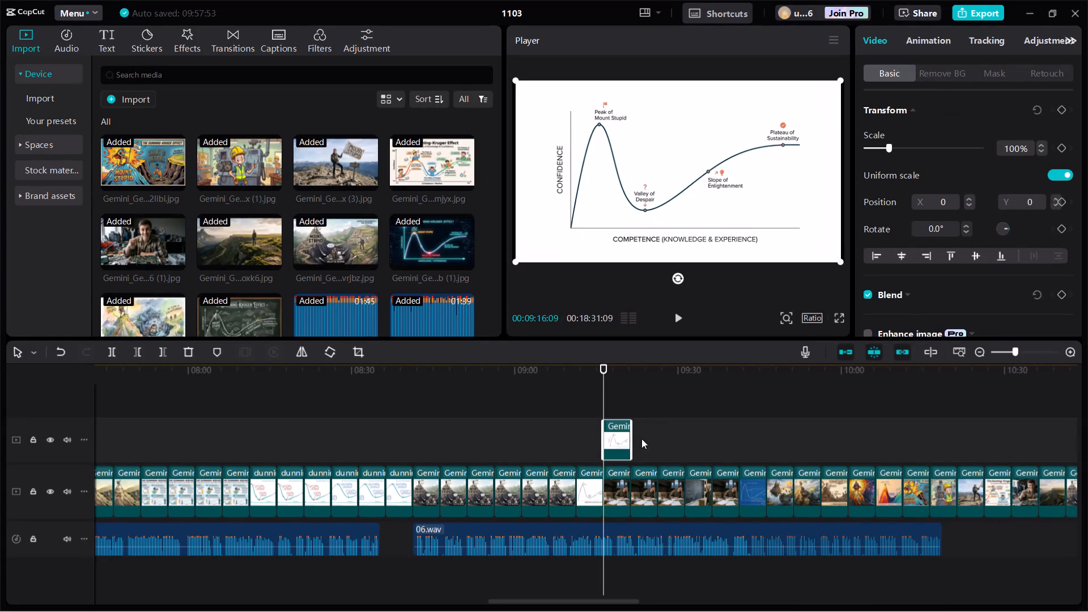
Extend the pasted curve clip to about 14 seconds and place it on the main track directly after the original curve clip.
{"action": "left_click_drag", "start_coordinate": [627, 437], "coordinate": [675, 468]}
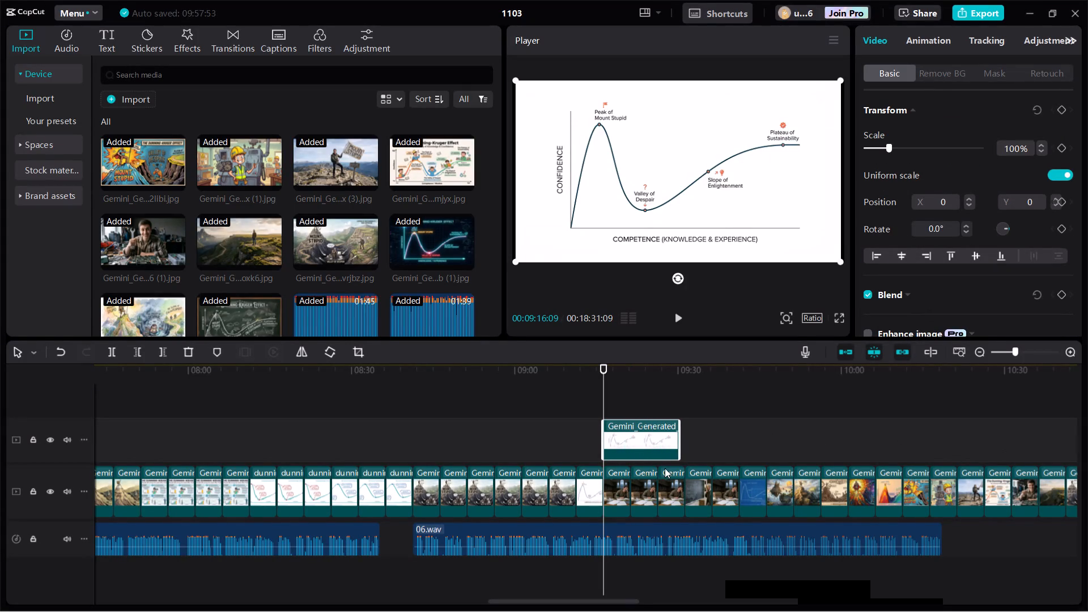
{"action": "left_click_drag", "start_coordinate": [640, 437], "coordinate": [635, 489]}
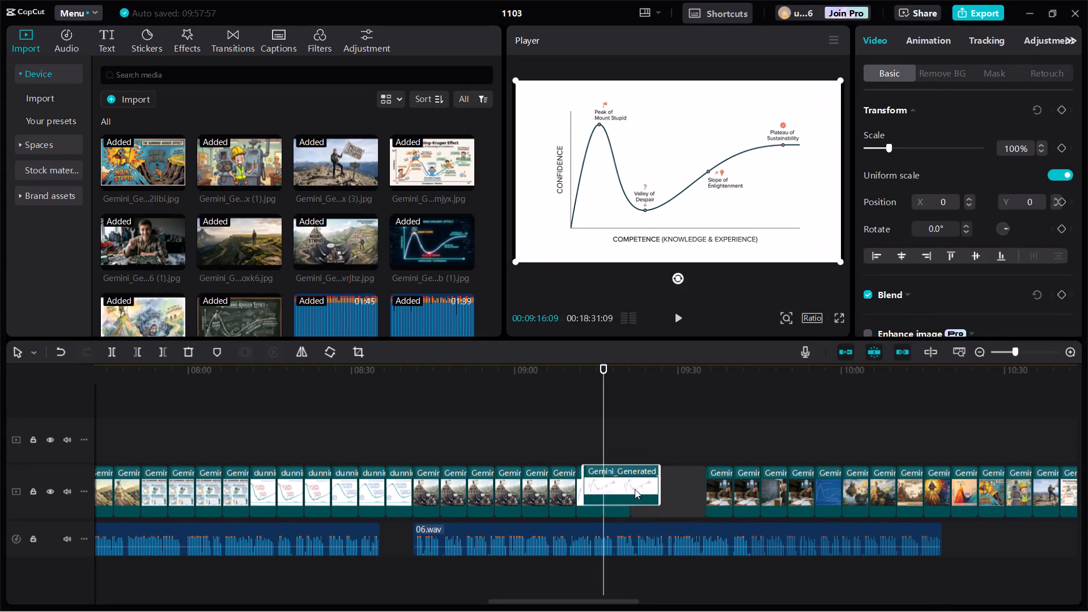
{"action": "left_click_drag", "start_coordinate": [635, 489], "coordinate": [624, 501]}
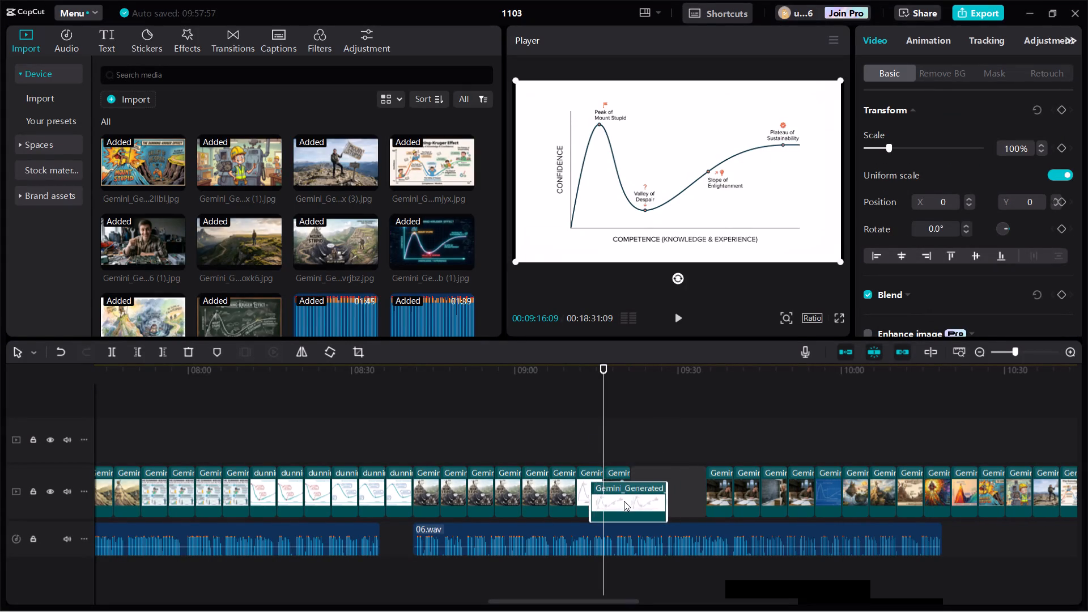
{"action": "left_click_drag", "start_coordinate": [624, 501], "coordinate": [612, 488]}
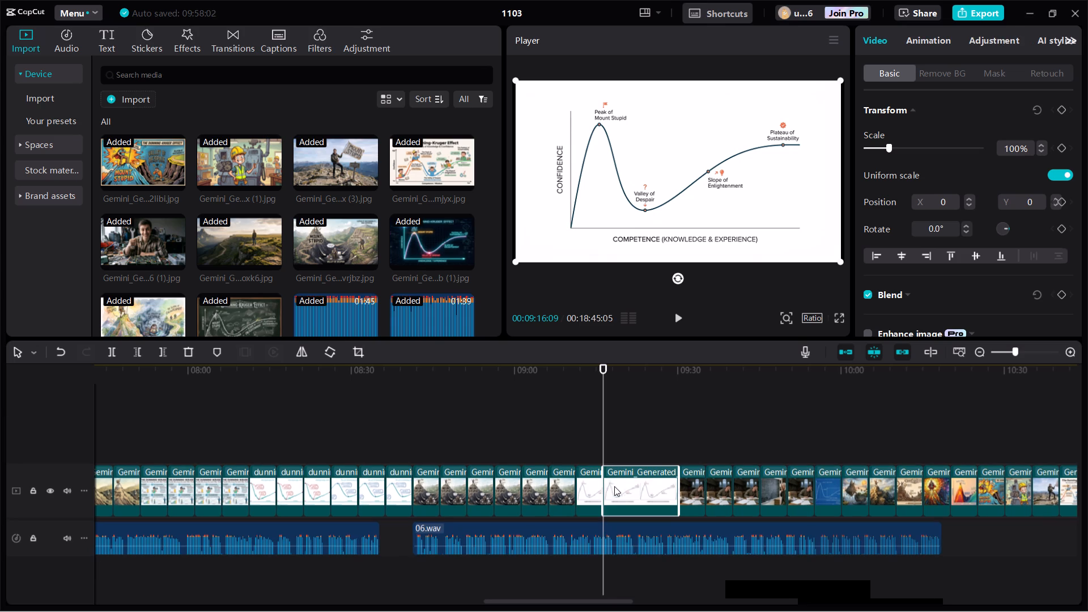
Paste another 5-second copy of the curve clip and place it on the main track directly after the extended one.
{"action": "right_click", "coordinate": [623, 479]}
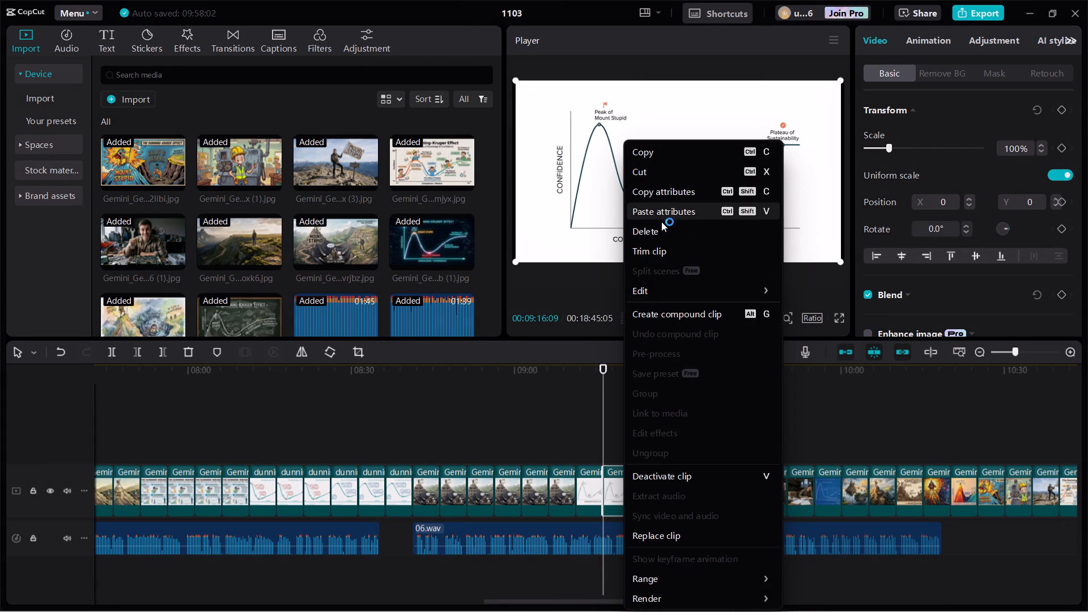
{"action": "left_click", "coordinate": [610, 420]}
{"action": "right_click", "coordinate": [612, 419]}
{"action": "left_click", "coordinate": [617, 430]}
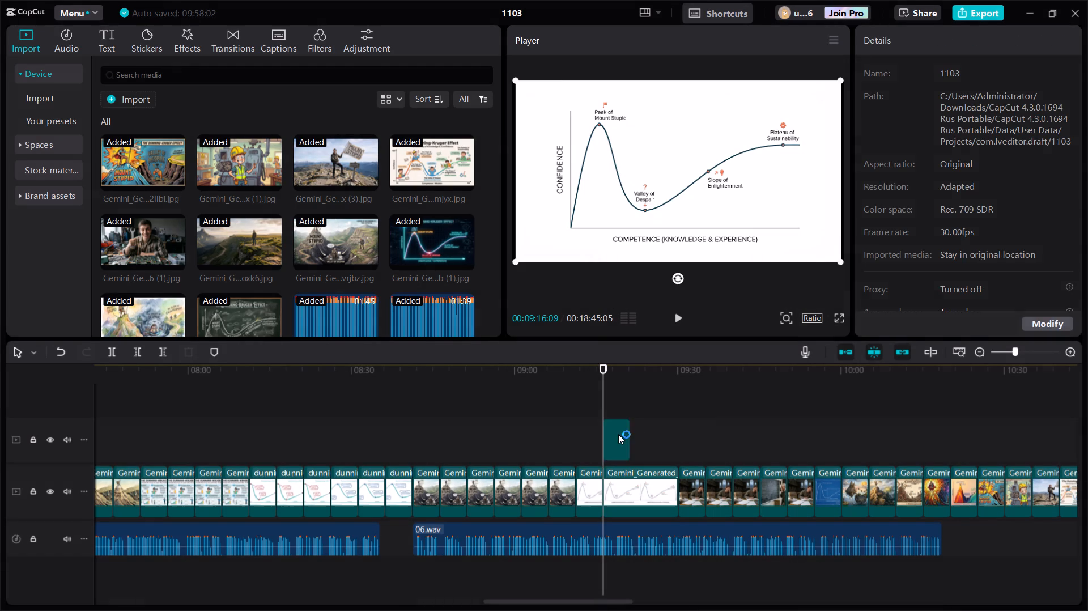
{"action": "left_click_drag", "start_coordinate": [617, 432], "coordinate": [679, 477]}
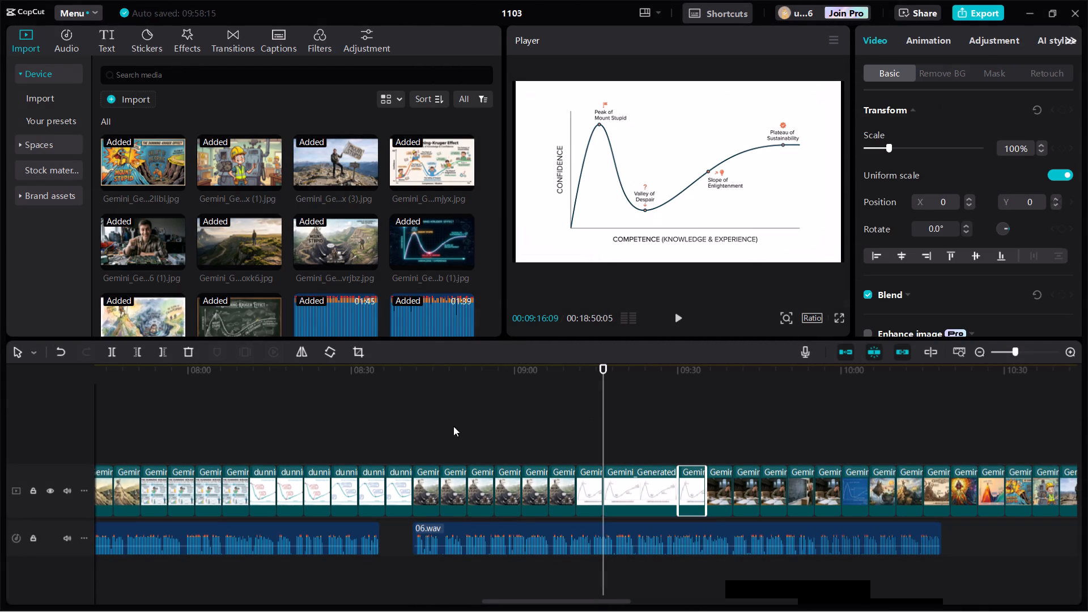
Play the video from 00:08:41:09, where voice-over 06.wav starts, to review the new images against it.
{"action": "left_click", "coordinate": [414, 405]}
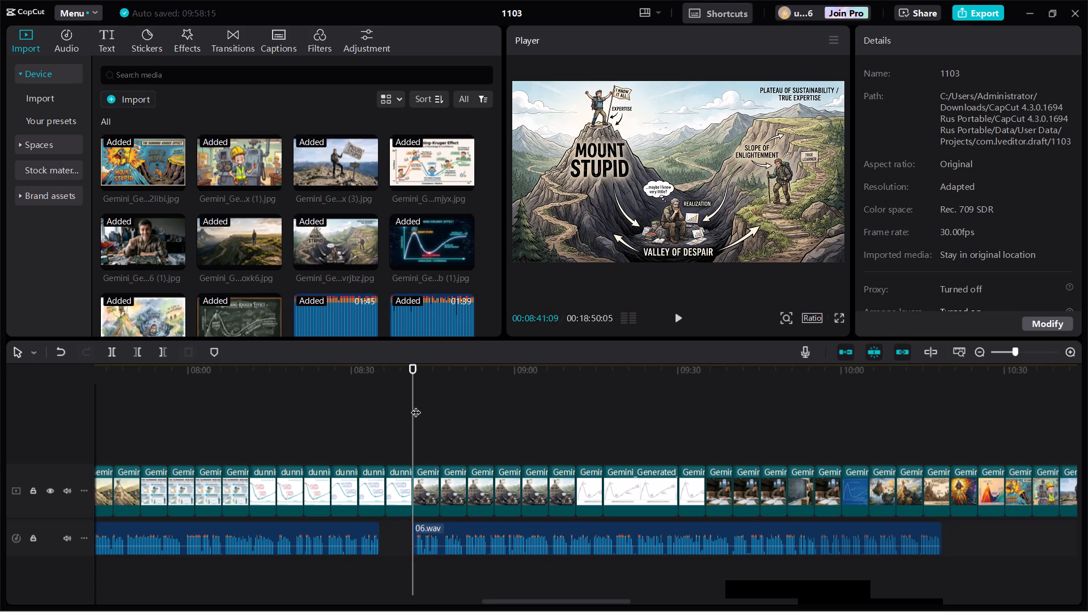
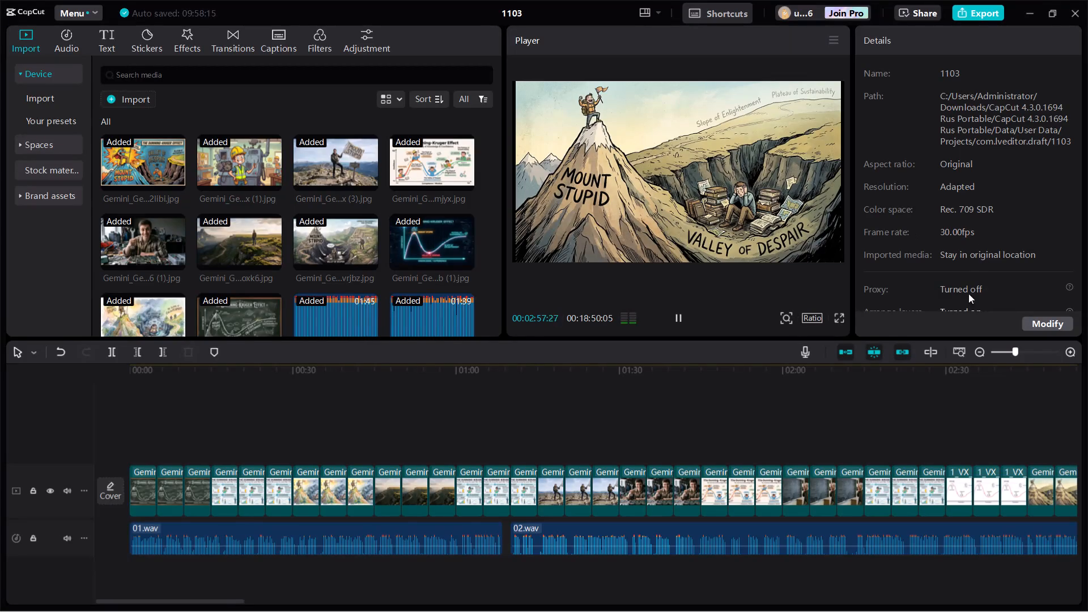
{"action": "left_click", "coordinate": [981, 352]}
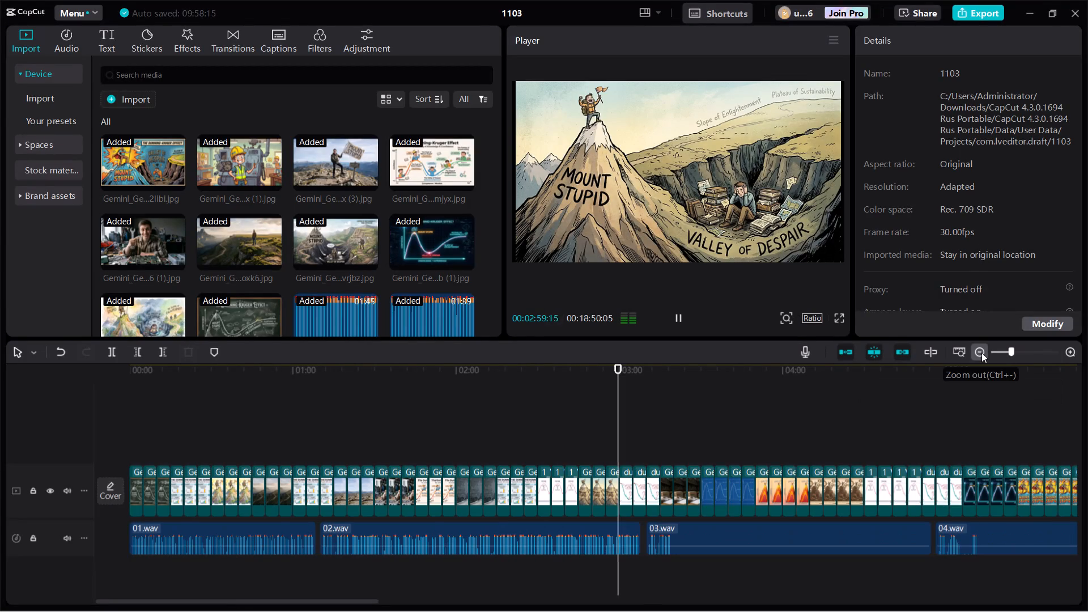
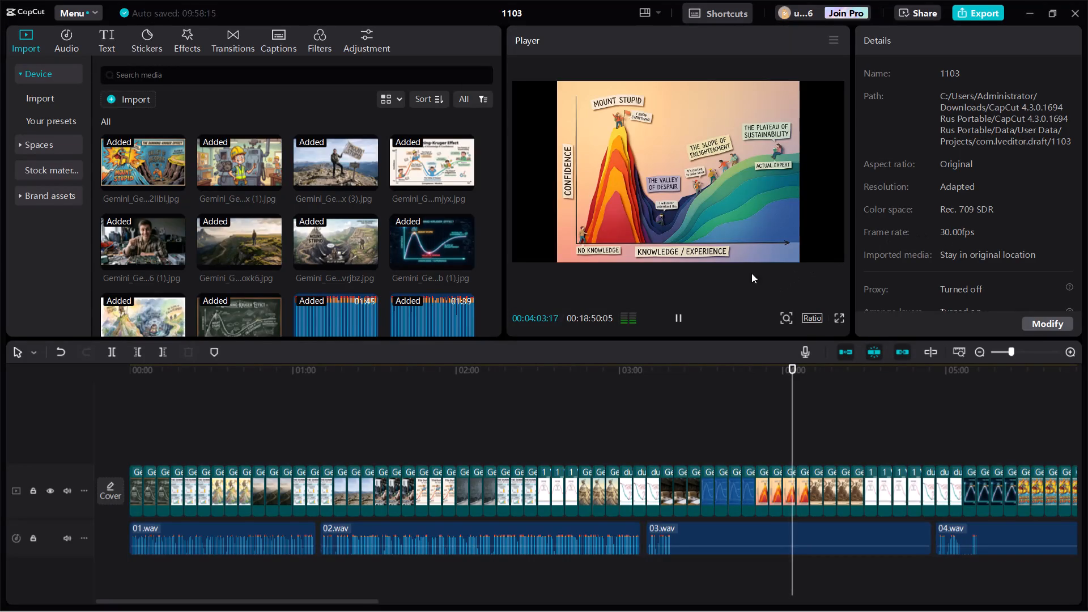
Stop playback, select the four orange Mount Stupid chart clips from 03:50 to 04:10, and enlarge the player's preview view.
{"action": "left_click", "coordinate": [715, 217]}
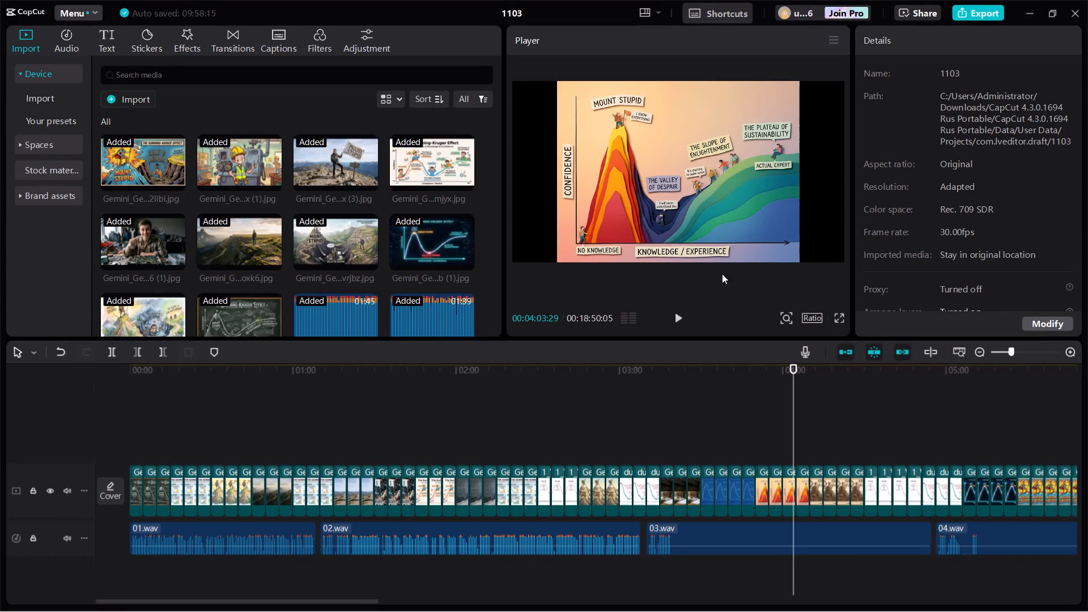
{"action": "left_click_drag", "start_coordinate": [751, 434], "coordinate": [781, 482]}
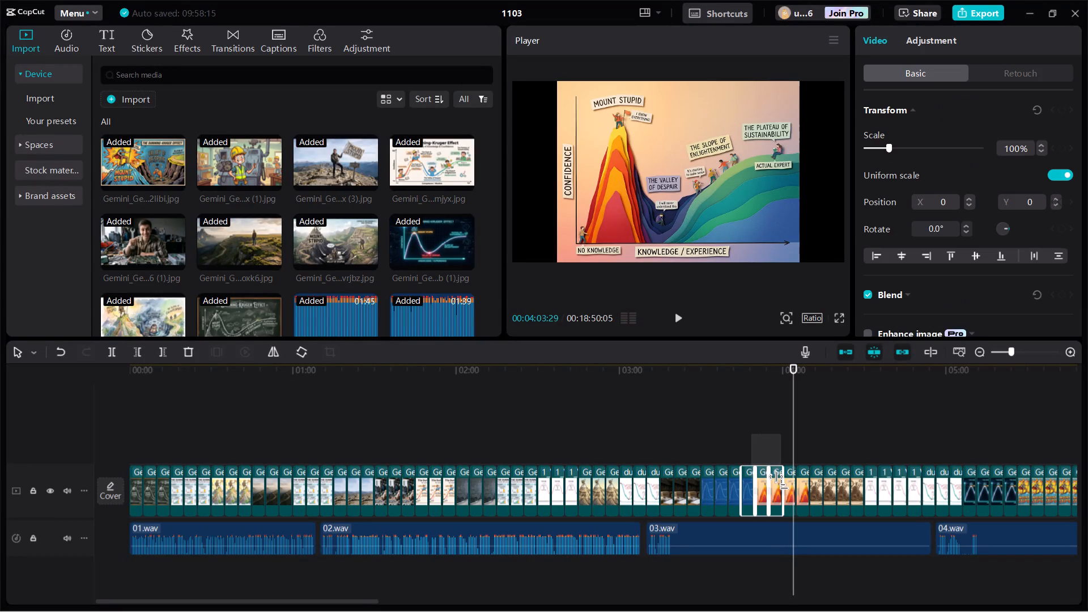
{"action": "left_click_drag", "start_coordinate": [781, 482], "coordinate": [781, 481]}
{"action": "left_click", "coordinate": [770, 444]}
{"action": "left_click_drag", "start_coordinate": [757, 428], "coordinate": [768, 482]}
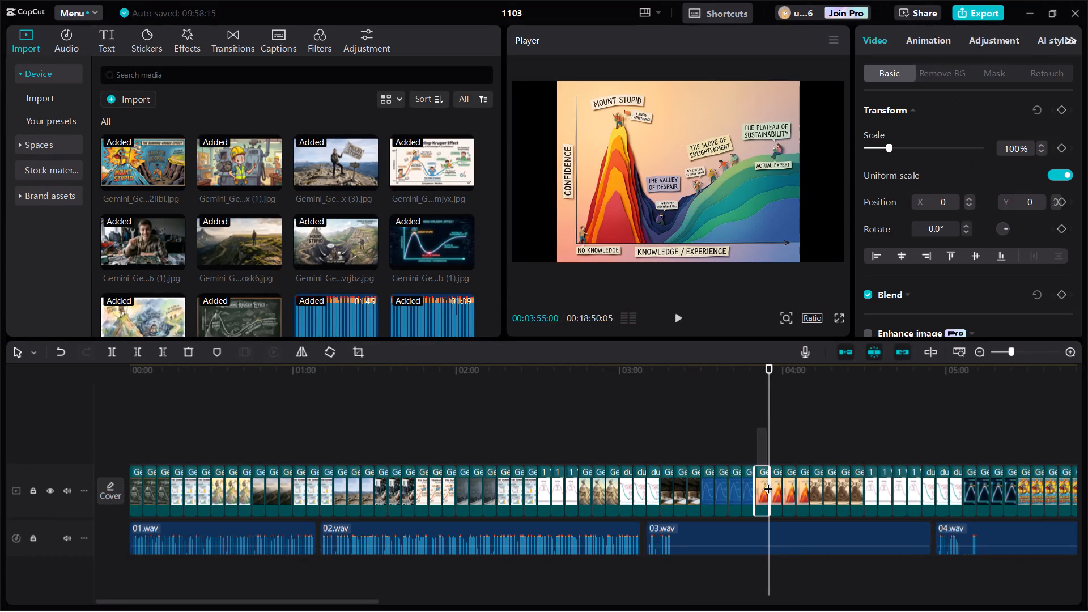
{"action": "left_click_drag", "start_coordinate": [768, 482], "coordinate": [805, 499]}
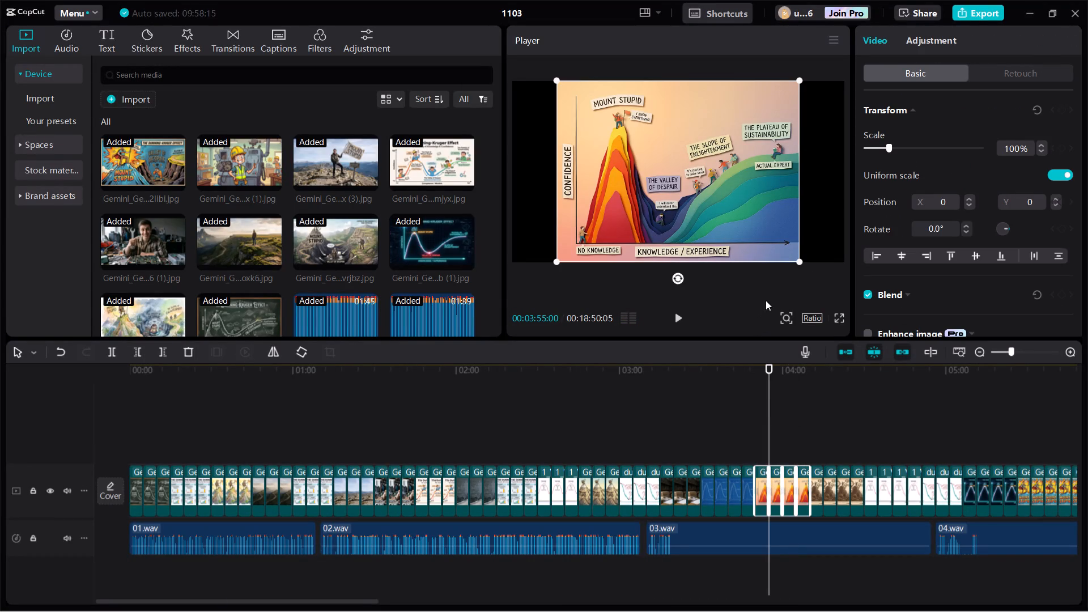
{"action": "left_click", "coordinate": [790, 317]}
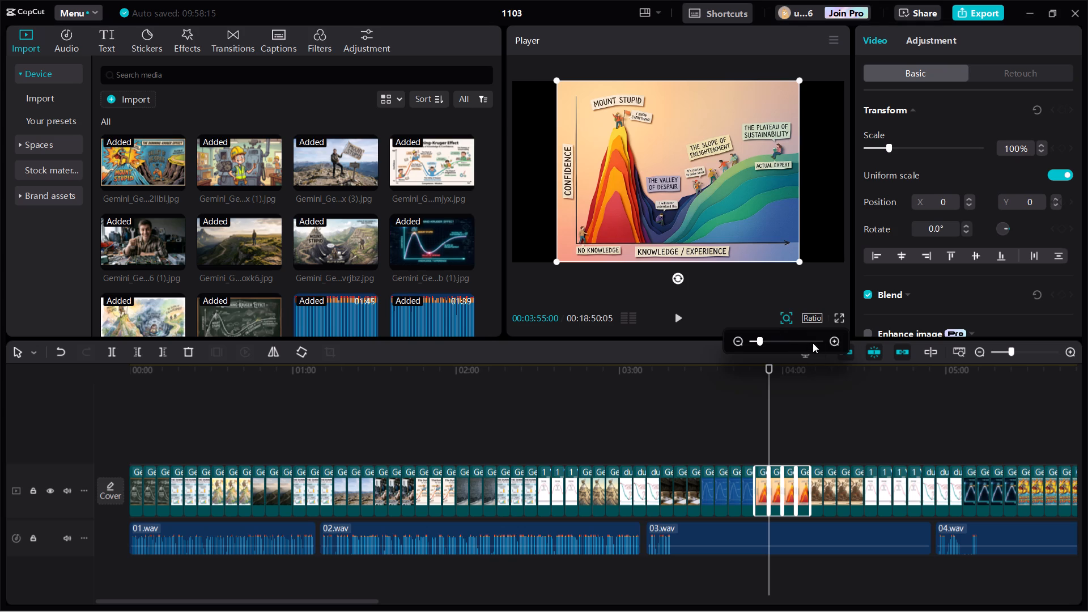
{"action": "left_click", "coordinate": [835, 344]}
{"action": "left_click", "coordinate": [835, 344]}
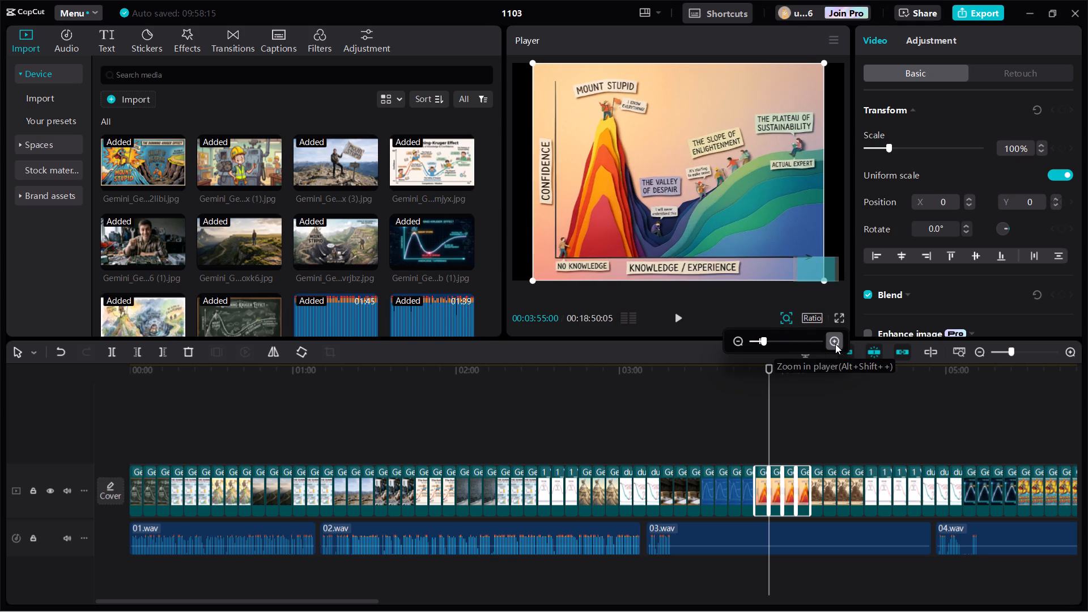
{"action": "left_click", "coordinate": [835, 344]}
{"action": "left_click", "coordinate": [835, 344]}
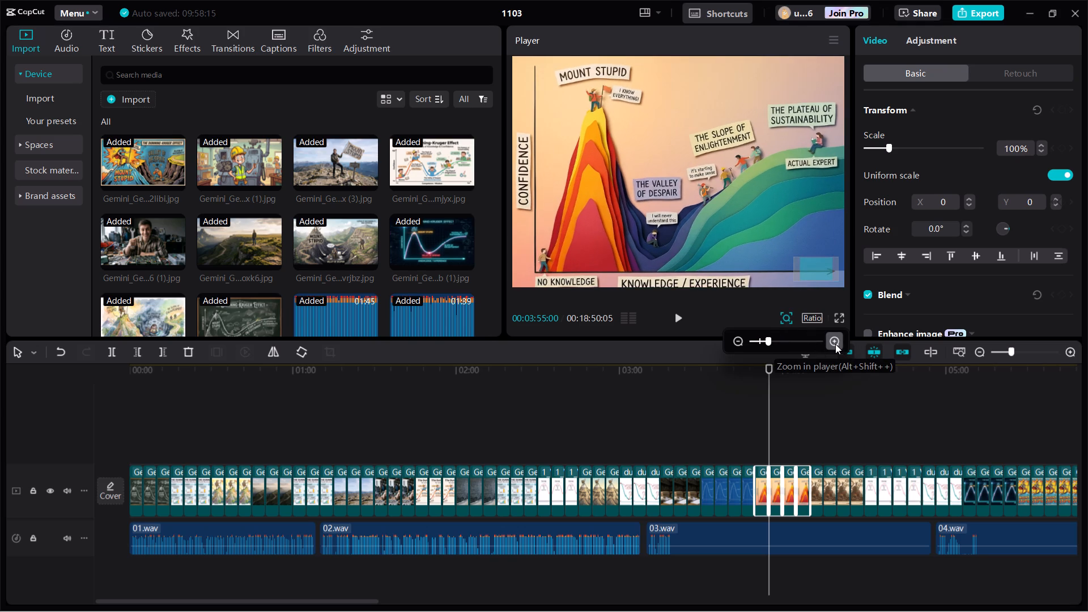
{"action": "left_click", "coordinate": [740, 342]}
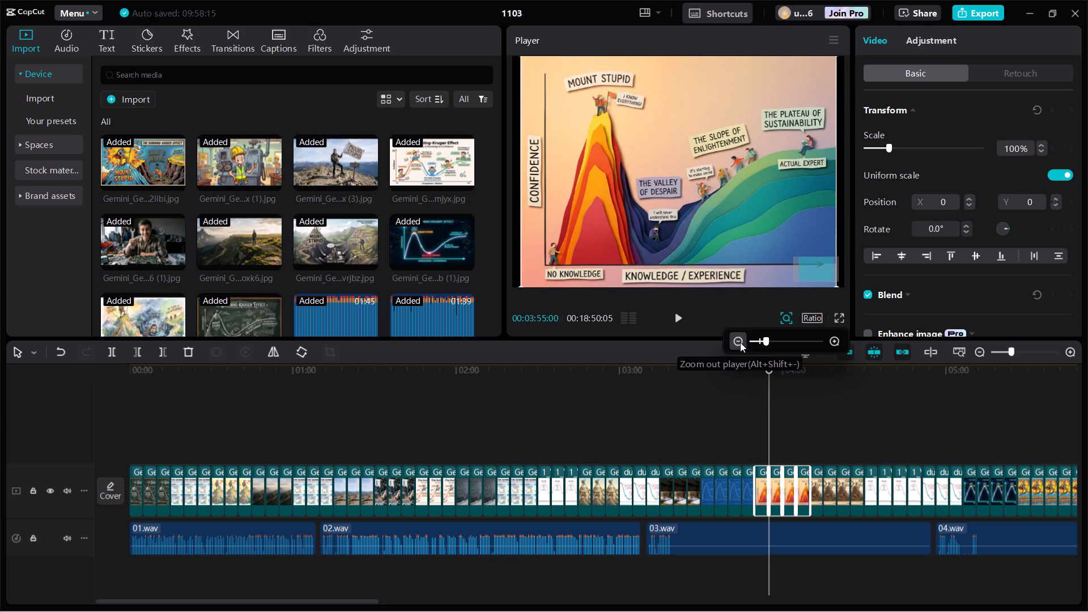
{"action": "left_click", "coordinate": [740, 342]}
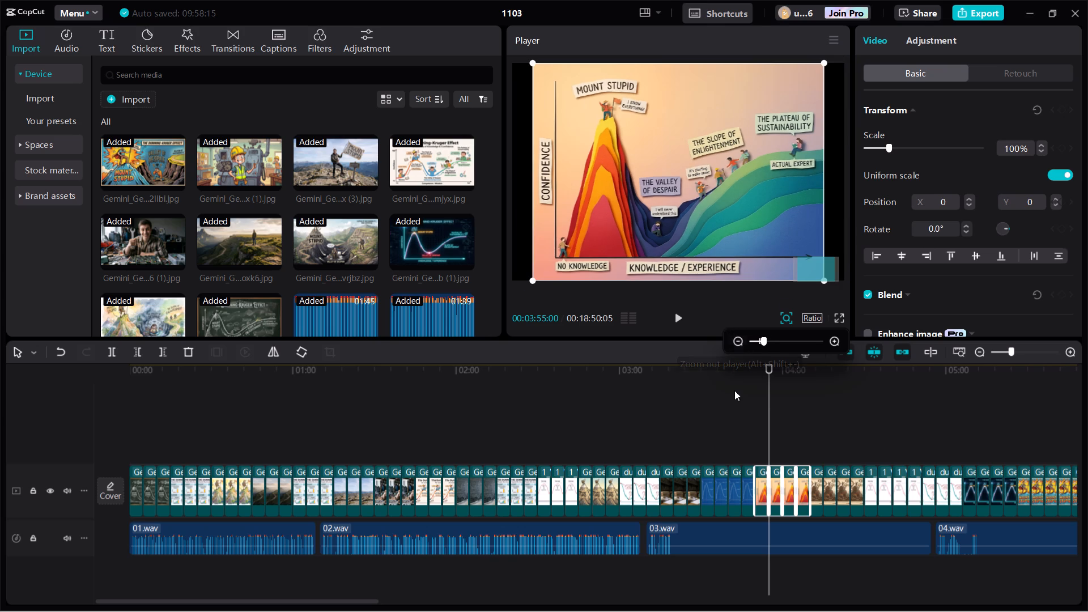
Review the illustrations and charts over voice-overs 03 and 04, from about 03:40 onward, in the enlarged preview.
{"action": "left_click", "coordinate": [730, 402]}
{"action": "left_click", "coordinate": [725, 439]}
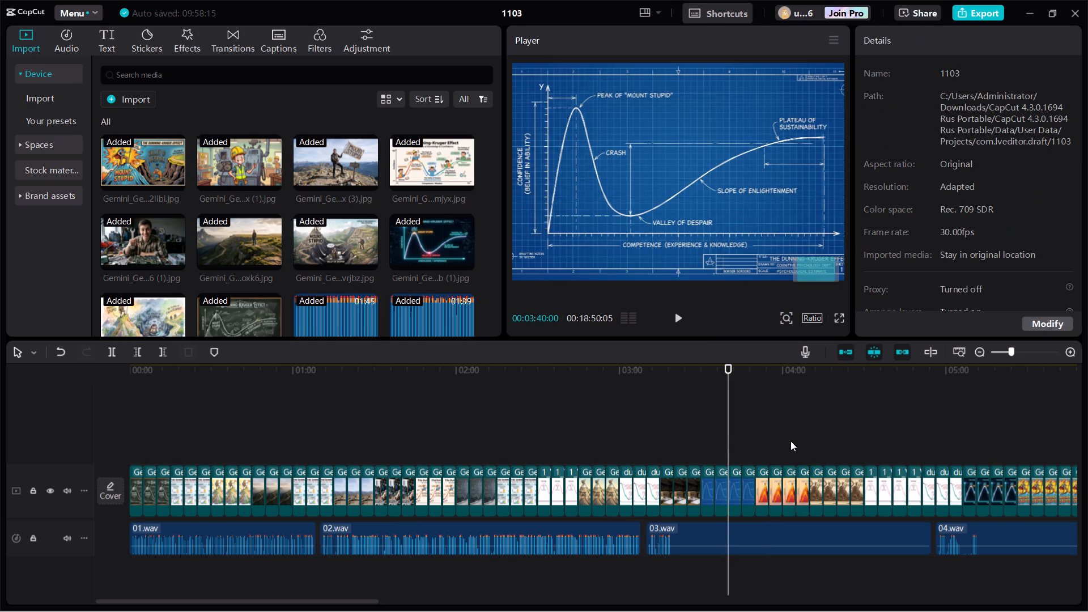
{"action": "left_click", "coordinate": [751, 437]}
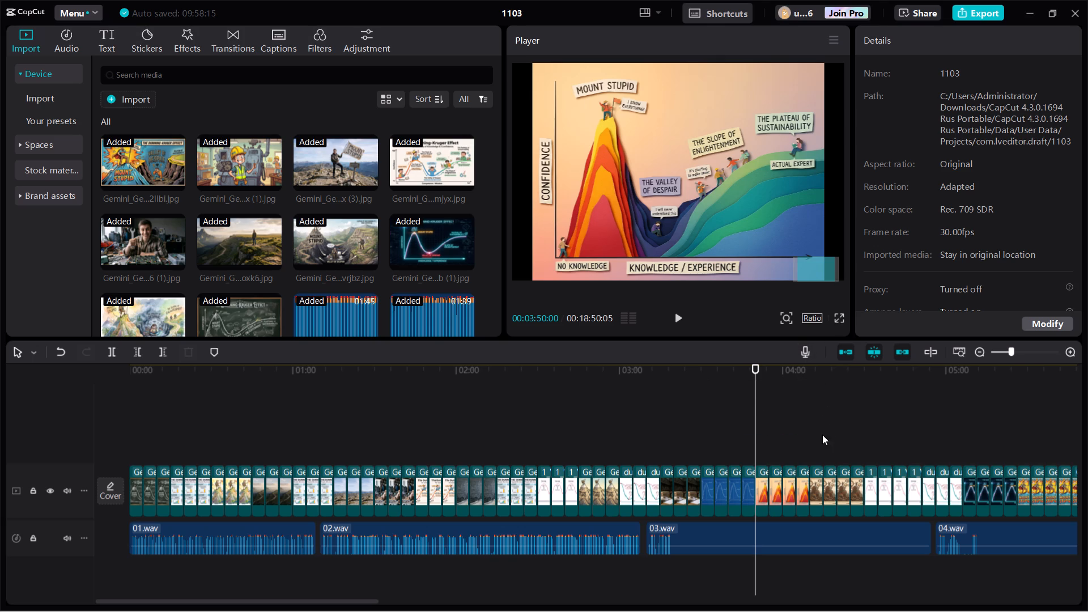
{"action": "left_click", "coordinate": [807, 440]}
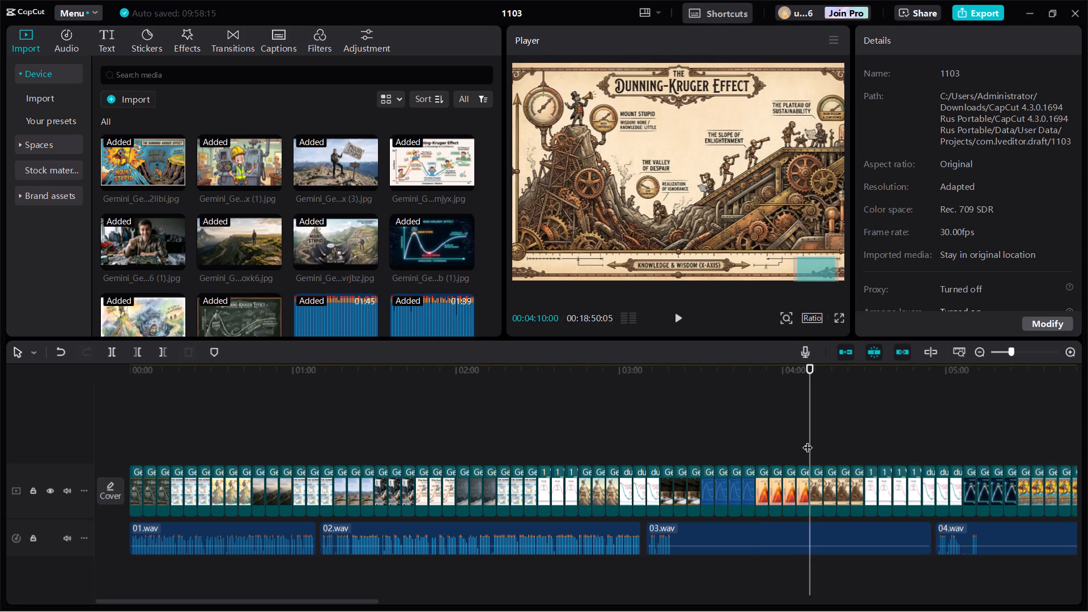
{"action": "left_click_drag", "start_coordinate": [807, 440], "coordinate": [854, 440]}
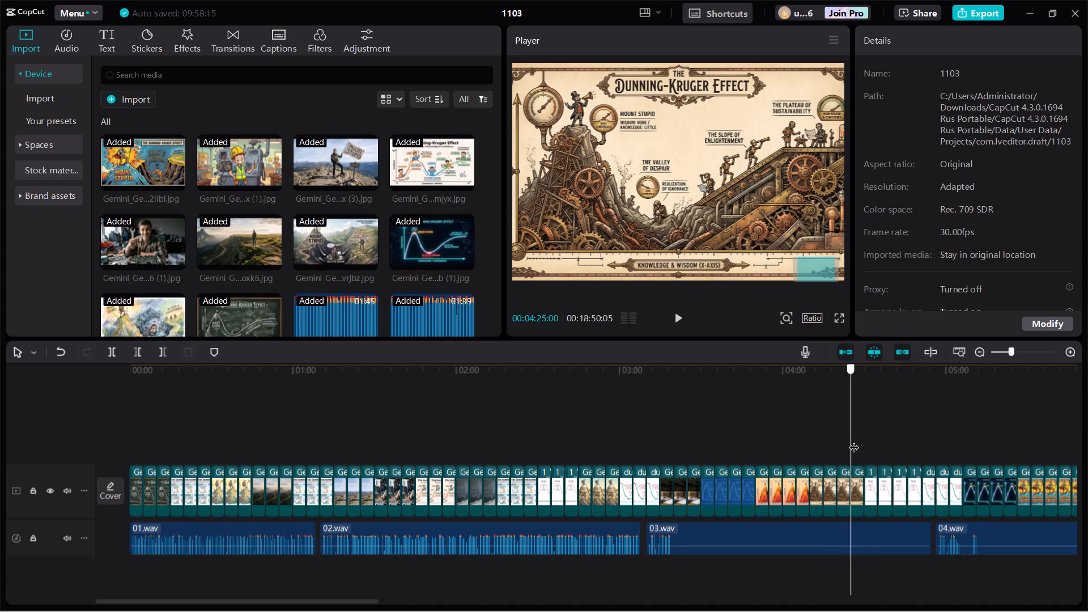
{"action": "left_click_drag", "start_coordinate": [854, 440], "coordinate": [951, 443]}
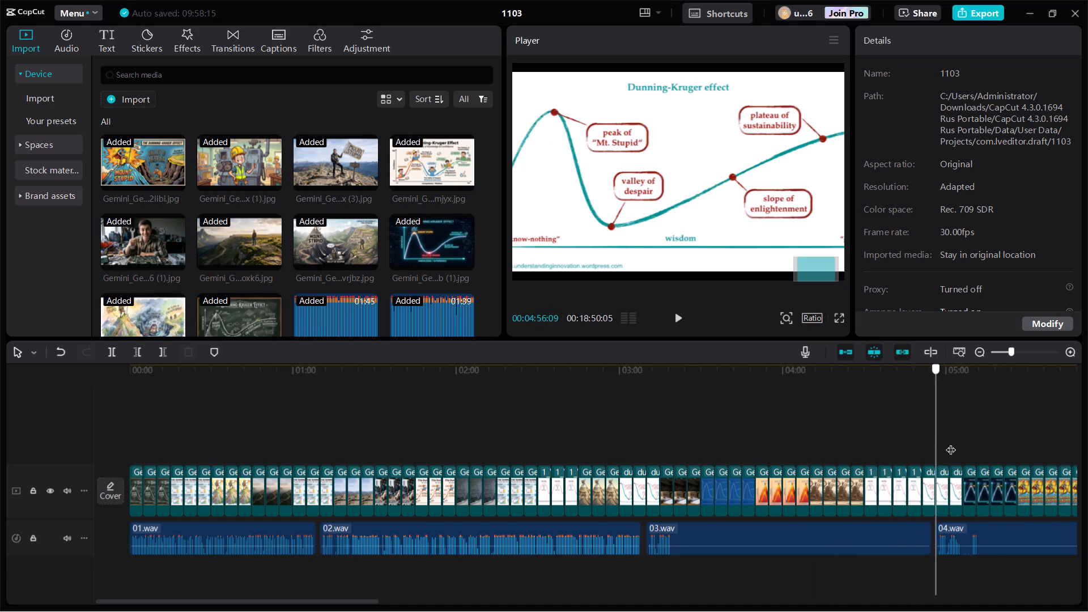
{"action": "left_click_drag", "start_coordinate": [951, 443], "coordinate": [996, 447]}
{"action": "left_click", "coordinate": [822, 274]}
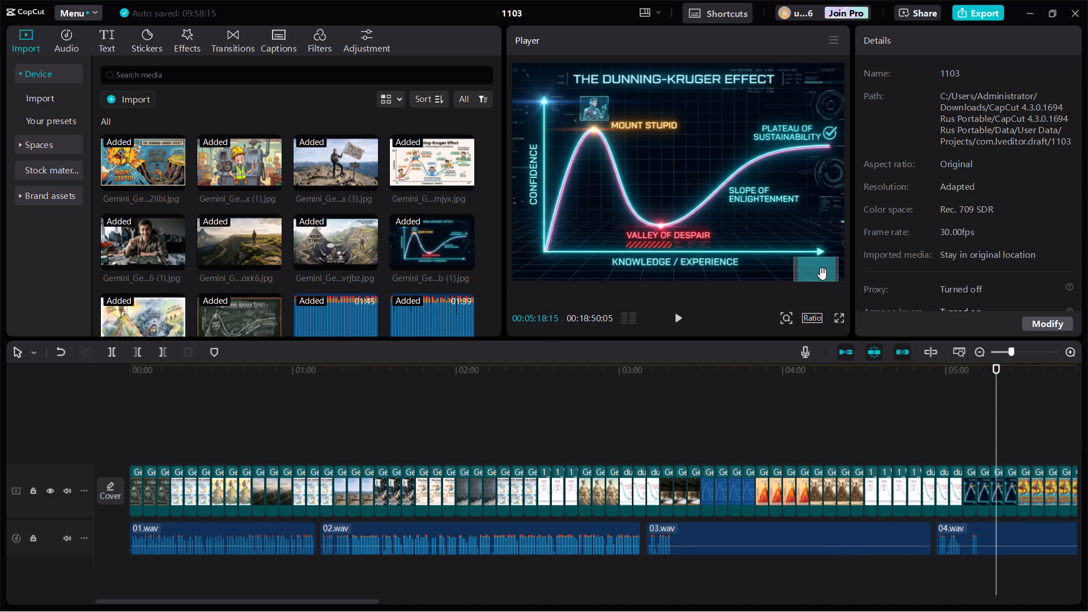
{"action": "triple_click", "coordinate": [822, 274]}
{"action": "right_click", "coordinate": [822, 274]}
{"action": "left_click_drag", "start_coordinate": [993, 426], "coordinate": [1050, 435]}
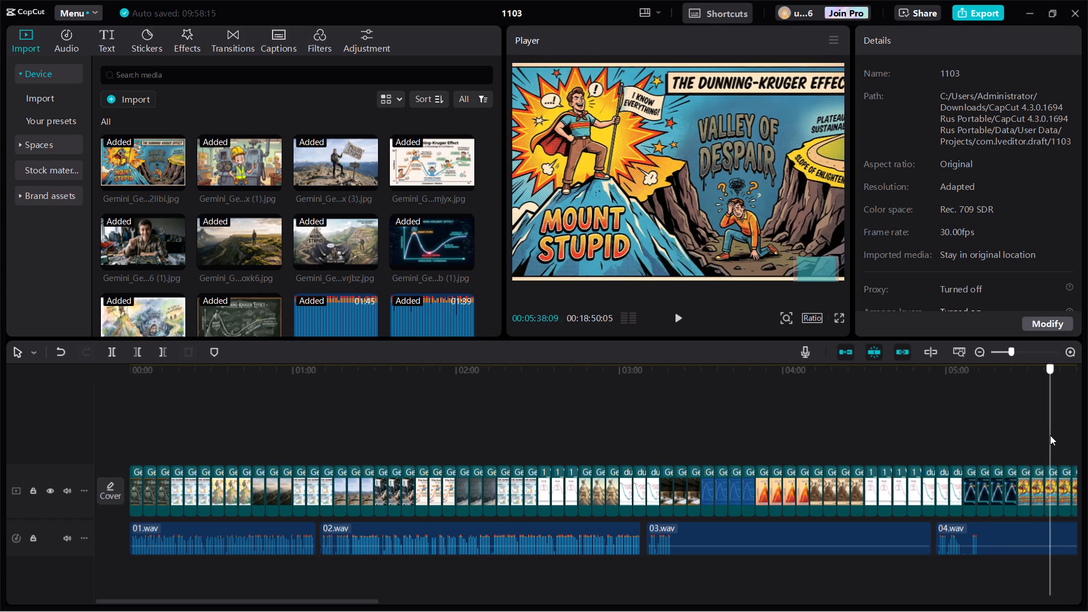
{"action": "left_click_drag", "start_coordinate": [1050, 435], "coordinate": [1077, 434]}
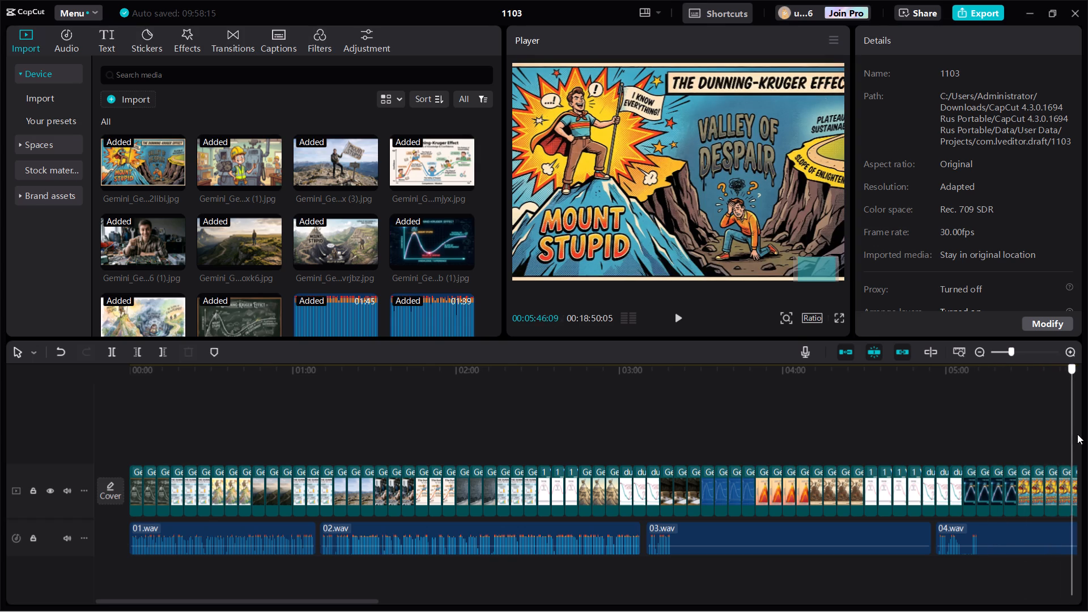
{"action": "left_click_drag", "start_coordinate": [1077, 434], "coordinate": [1087, 435]}
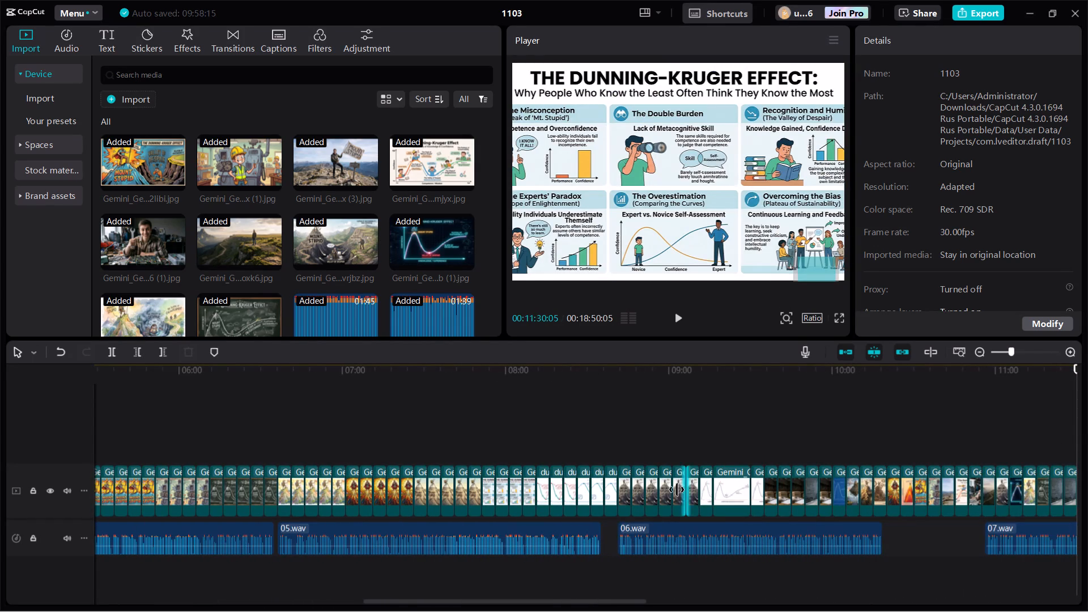
Move voice-over 06.wav earlier so it starts at 08:36:09, at the boundary between two dunning-kruger-0021.jpg clips.
{"action": "left_click_drag", "start_coordinate": [649, 538], "coordinate": [643, 537]}
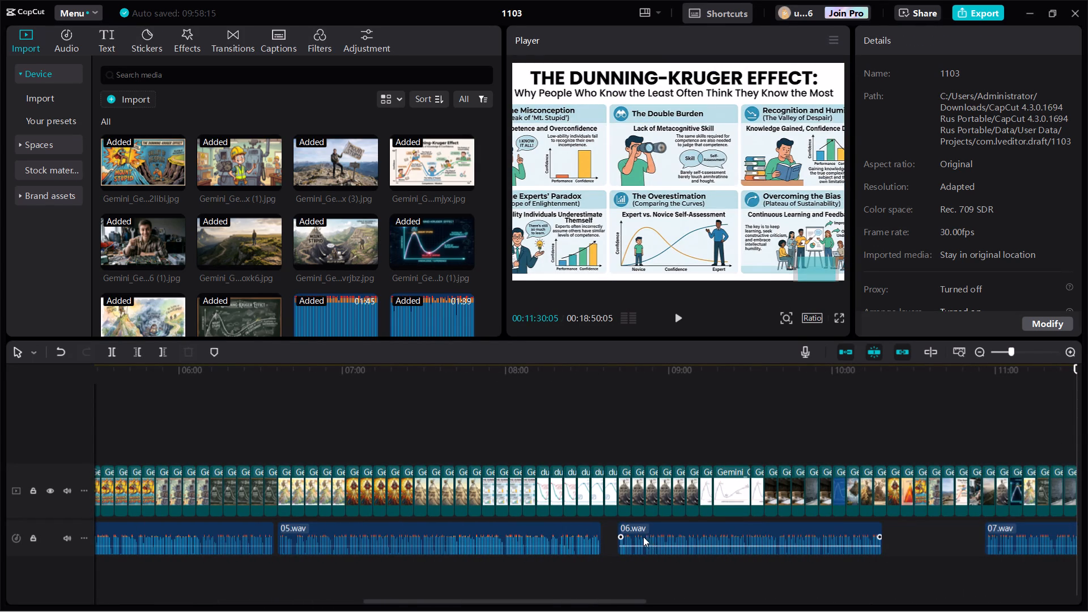
{"action": "left_click_drag", "start_coordinate": [643, 537], "coordinate": [636, 541]}
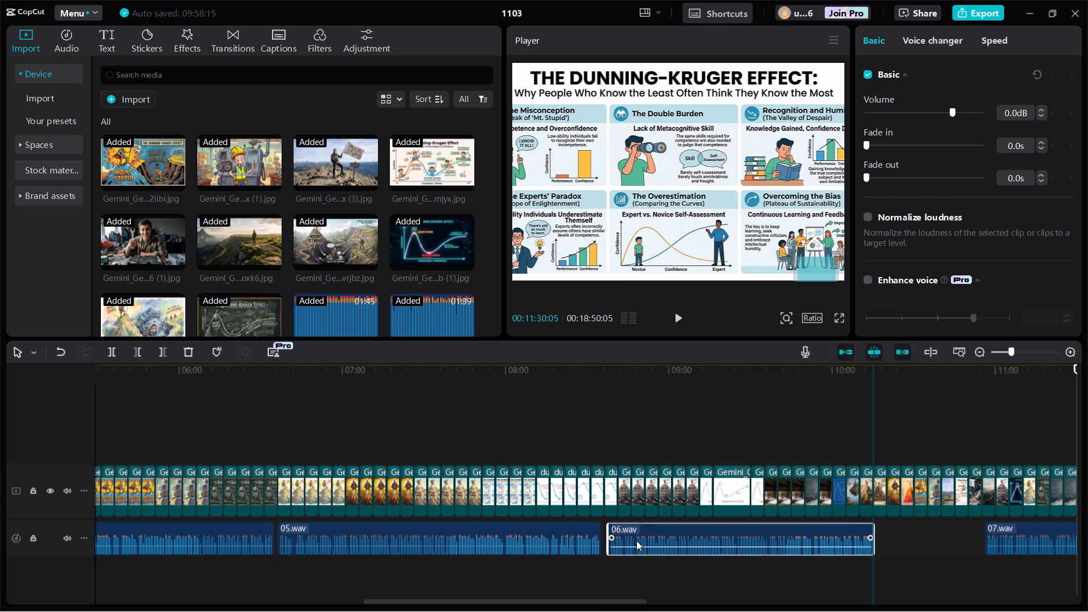
{"action": "left_click_drag", "start_coordinate": [636, 541], "coordinate": [635, 539]}
{"action": "left_click", "coordinate": [603, 439]}
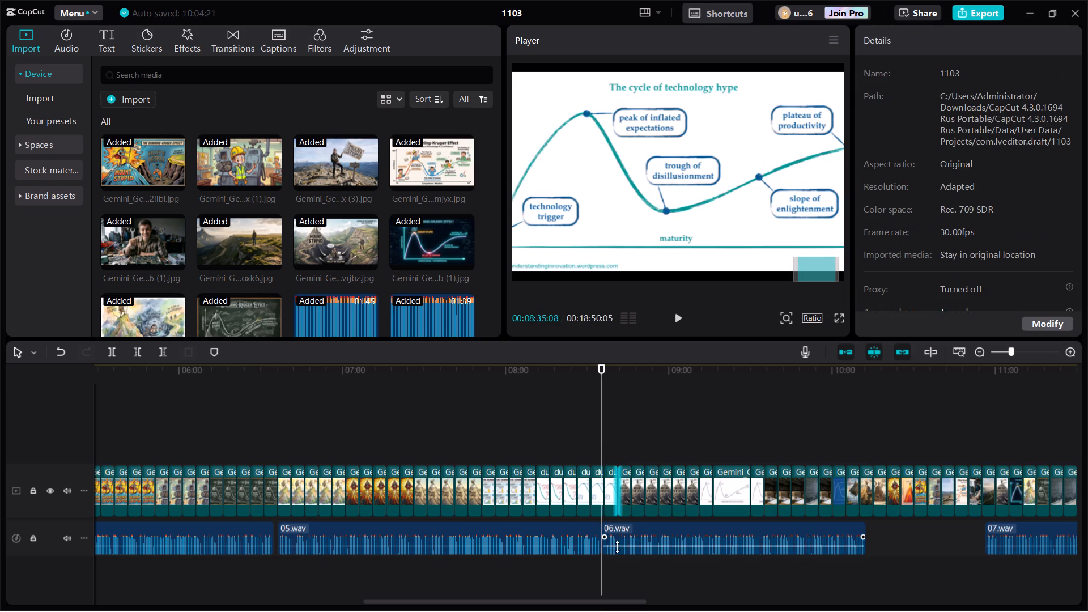
{"action": "left_click", "coordinate": [608, 440]}
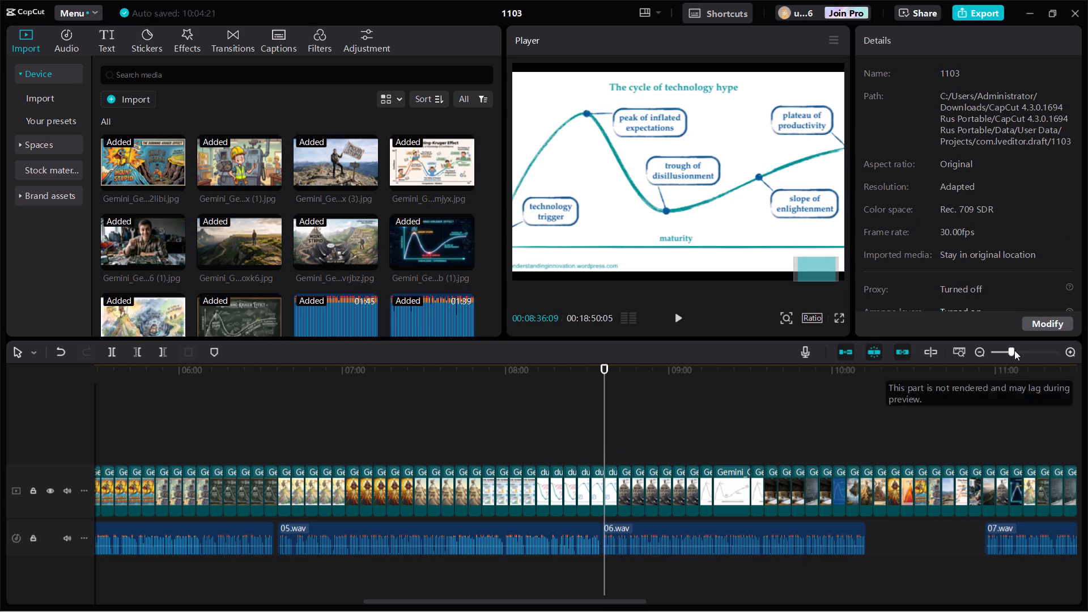
{"action": "triple_click", "coordinate": [1069, 347]}
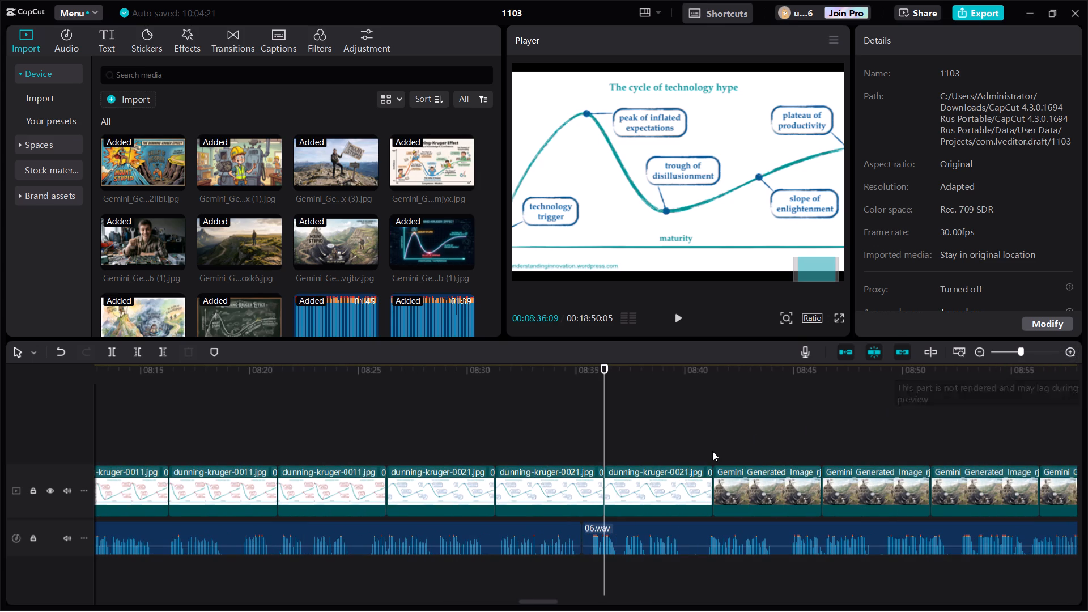
{"action": "left_click", "coordinate": [623, 430]}
{"action": "left_click", "coordinate": [601, 431]}
{"action": "left_click_drag", "start_coordinate": [625, 533], "coordinate": [648, 533]}
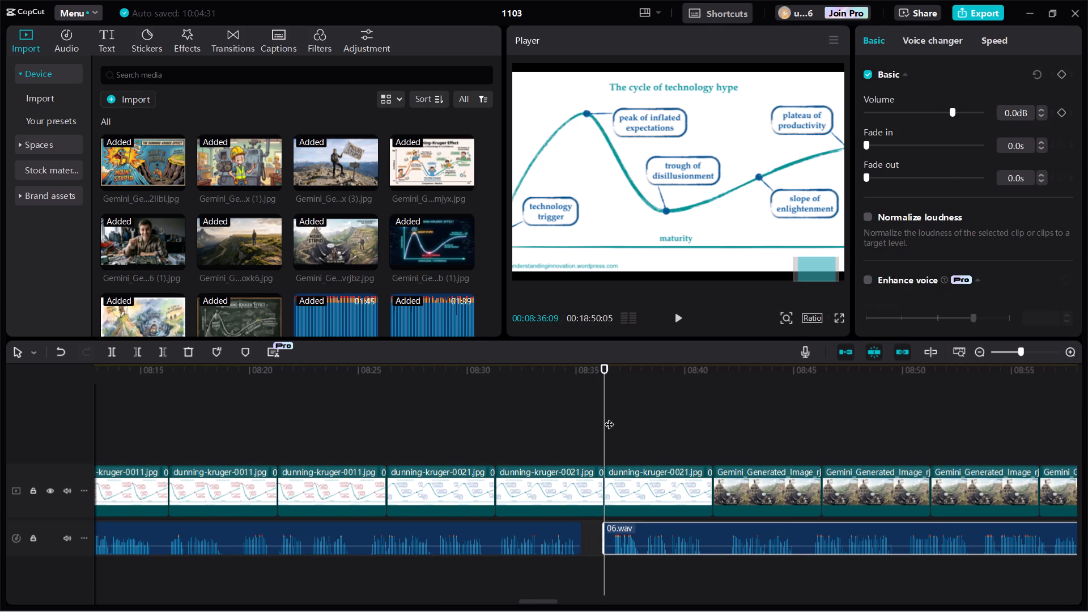
Review the charts and illustrations around the start of 06.wav, from about 08:22 onward past 08:56.
{"action": "left_click_drag", "start_coordinate": [600, 407], "coordinate": [381, 441]}
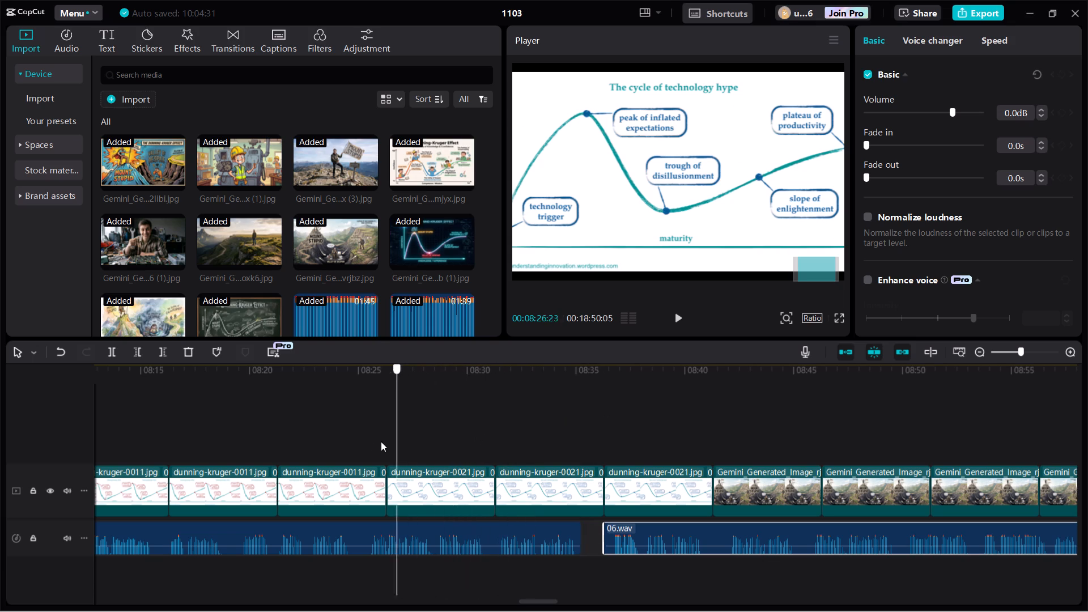
{"action": "left_click_drag", "start_coordinate": [381, 441], "coordinate": [300, 432]}
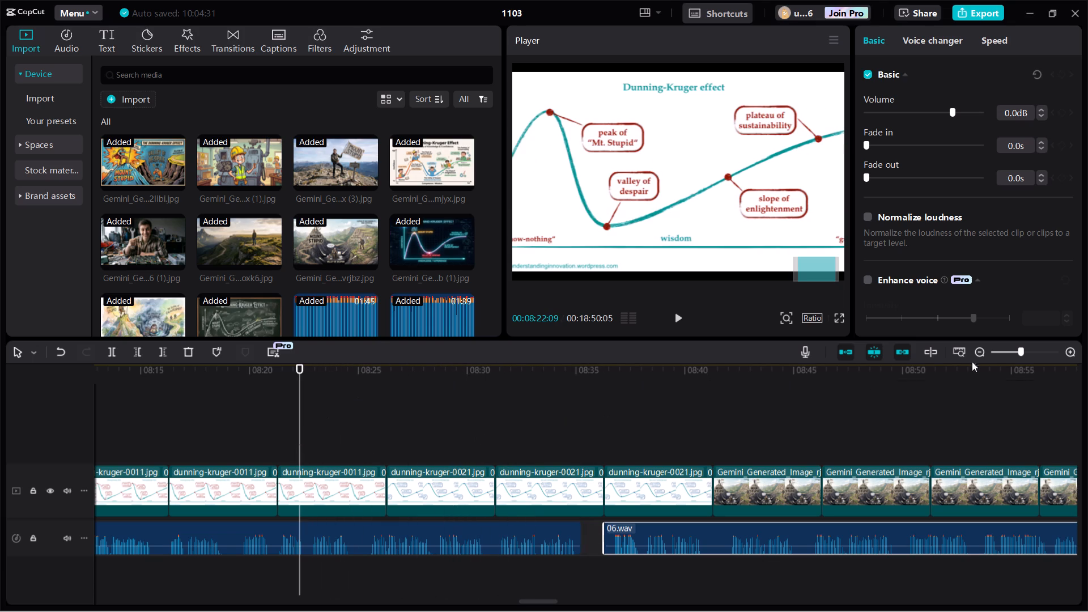
{"action": "left_click", "coordinate": [379, 438]}
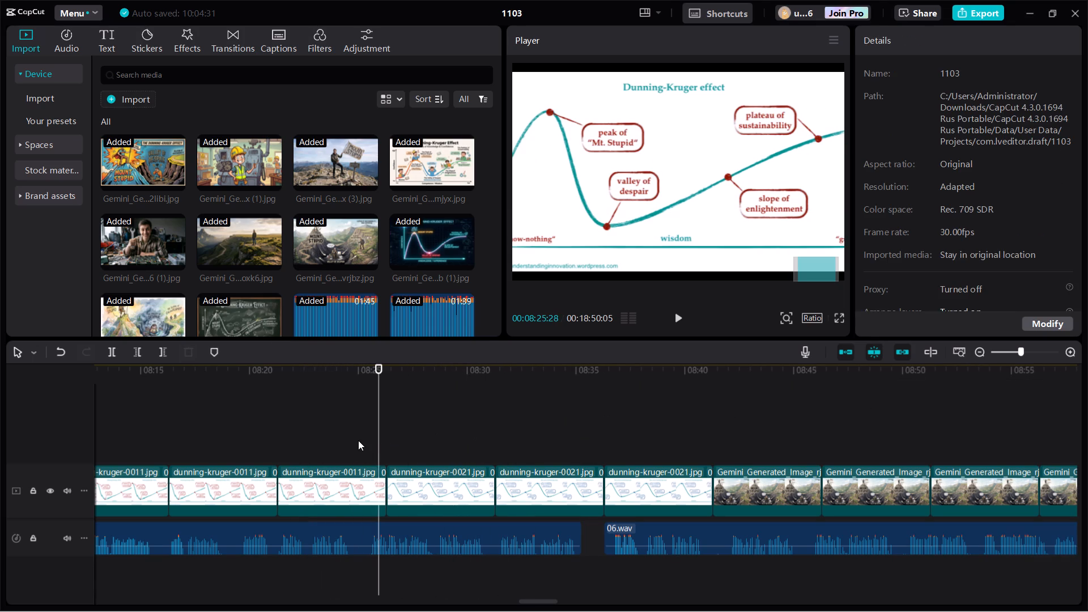
{"action": "left_click", "coordinate": [385, 431]}
{"action": "left_click_drag", "start_coordinate": [388, 426], "coordinate": [586, 422]}
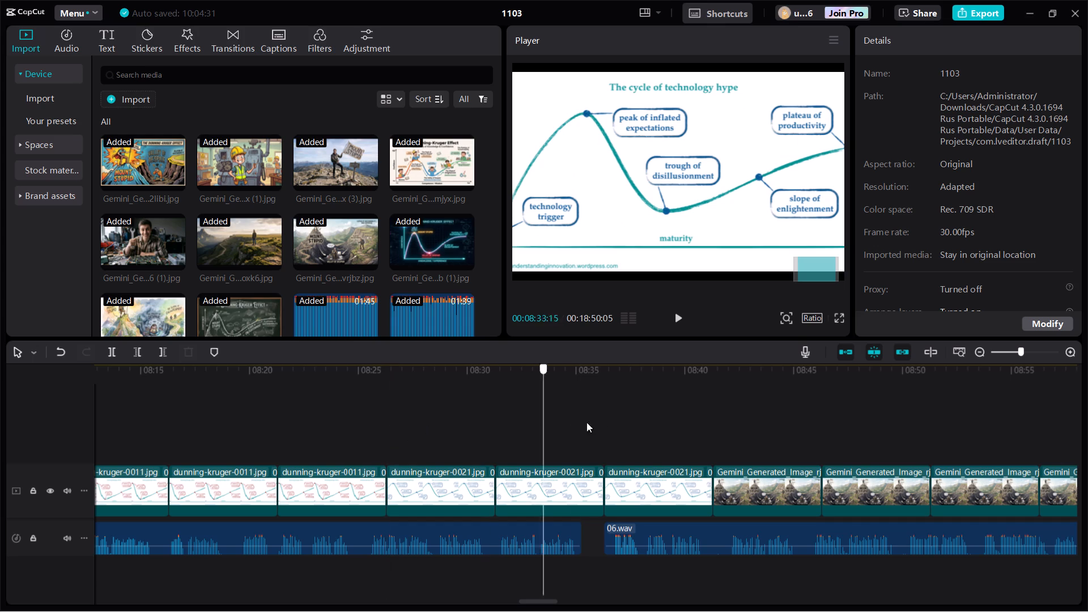
{"action": "left_click_drag", "start_coordinate": [586, 422], "coordinate": [711, 409]}
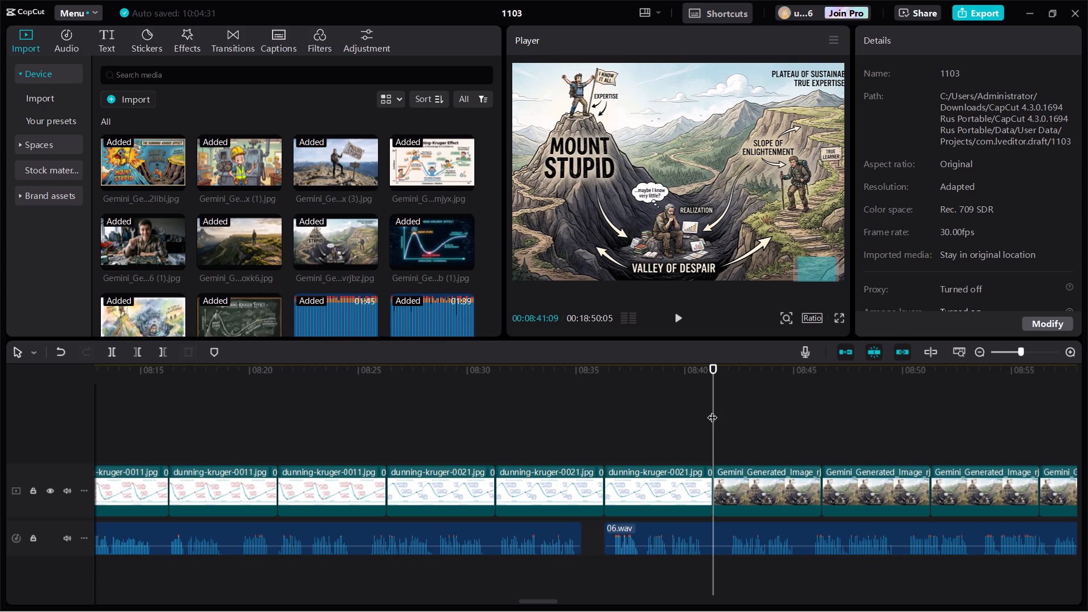
{"action": "left_click_drag", "start_coordinate": [715, 407], "coordinate": [1052, 406]}
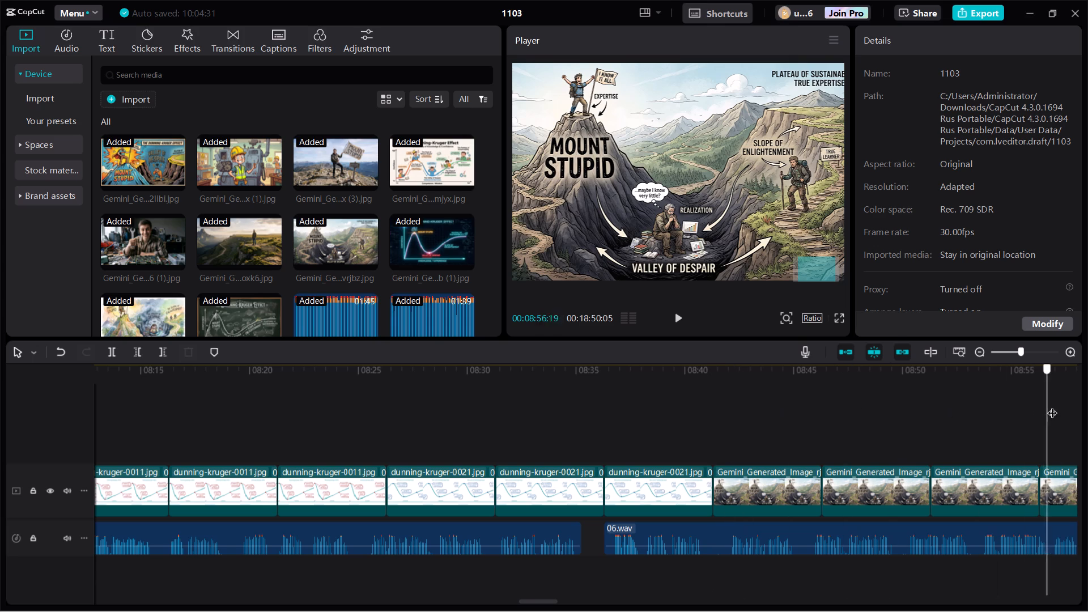
{"action": "left_click_drag", "start_coordinate": [1052, 406], "coordinate": [1079, 399]}
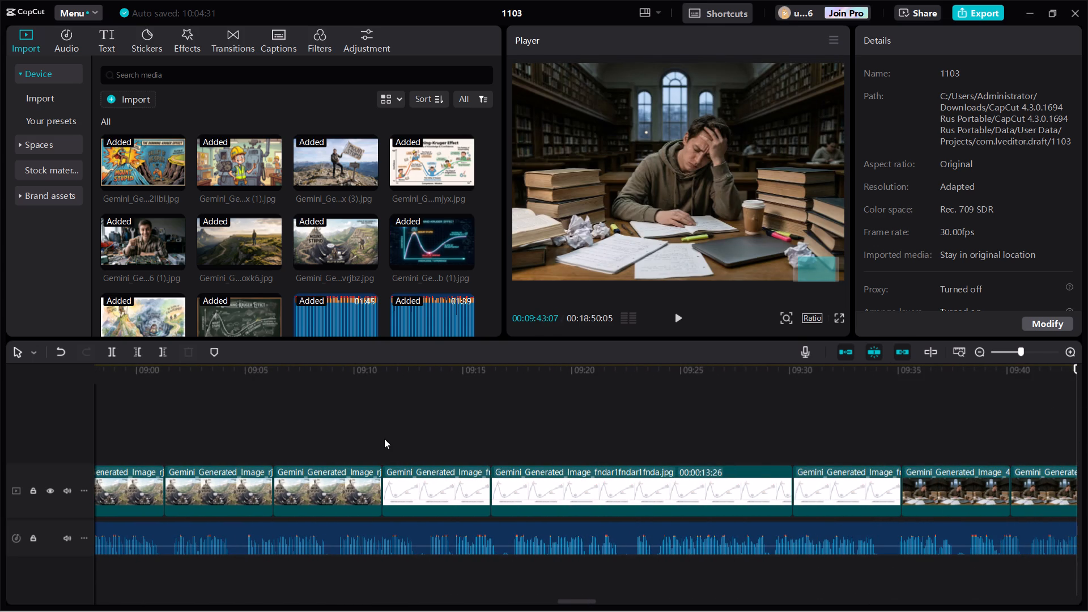
Review the white confidence–competence curve clips from 09:11:09 and the first library student clips that follow, against voice-over 06.wav.
{"action": "left_click", "coordinate": [377, 436]}
{"action": "left_click", "coordinate": [381, 430]}
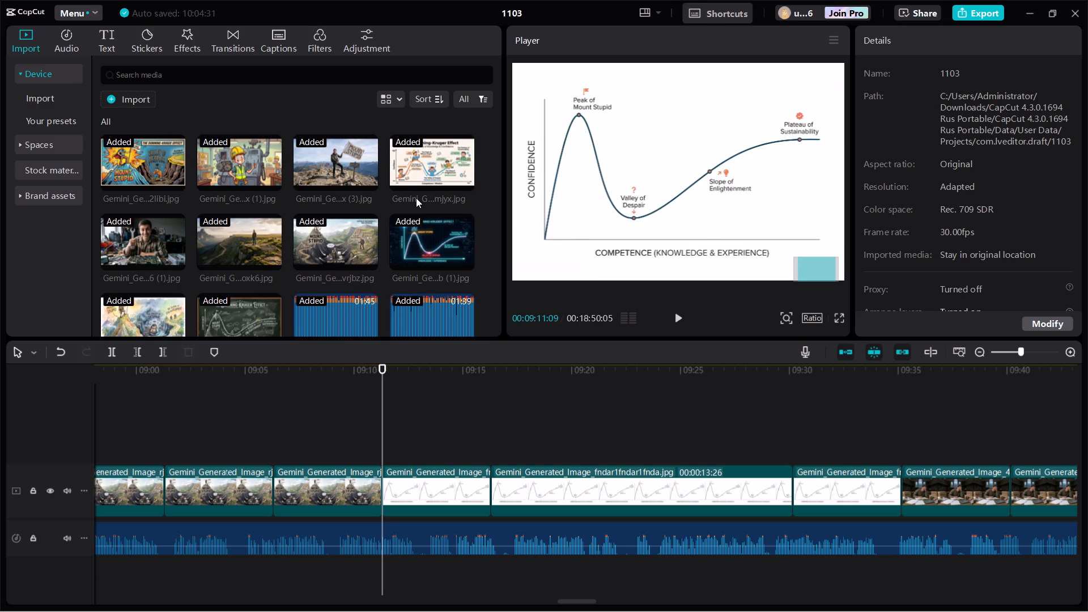
{"action": "left_click", "coordinate": [445, 495]}
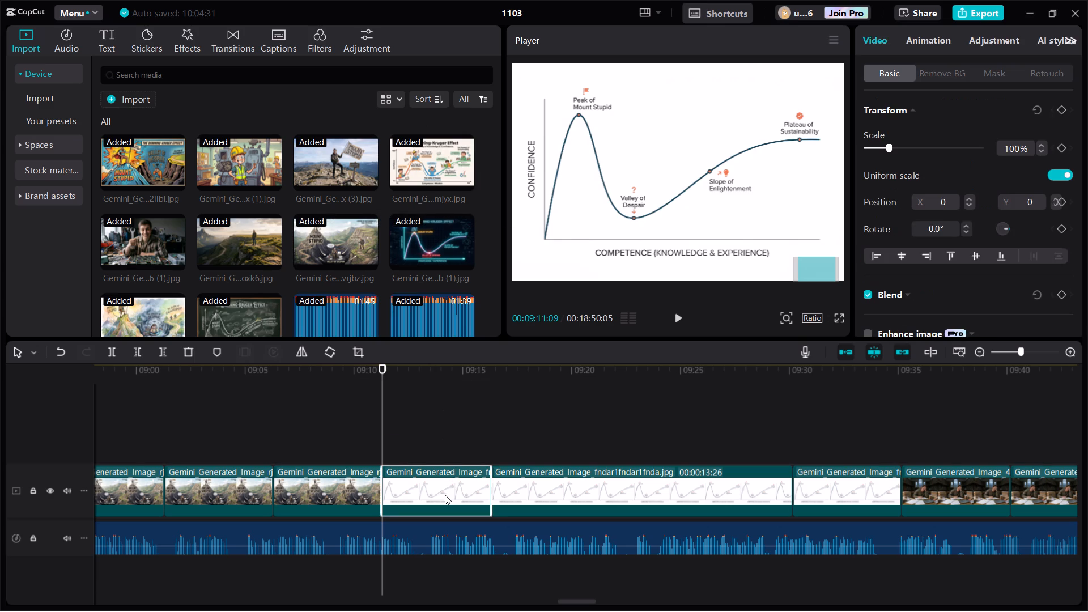
{"action": "left_click", "coordinate": [682, 320]}
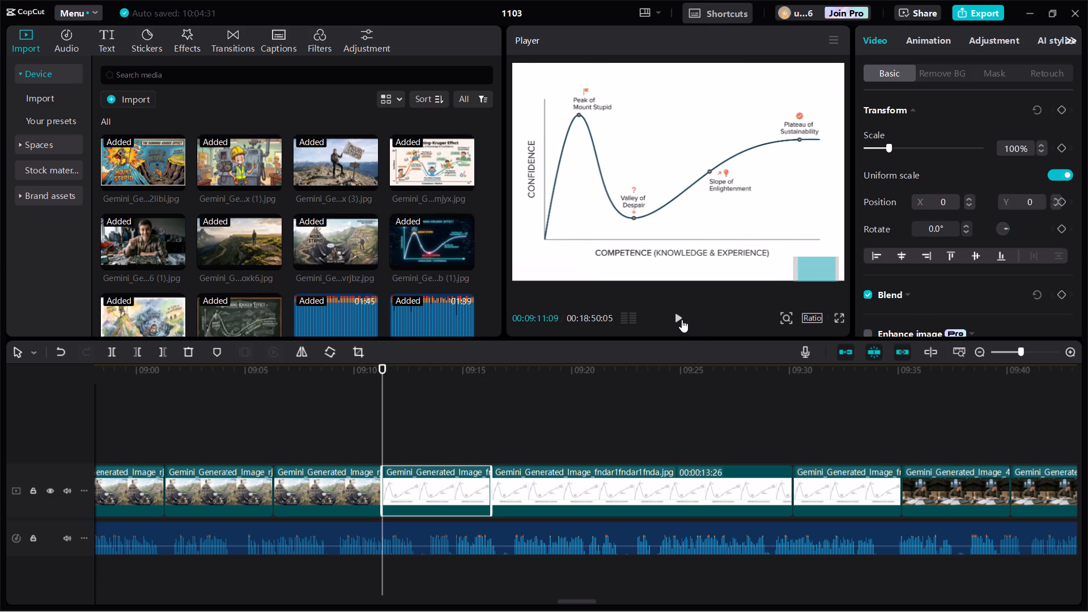
{"action": "left_click", "coordinate": [682, 320]}
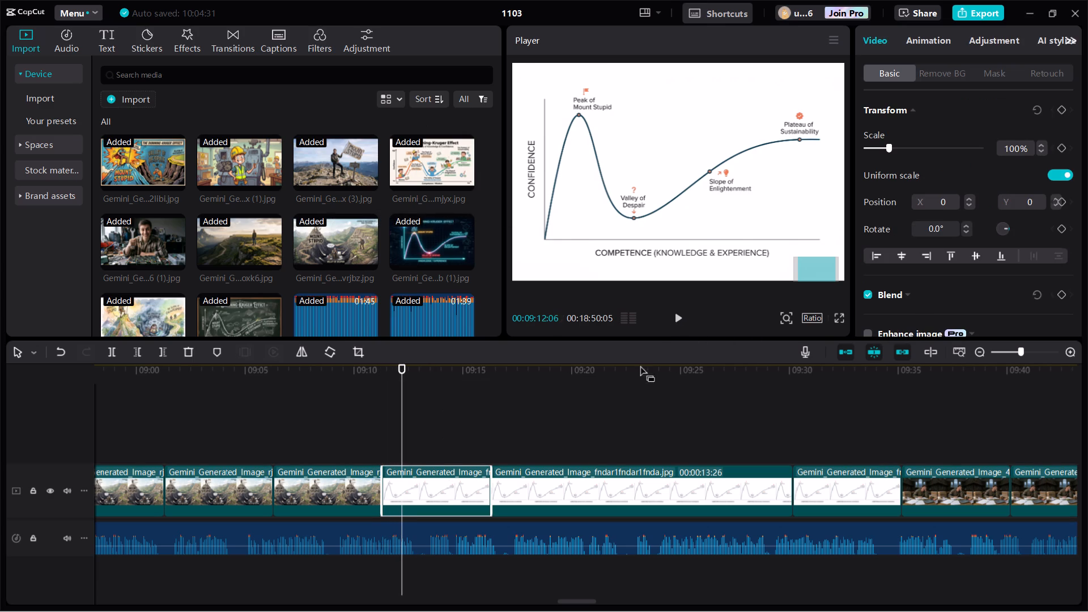
{"action": "left_click", "coordinate": [528, 492]}
{"action": "left_click", "coordinate": [528, 490]}
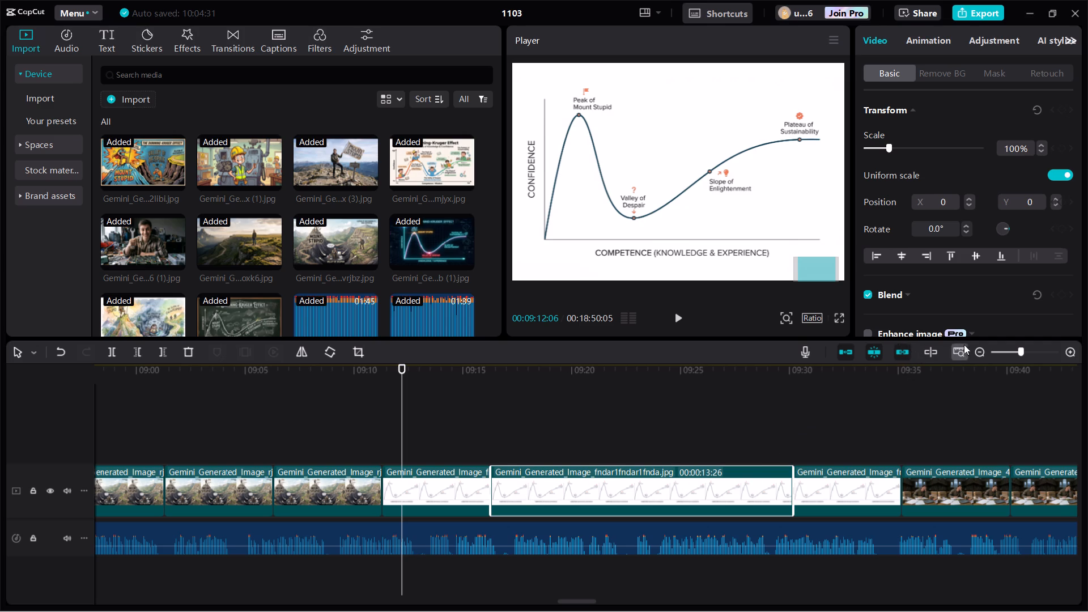
{"action": "left_click", "coordinate": [675, 320]}
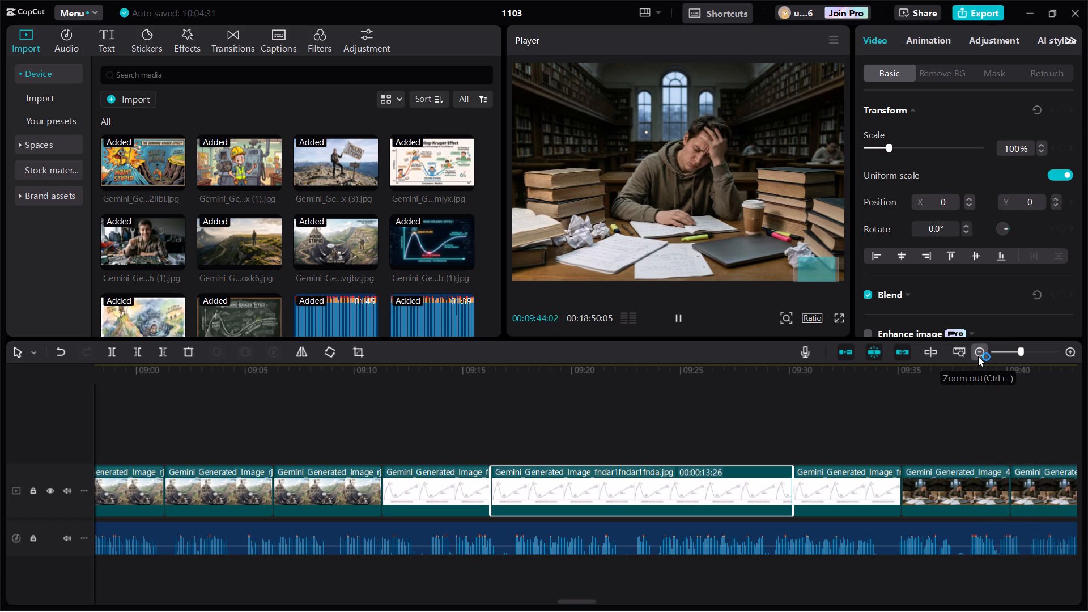
Move the floating-islands Mount Stupid clip earlier in the main track, to about 09:50, directly after the three library student clips.
{"action": "left_click", "coordinate": [1068, 354]}
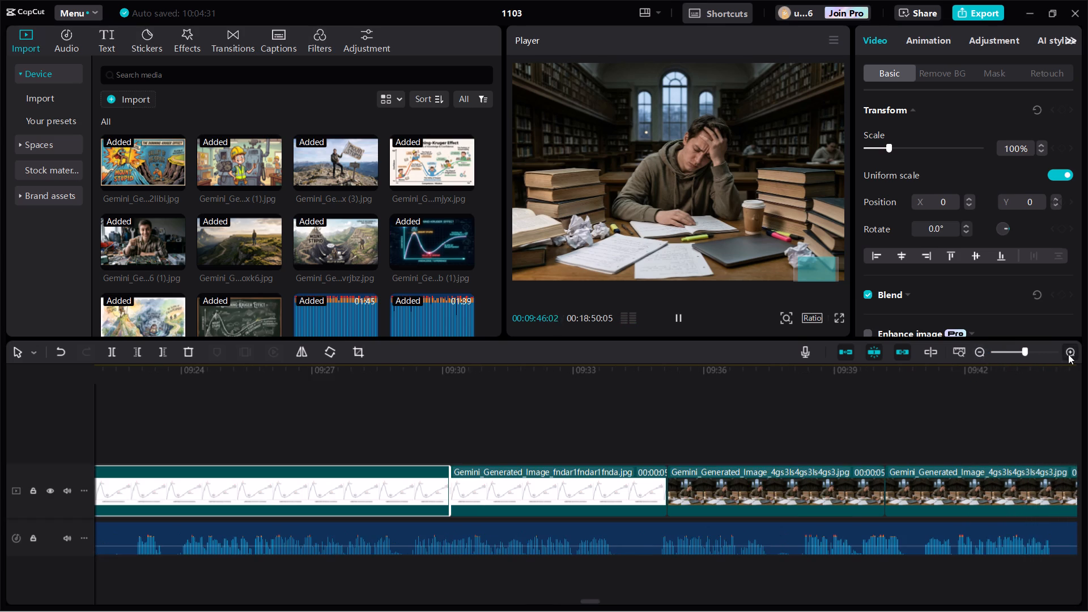
{"action": "double_click", "coordinate": [979, 351]}
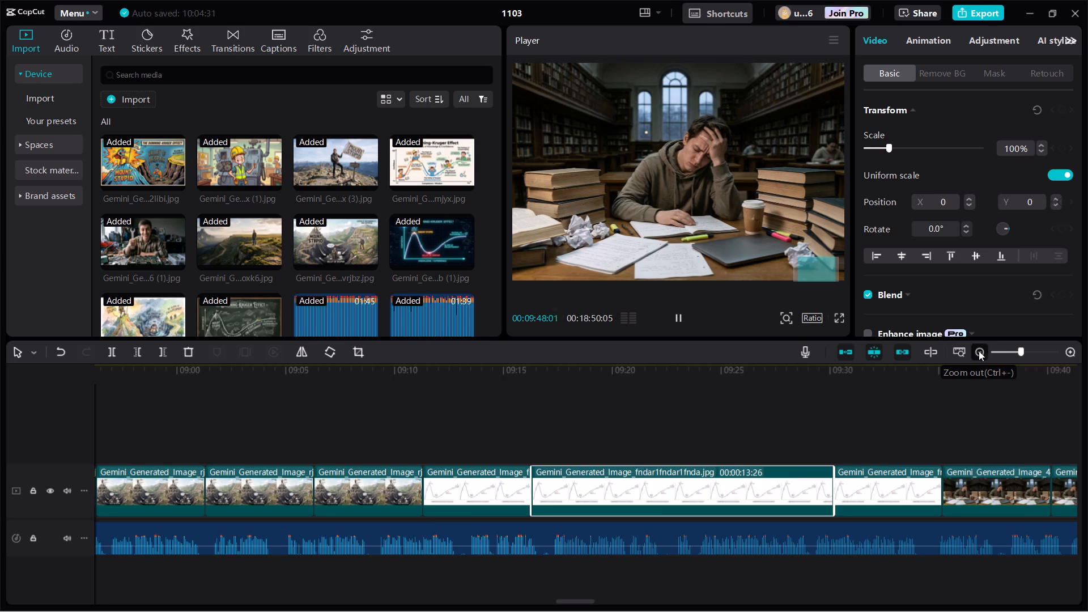
{"action": "left_click", "coordinate": [892, 441]}
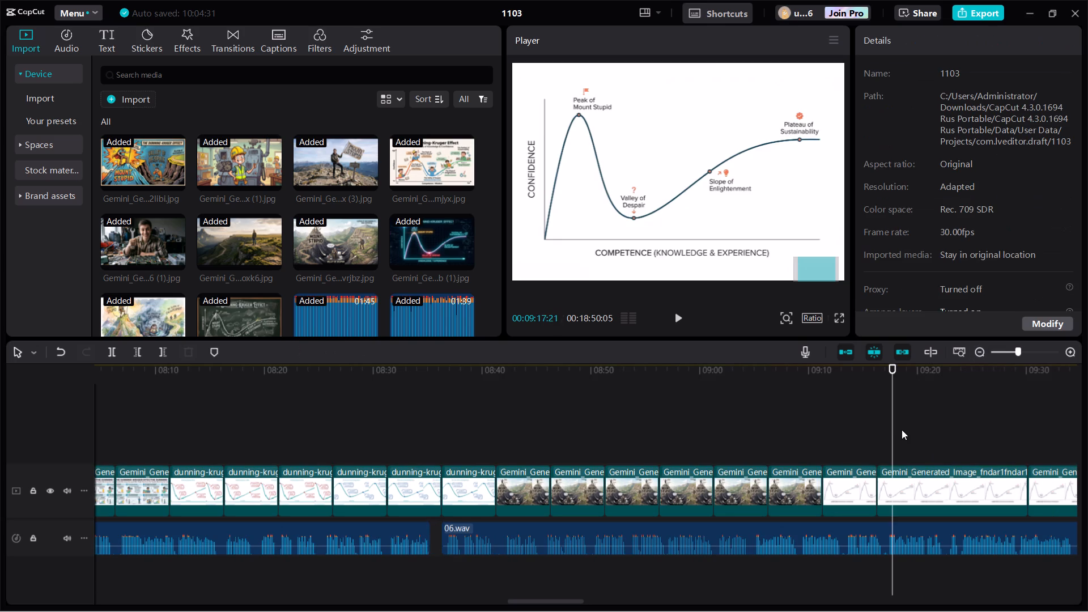
{"action": "left_click_drag", "start_coordinate": [890, 422], "coordinate": [1087, 470]}
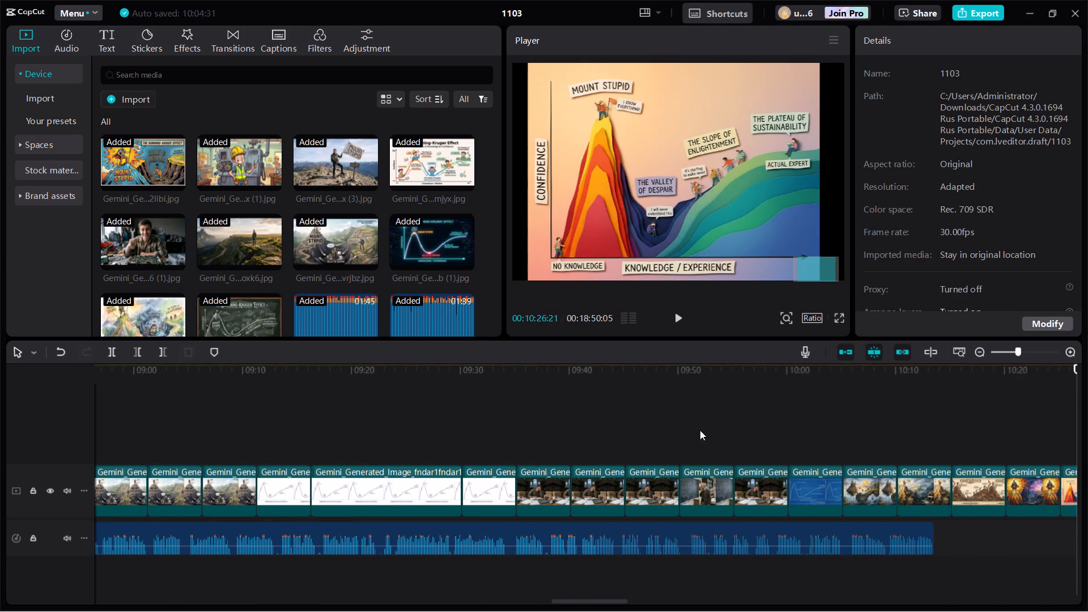
{"action": "left_click", "coordinate": [522, 440]}
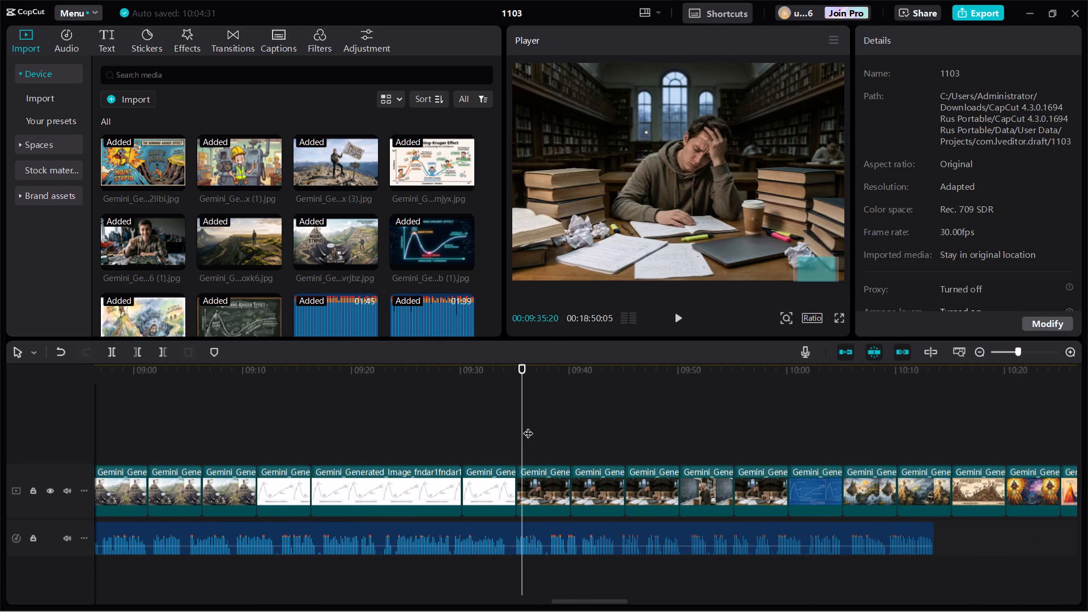
{"action": "left_click", "coordinate": [640, 487]}
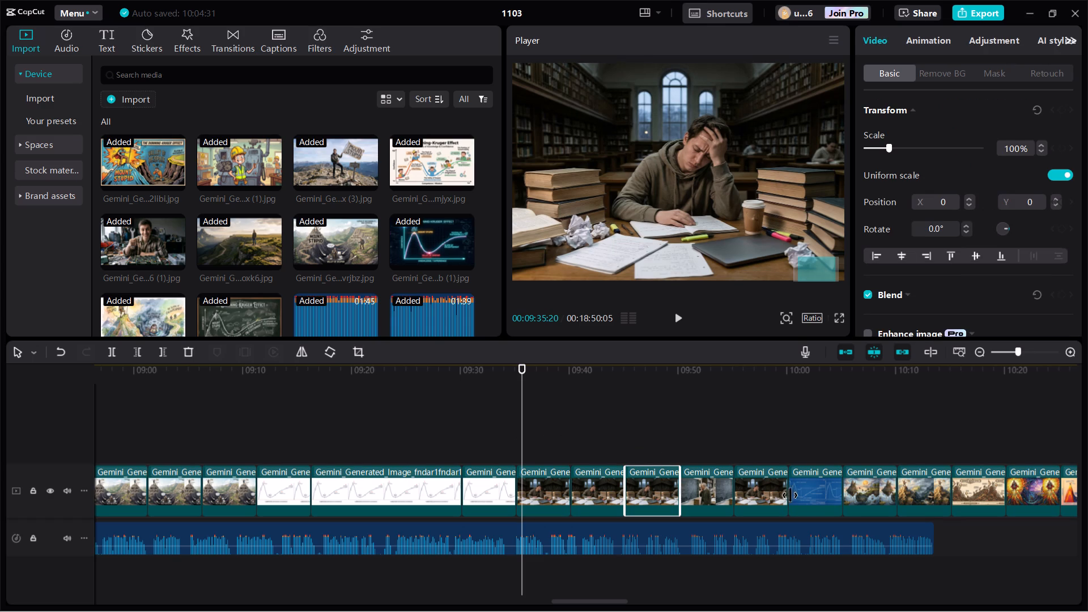
{"action": "left_click", "coordinate": [869, 489]}
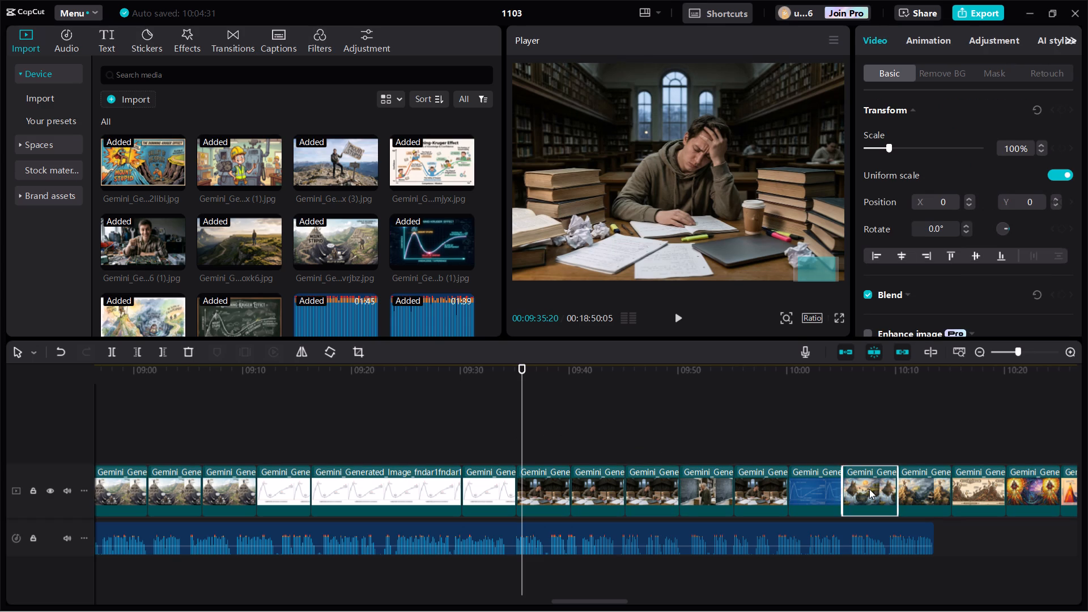
{"action": "left_click_drag", "start_coordinate": [869, 489], "coordinate": [750, 460]}
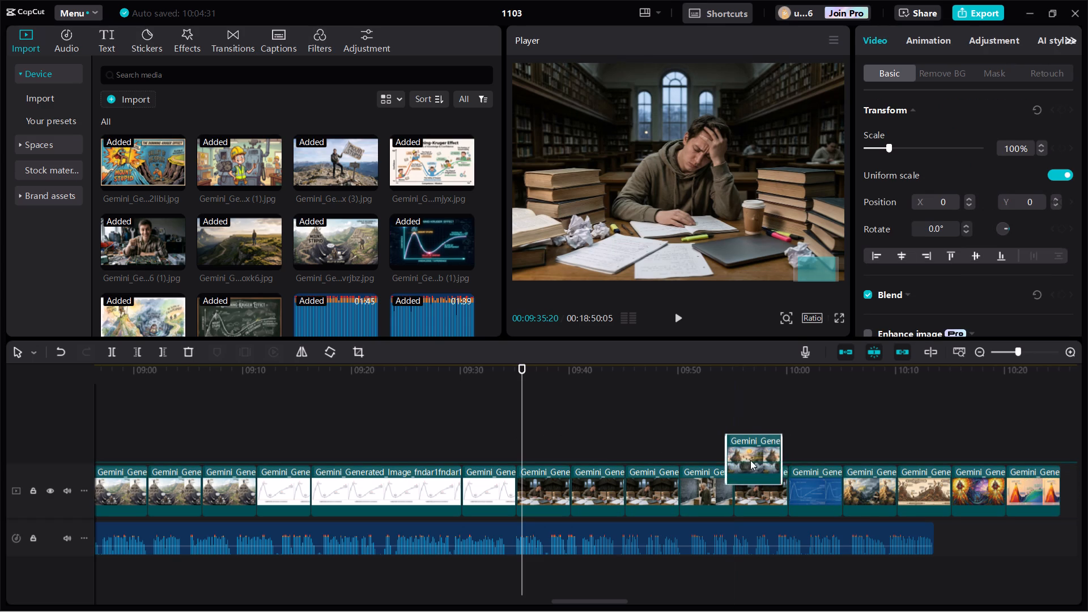
{"action": "left_click_drag", "start_coordinate": [750, 460], "coordinate": [694, 481]}
Copy the floating-islands clip, paste it at 09:55:05 and 10:00:05, and insert both copies into the main track after the original.
{"action": "right_click", "coordinate": [701, 481]}
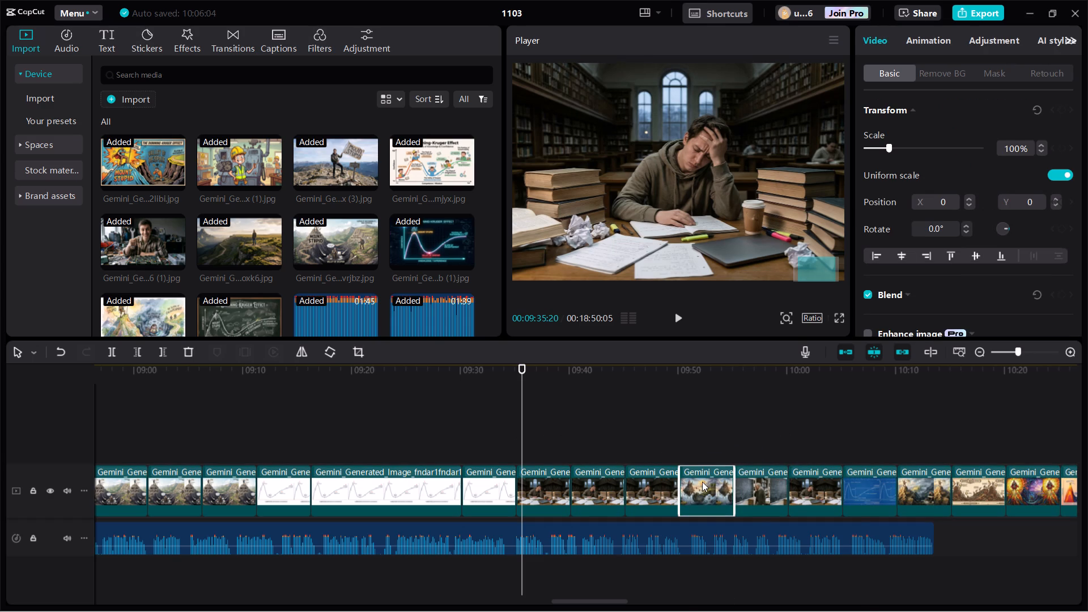
{"action": "left_click", "coordinate": [722, 155]}
{"action": "left_click", "coordinate": [735, 431]}
{"action": "right_click", "coordinate": [735, 431]}
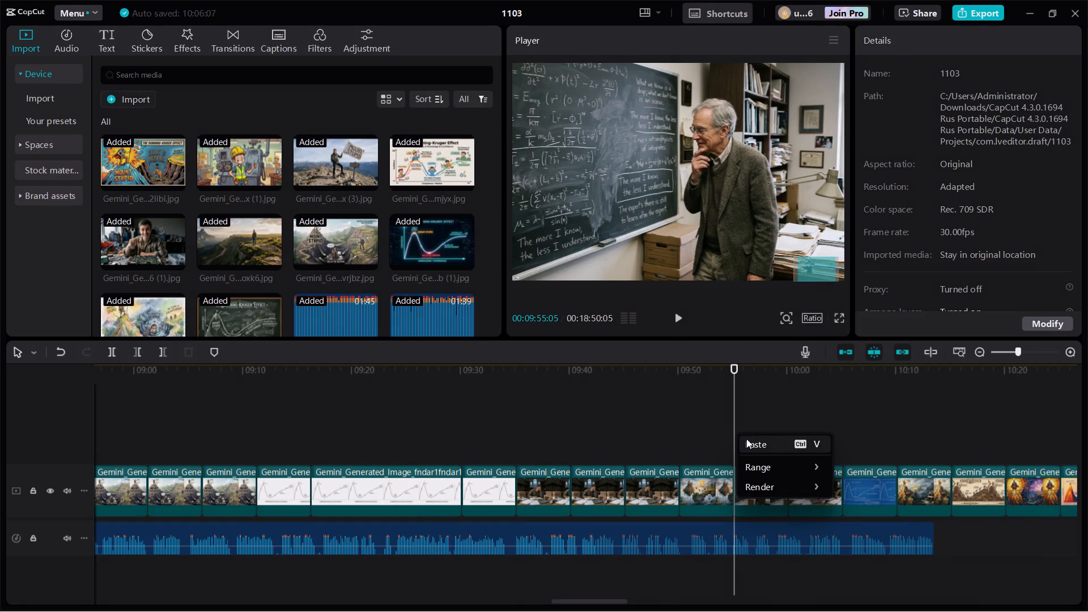
{"action": "left_click", "coordinate": [746, 441]}
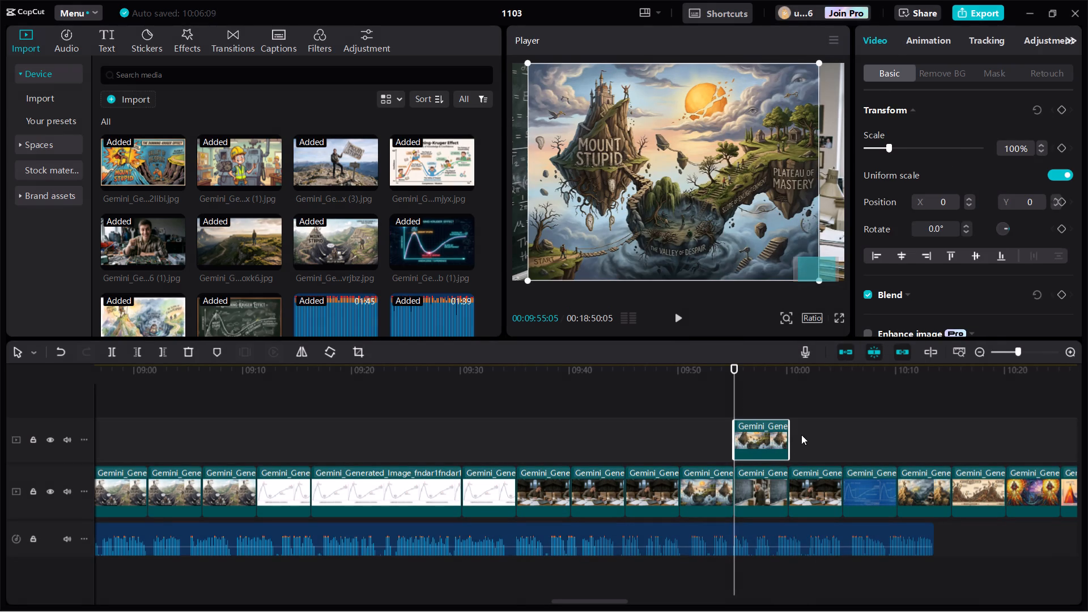
{"action": "left_click", "coordinate": [798, 417]}
{"action": "left_click", "coordinate": [792, 407]}
{"action": "right_click", "coordinate": [793, 427]}
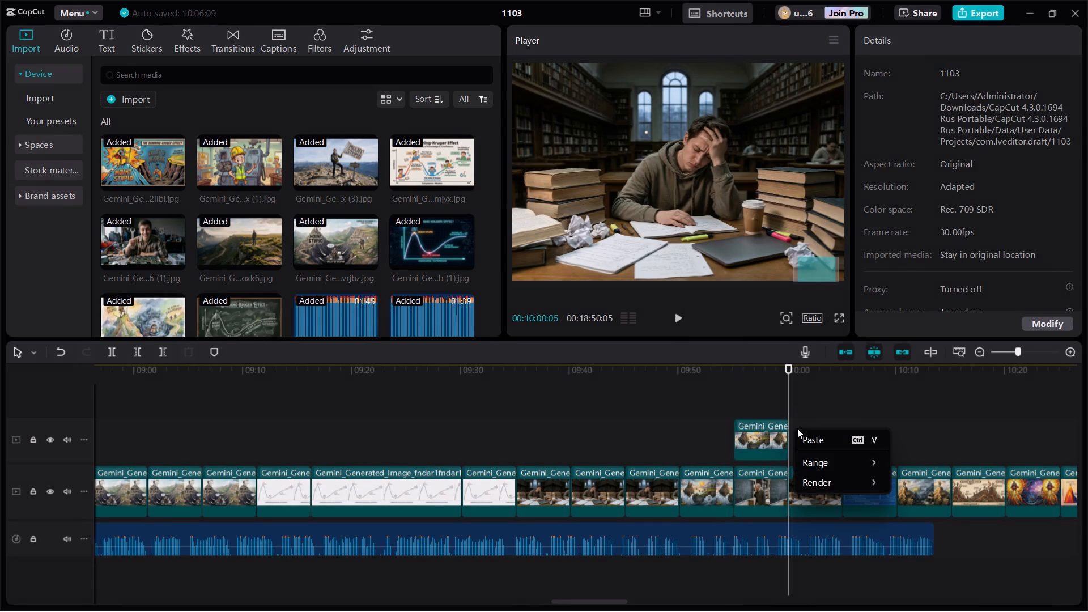
{"action": "left_click", "coordinate": [805, 433]}
{"action": "left_click_drag", "start_coordinate": [807, 433], "coordinate": [754, 454]}
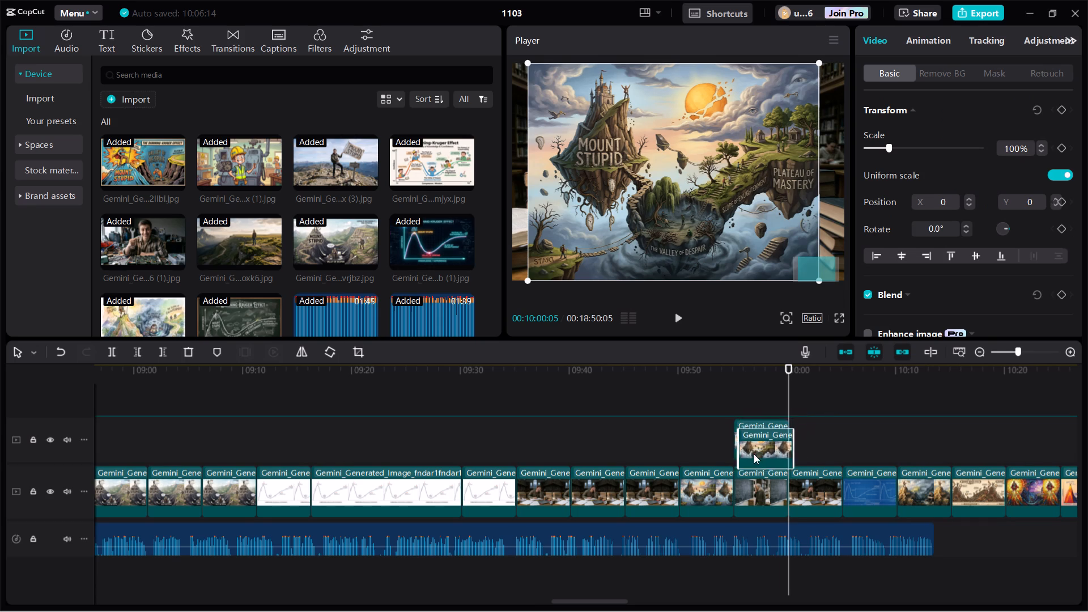
{"action": "left_click_drag", "start_coordinate": [754, 454], "coordinate": [739, 478]}
{"action": "left_click_drag", "start_coordinate": [771, 429], "coordinate": [756, 475]}
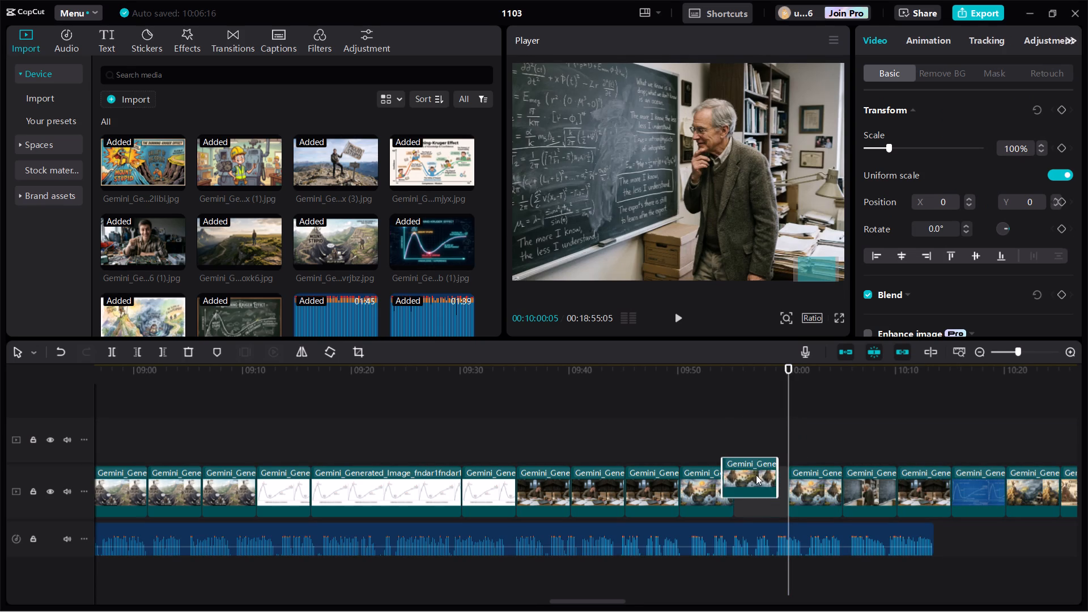
{"action": "left_click_drag", "start_coordinate": [756, 475], "coordinate": [753, 479]}
Paste a third copy of the floating-islands clip and insert it into the main track beside the other copies.
{"action": "right_click", "coordinate": [760, 448]}
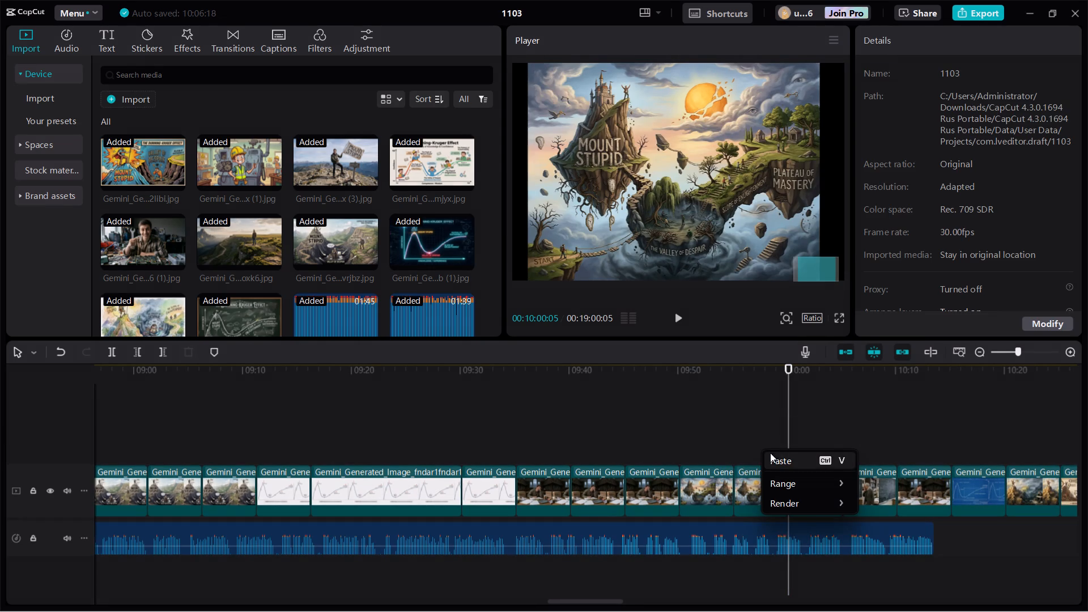
{"action": "left_click", "coordinate": [771, 456]}
{"action": "left_click_drag", "start_coordinate": [812, 441], "coordinate": [782, 494]}
Copy the professor-at-blackboard clip, paste it at 10:15:05, and insert the copy into the main track right after the original.
{"action": "left_click", "coordinate": [921, 492]}
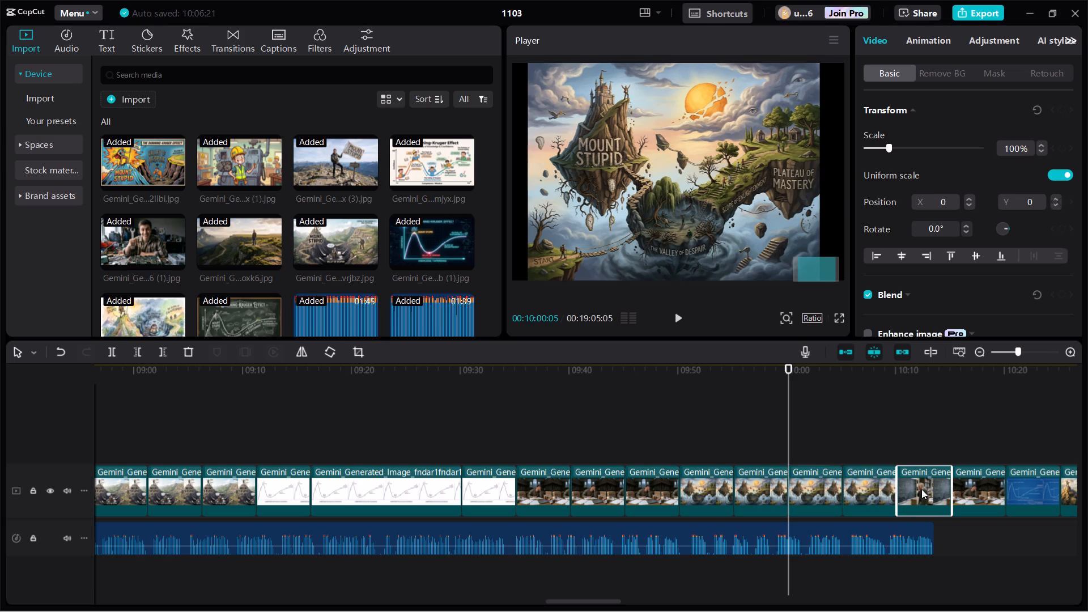
{"action": "left_click", "coordinate": [1066, 347]}
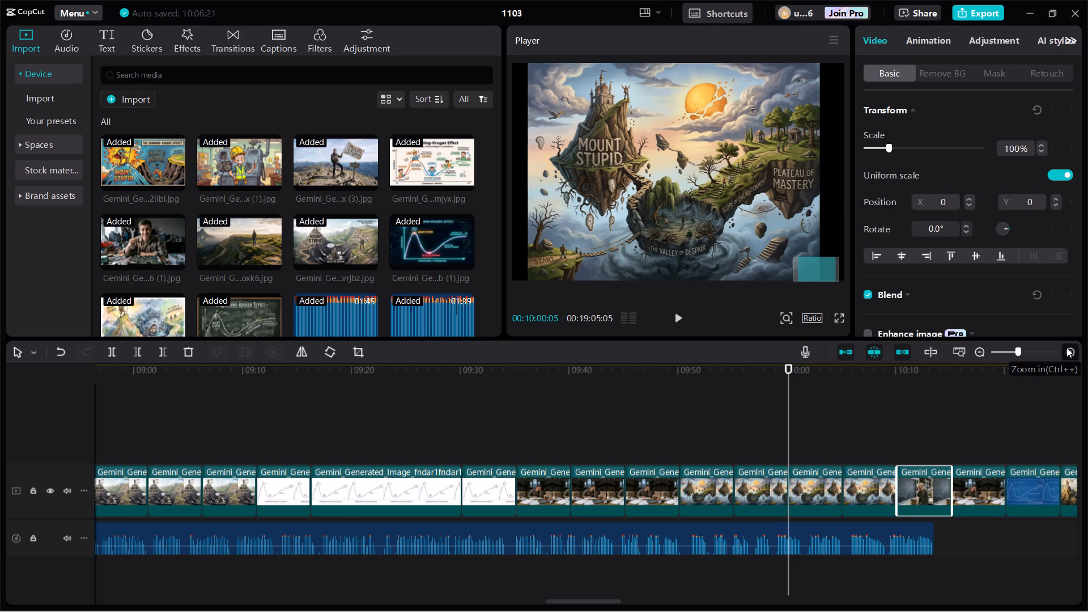
{"action": "left_click", "coordinate": [977, 350]}
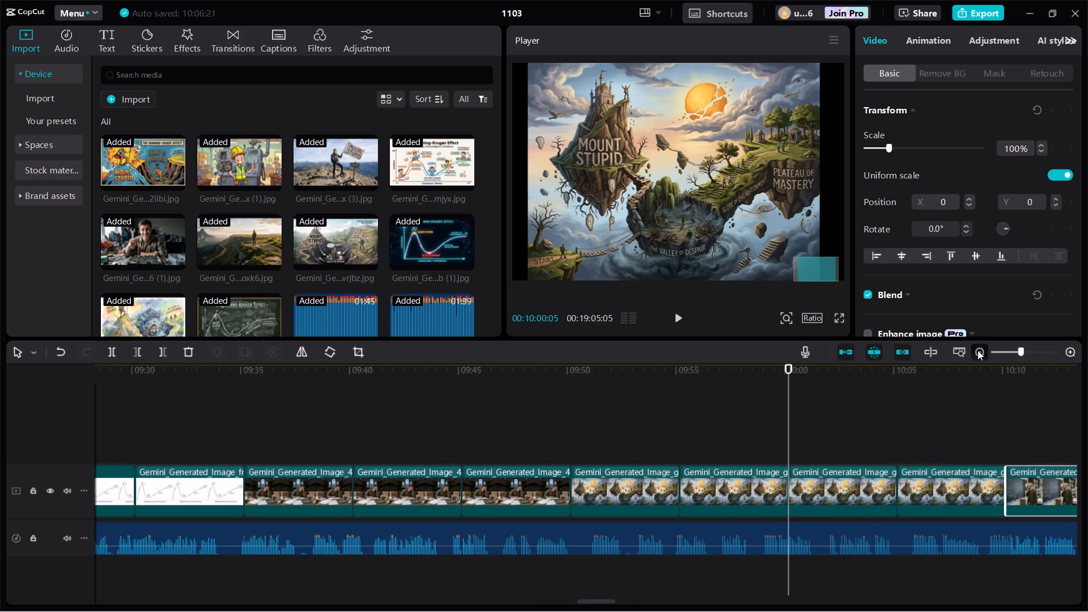
{"action": "left_click", "coordinate": [977, 350]}
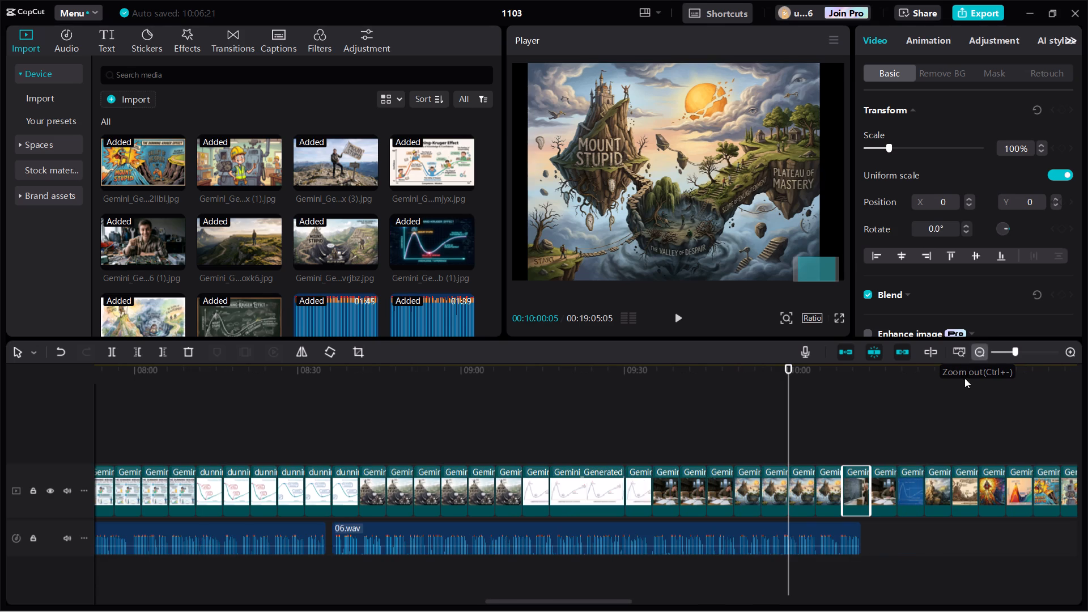
{"action": "left_click", "coordinate": [873, 448]}
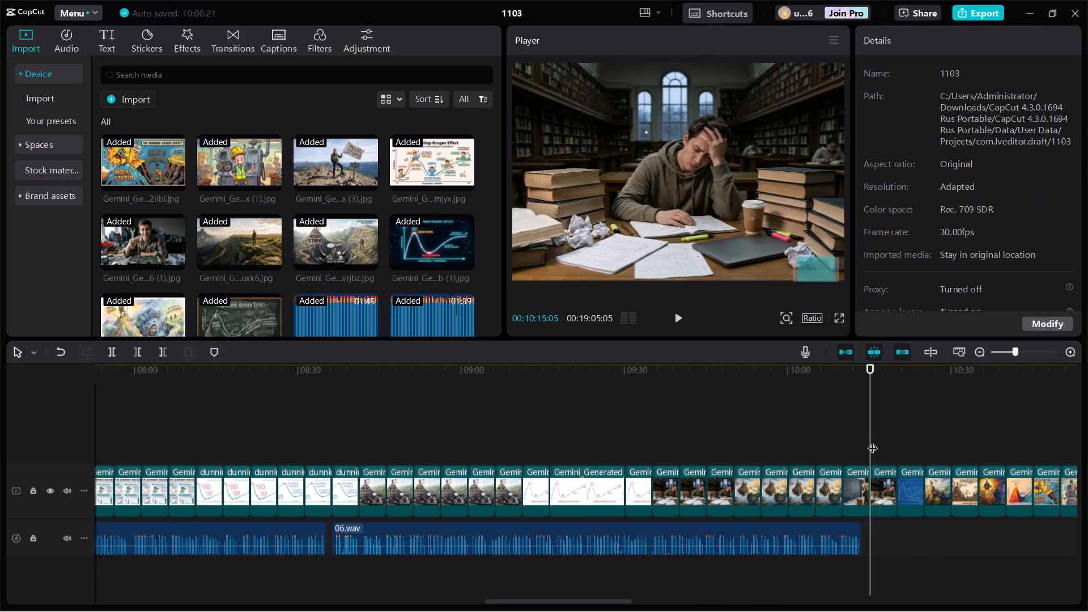
{"action": "right_click", "coordinate": [873, 441]}
{"action": "left_click", "coordinate": [856, 489]}
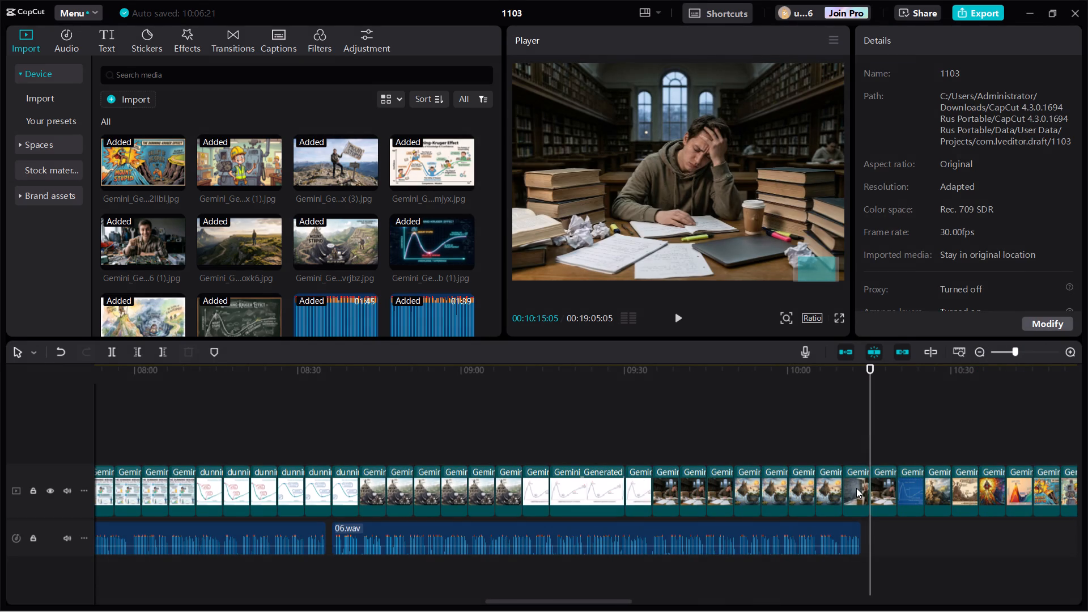
{"action": "left_click", "coordinate": [856, 488]}
{"action": "right_click", "coordinate": [856, 487]}
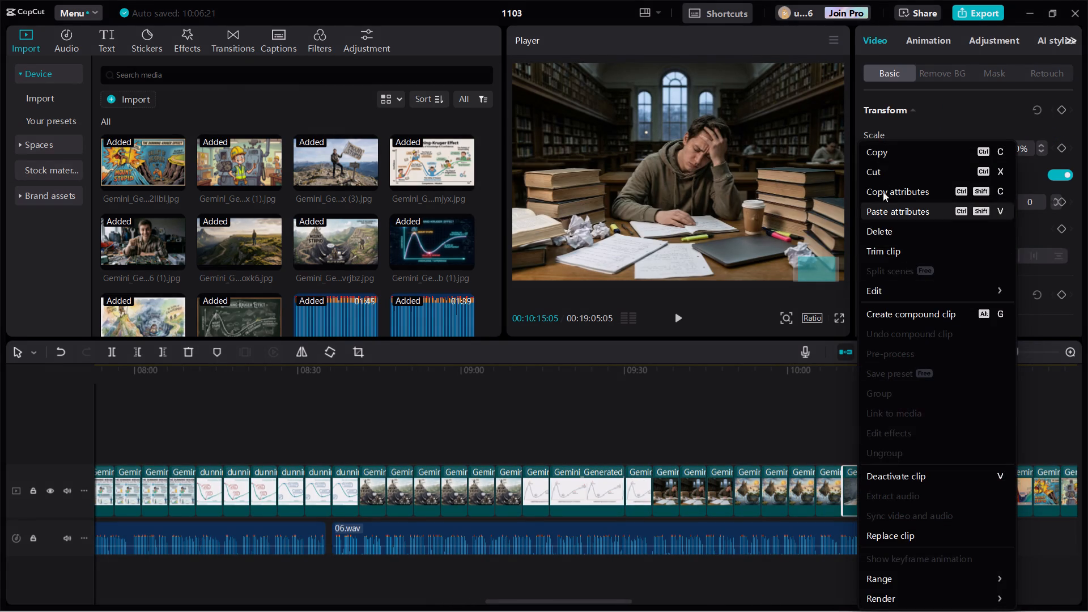
{"action": "left_click", "coordinate": [883, 150]}
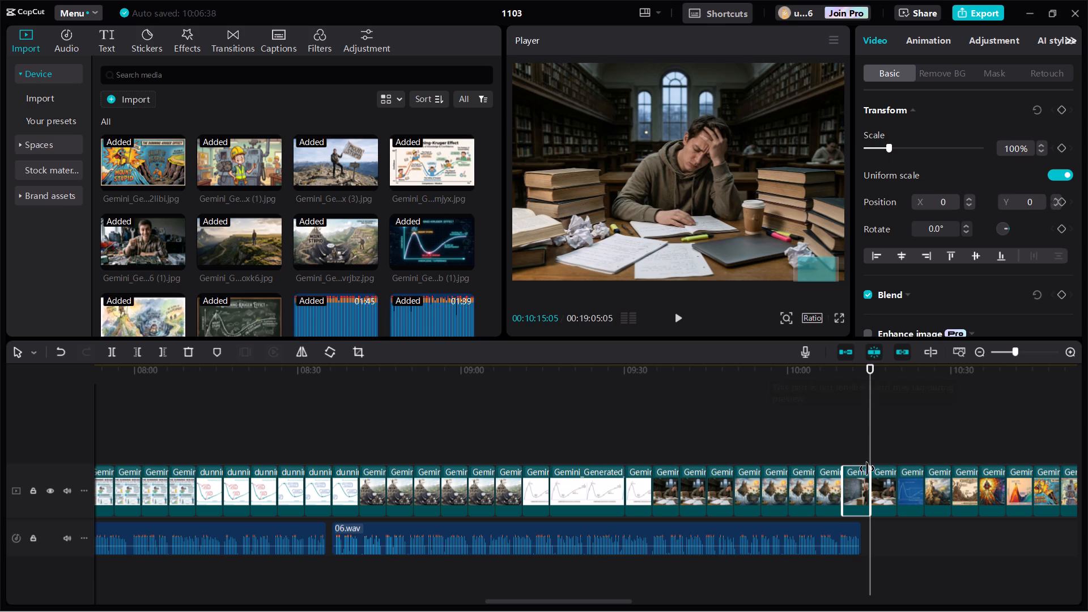
{"action": "left_click", "coordinate": [861, 485]}
{"action": "right_click", "coordinate": [870, 461]}
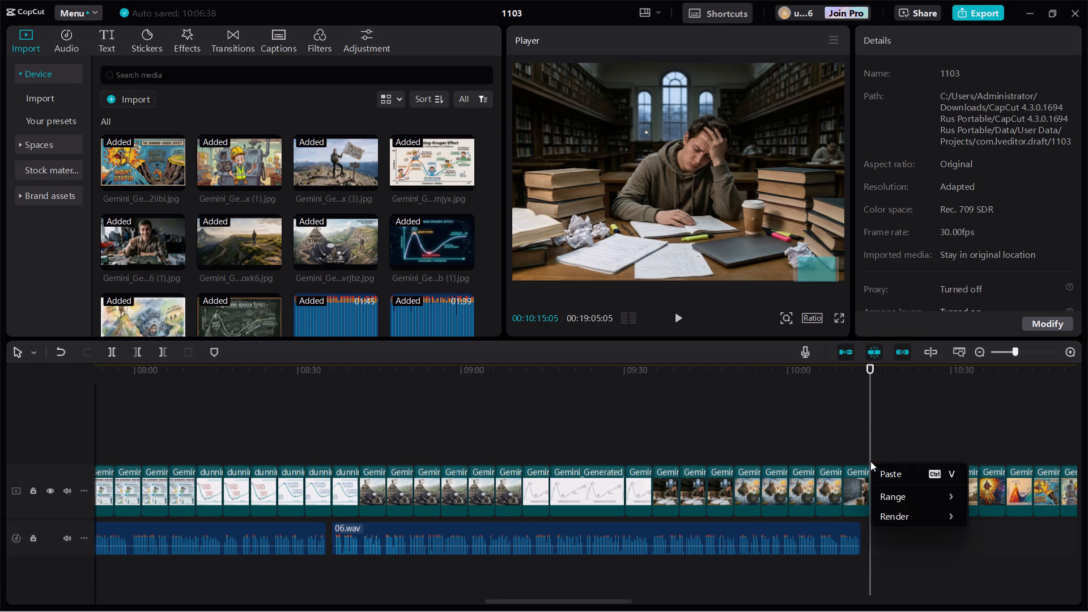
{"action": "left_click", "coordinate": [878, 469]}
{"action": "left_click_drag", "start_coordinate": [881, 445], "coordinate": [877, 456]}
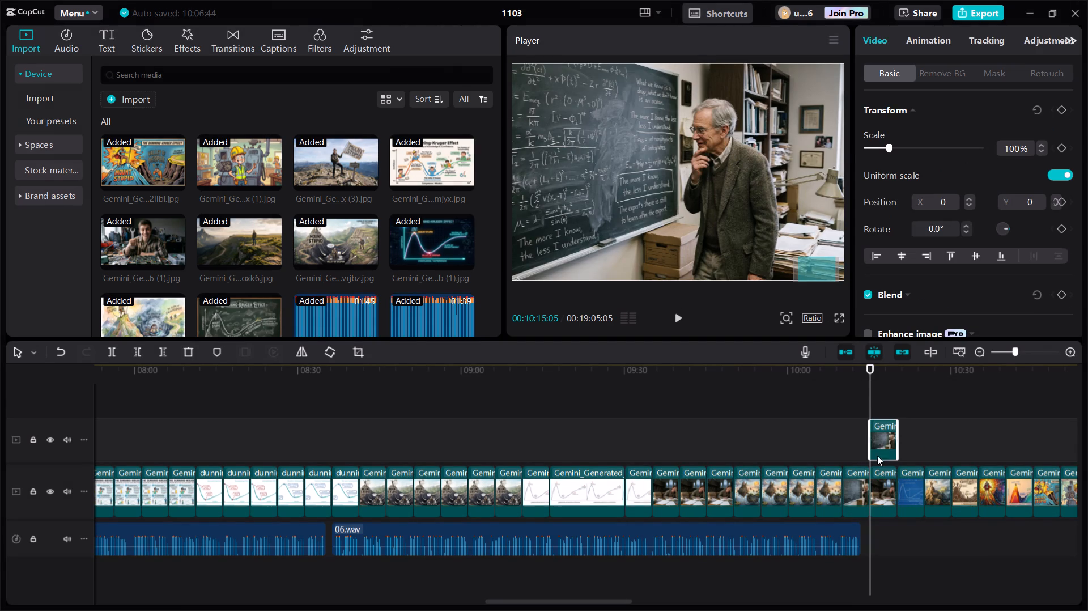
{"action": "left_click_drag", "start_coordinate": [877, 456], "coordinate": [872, 483]}
Paste a second copy of the professor-at-blackboard clip at 10:20:05 and insert it into the main track after the other two.
{"action": "left_click", "coordinate": [893, 447]}
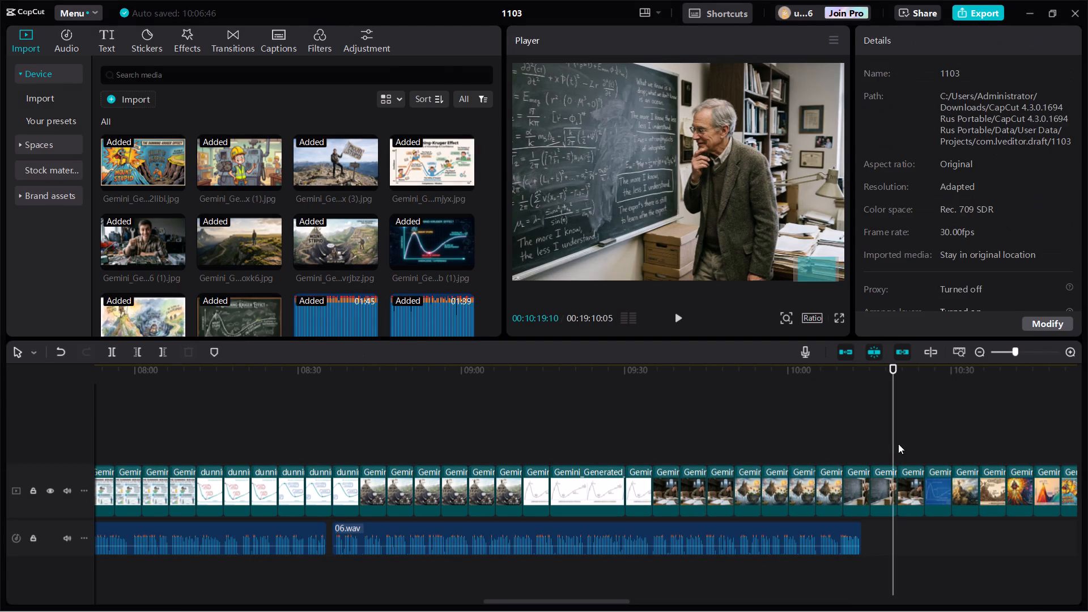
{"action": "left_click", "coordinate": [899, 444]}
{"action": "right_click", "coordinate": [898, 443]}
{"action": "left_click", "coordinate": [903, 451]}
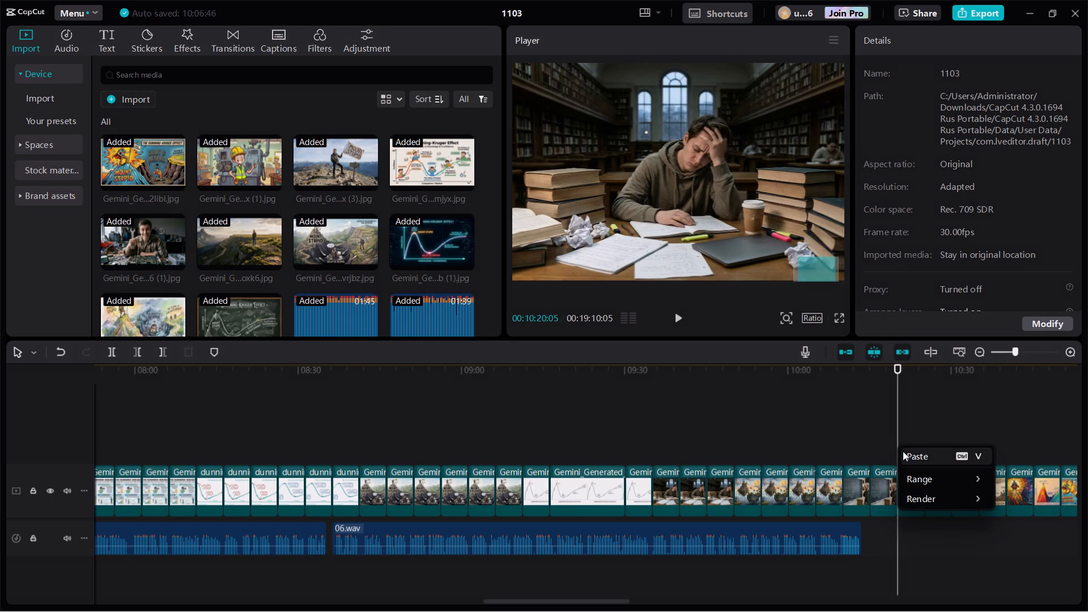
{"action": "left_click_drag", "start_coordinate": [903, 451], "coordinate": [894, 494]}
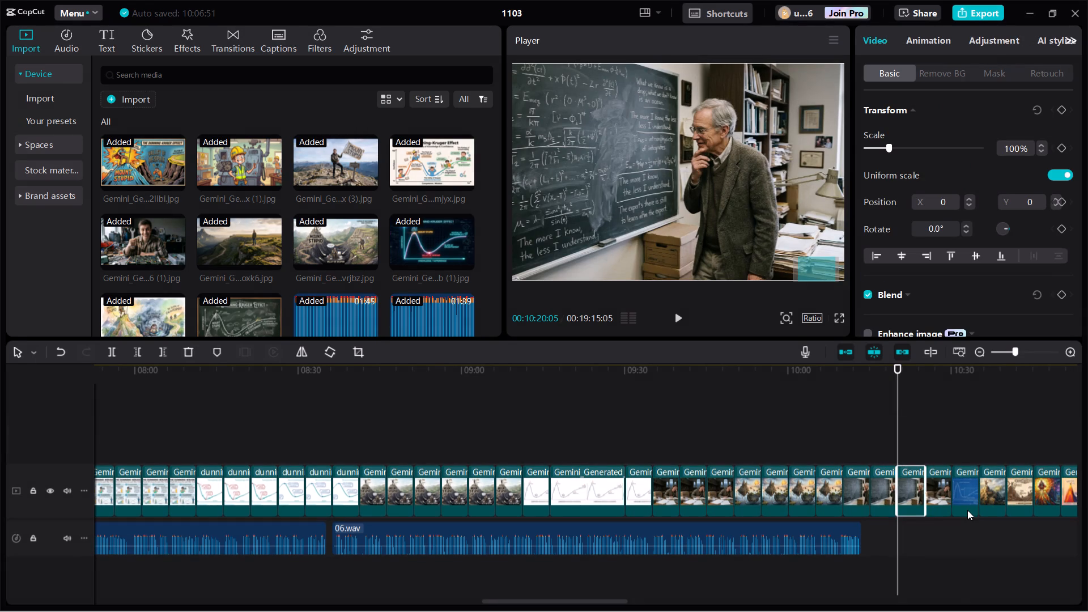
Move voice-over 07.wav earlier in the audio track, to about 10:15, shortly after the end of 06.wav.
{"action": "left_click_drag", "start_coordinate": [898, 405], "coordinate": [938, 412]}
{"action": "left_click_drag", "start_coordinate": [938, 412], "coordinate": [1087, 444]}
{"action": "left_click_drag", "start_coordinate": [721, 536], "coordinate": [658, 519]}
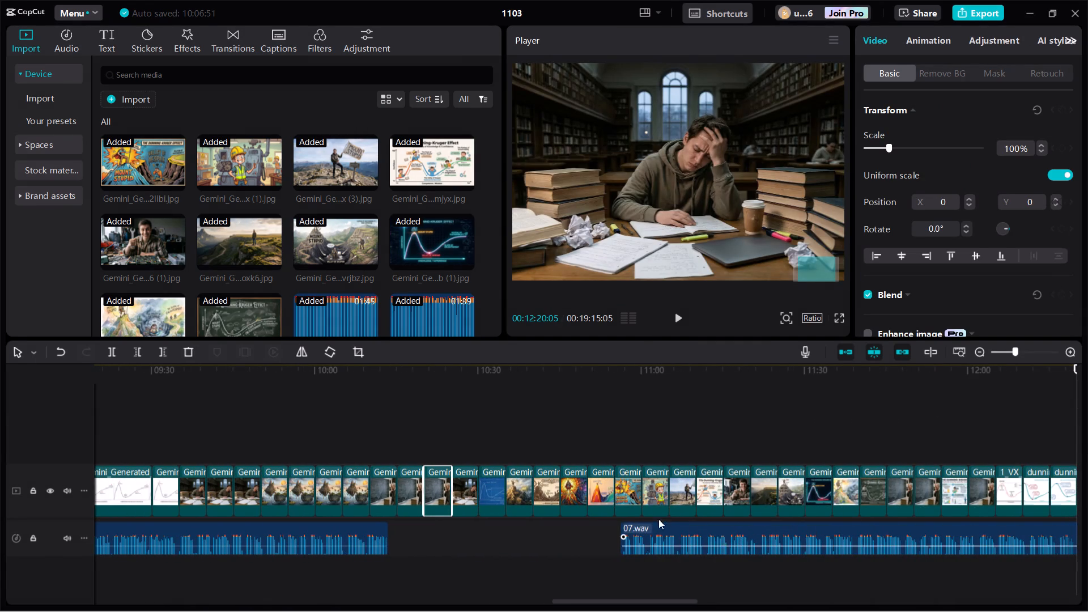
{"action": "left_click_drag", "start_coordinate": [658, 519], "coordinate": [549, 540]}
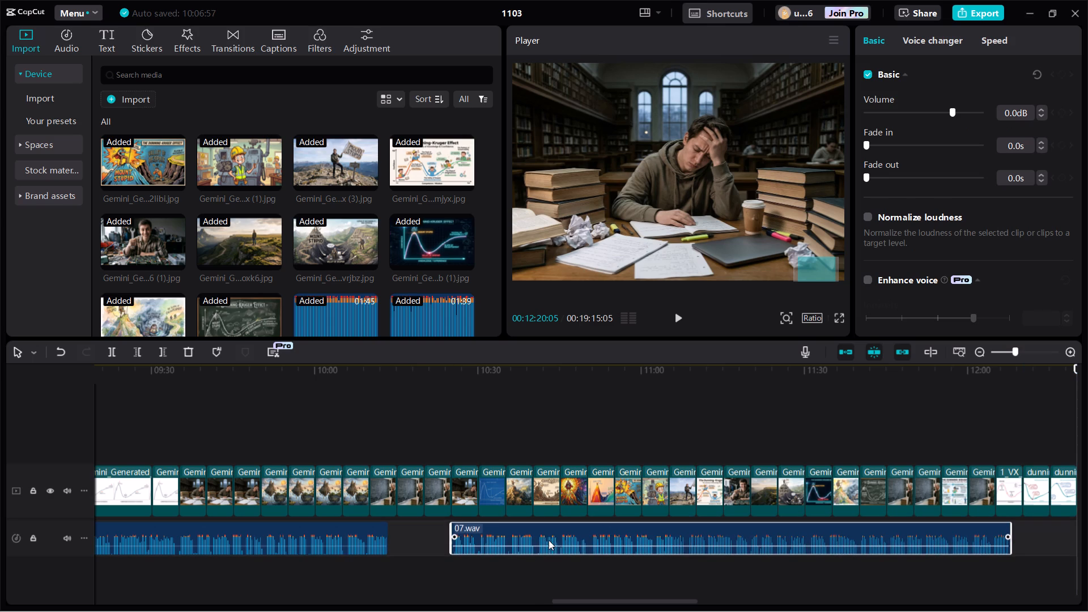
{"action": "left_click_drag", "start_coordinate": [540, 536], "coordinate": [501, 539]}
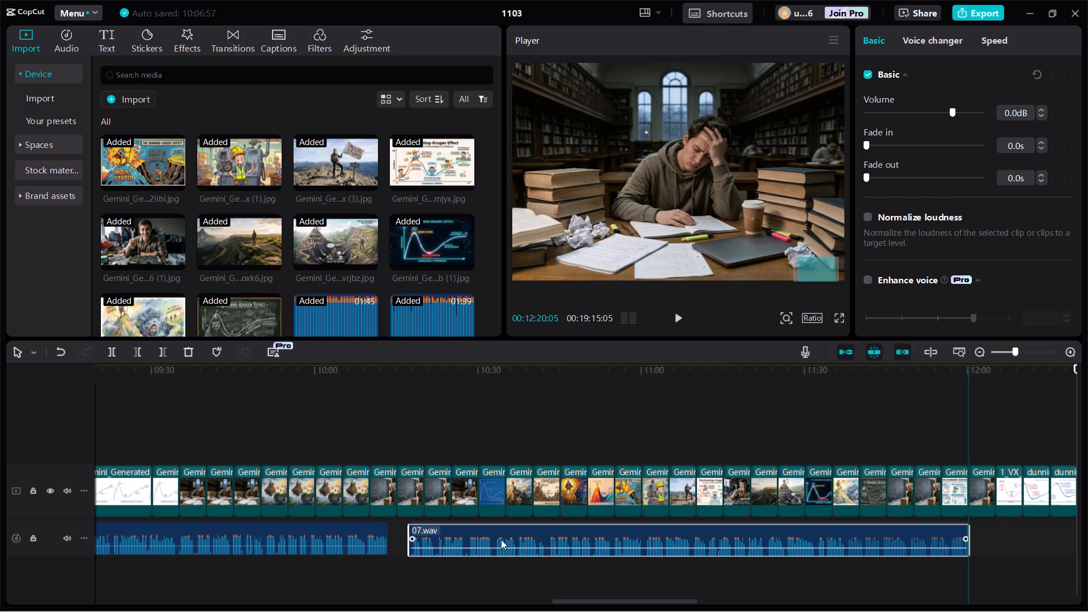
{"action": "left_click_drag", "start_coordinate": [501, 539], "coordinate": [489, 539]}
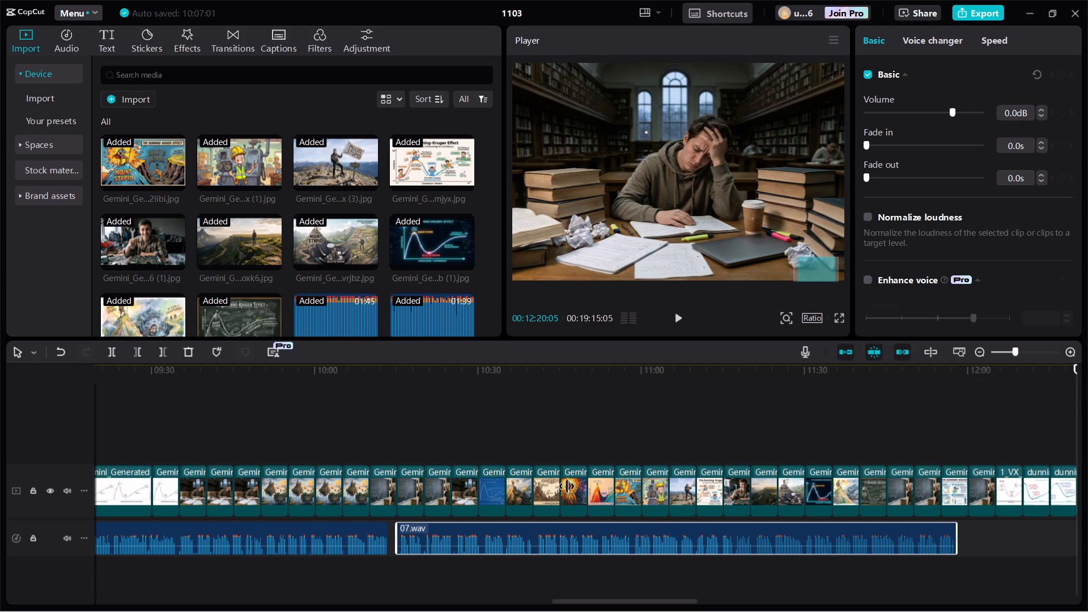
Move the comic-style Mount Stupid and Valley of Despair clip earlier in the main track, to about 10:25, after the professor clips.
{"action": "left_click", "coordinate": [628, 493]}
{"action": "left_click_drag", "start_coordinate": [628, 493], "coordinate": [492, 497]}
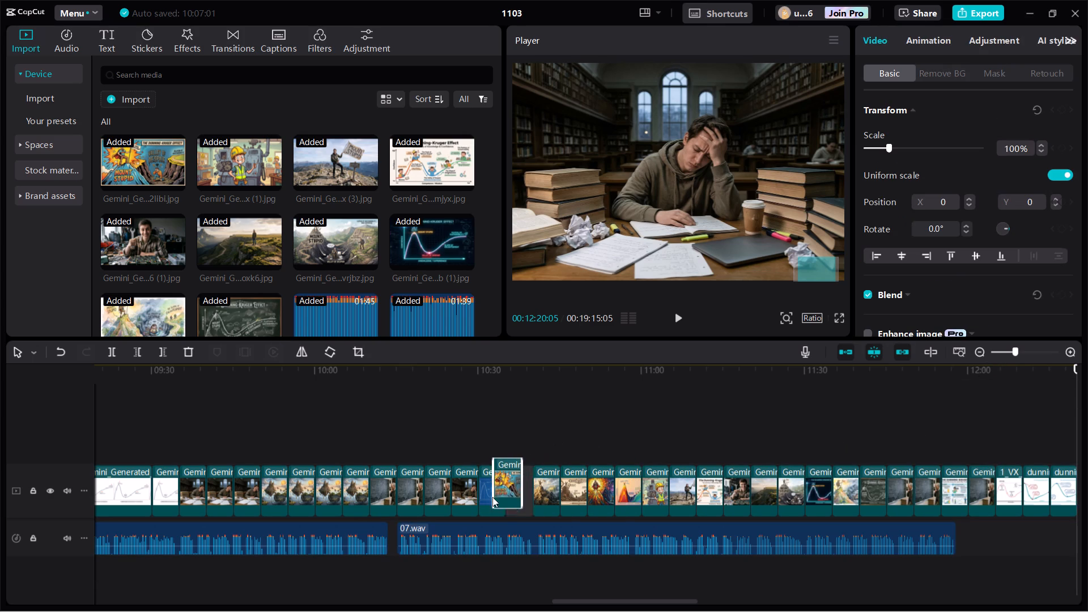
{"action": "left_click_drag", "start_coordinate": [492, 497], "coordinate": [463, 500]}
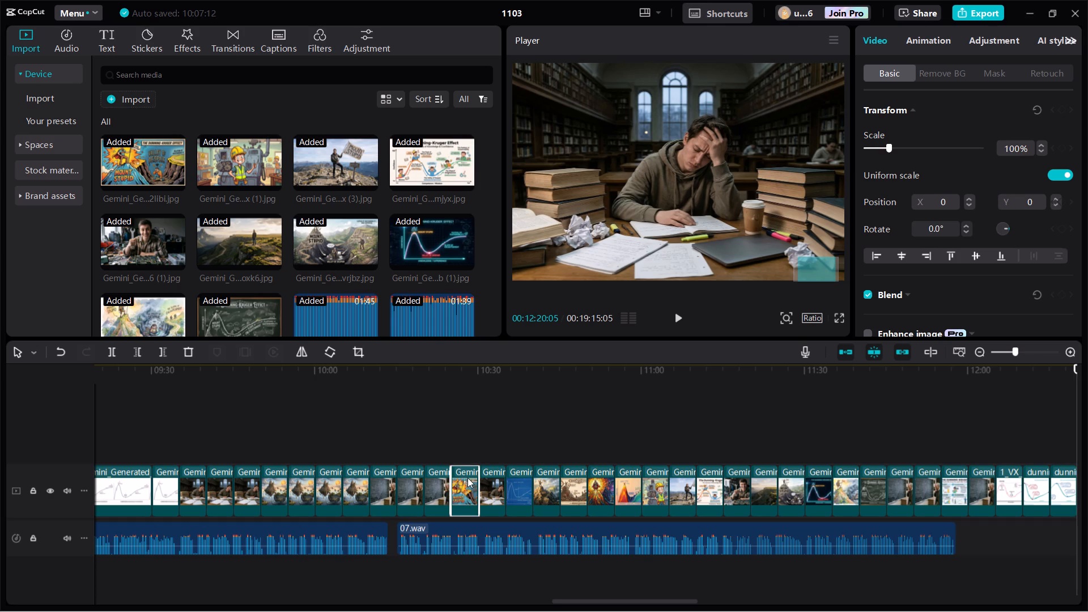
Copy the comic-style Mount Stupid clip and paste three copies above the main track, at 10:30:05, 10:36:03 and 10:41:03.
{"action": "right_click", "coordinate": [467, 478]}
{"action": "left_click", "coordinate": [522, 155]}
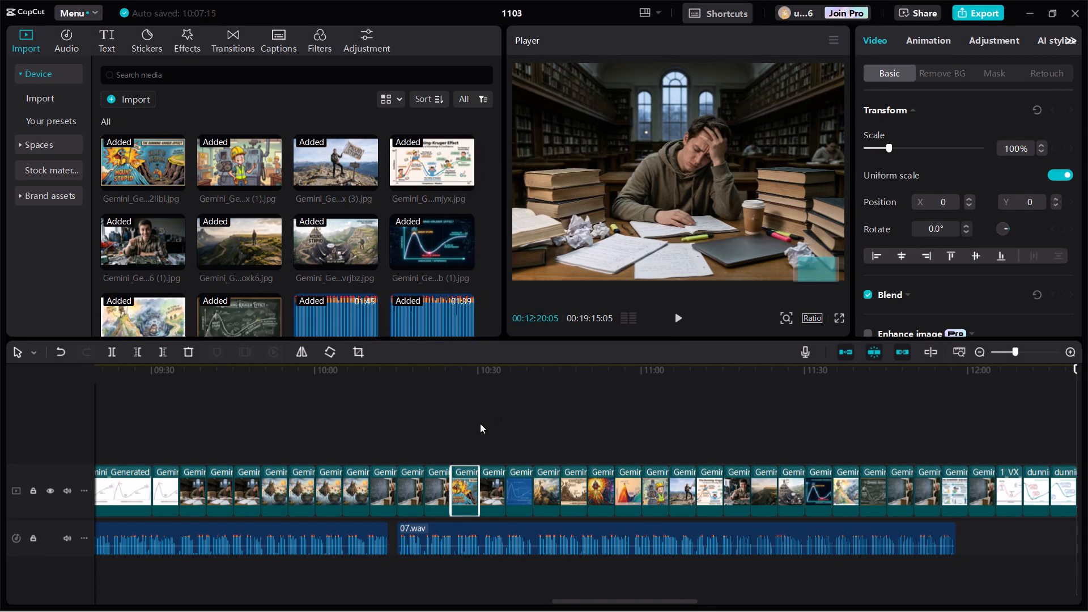
{"action": "left_click", "coordinate": [478, 420]}
{"action": "left_click", "coordinate": [478, 420]}
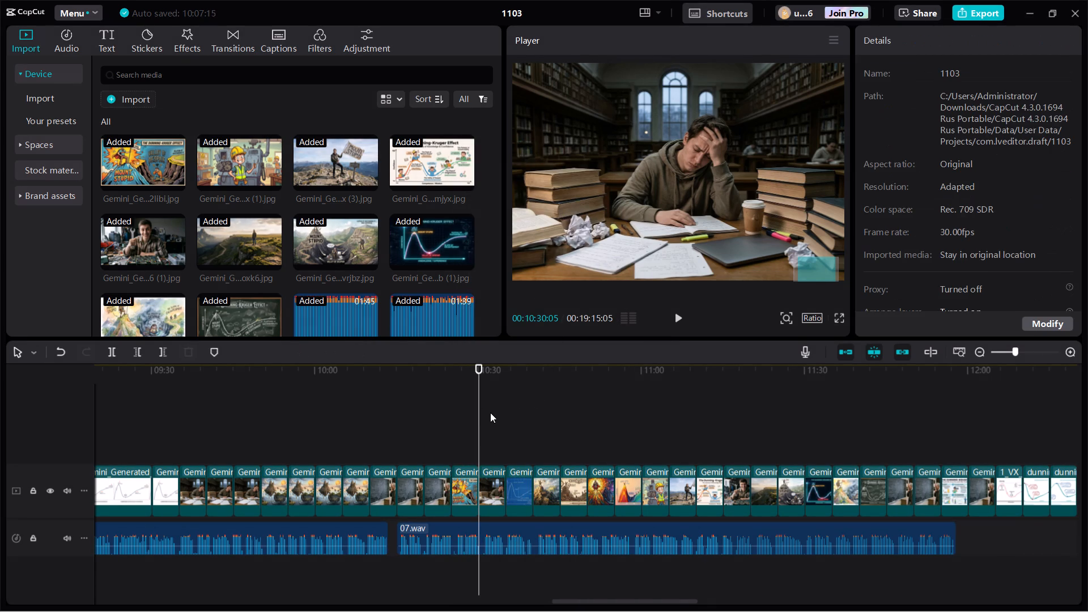
{"action": "right_click", "coordinate": [490, 413]}
{"action": "left_click", "coordinate": [505, 421]}
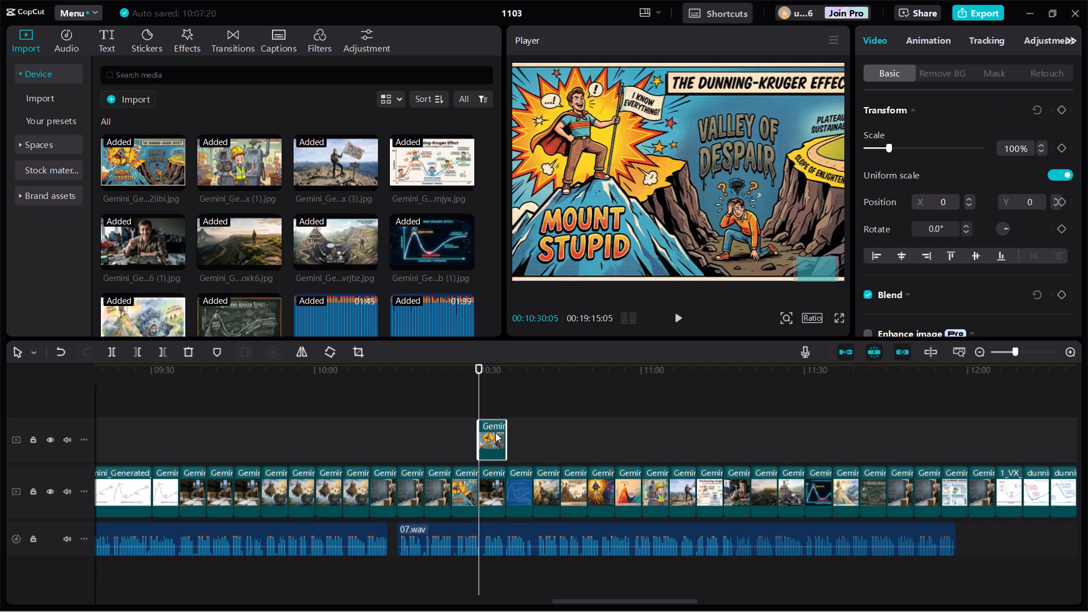
{"action": "left_click", "coordinate": [511, 409]}
{"action": "right_click", "coordinate": [511, 408]}
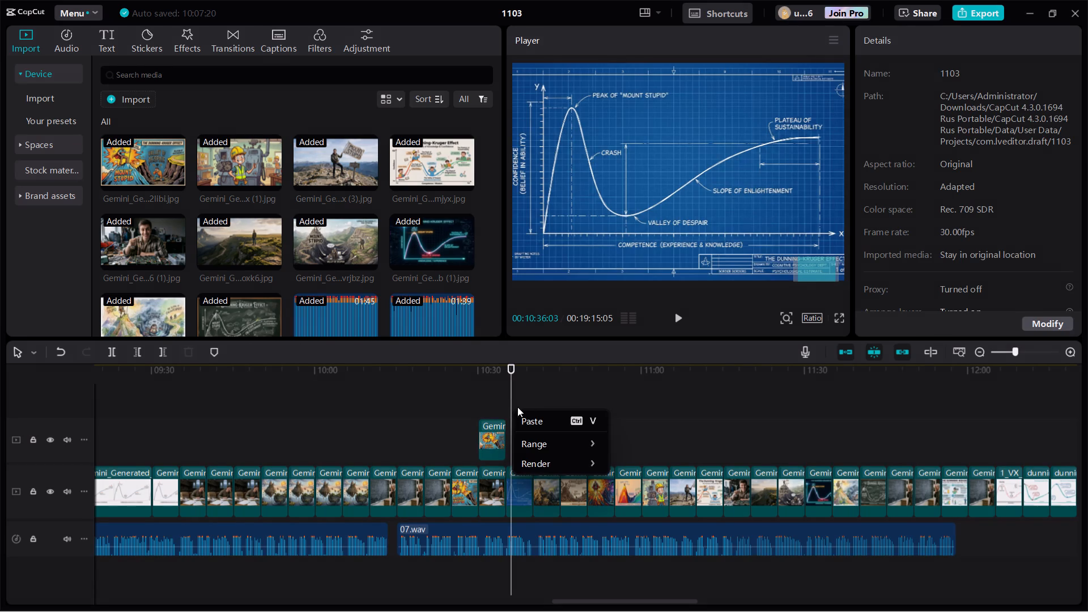
{"action": "left_click", "coordinate": [525, 414]}
{"action": "left_click", "coordinate": [542, 405]}
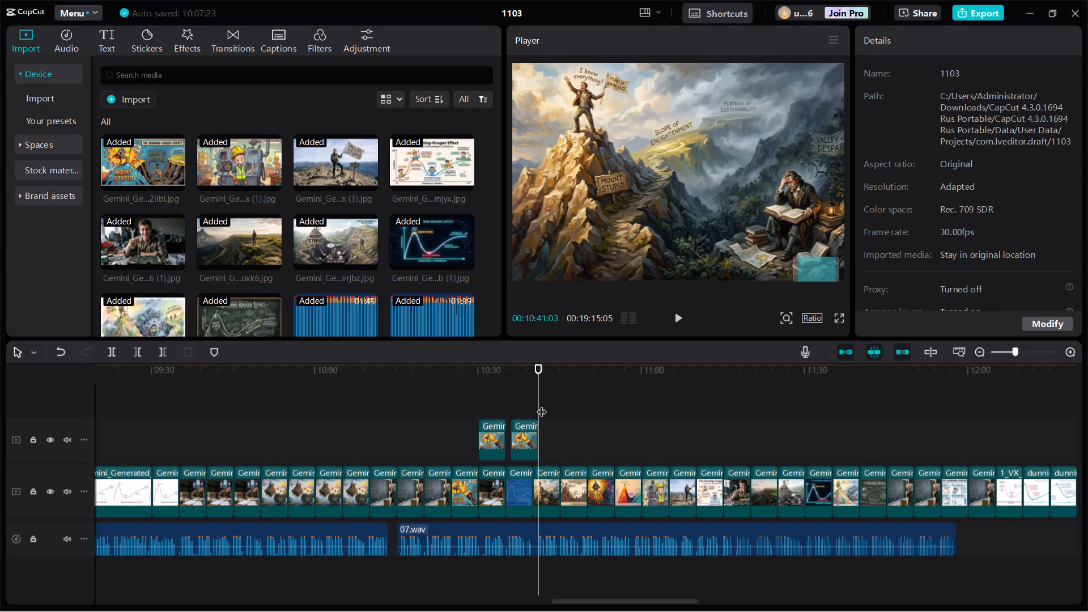
{"action": "right_click", "coordinate": [552, 398]}
{"action": "left_click", "coordinate": [567, 413]}
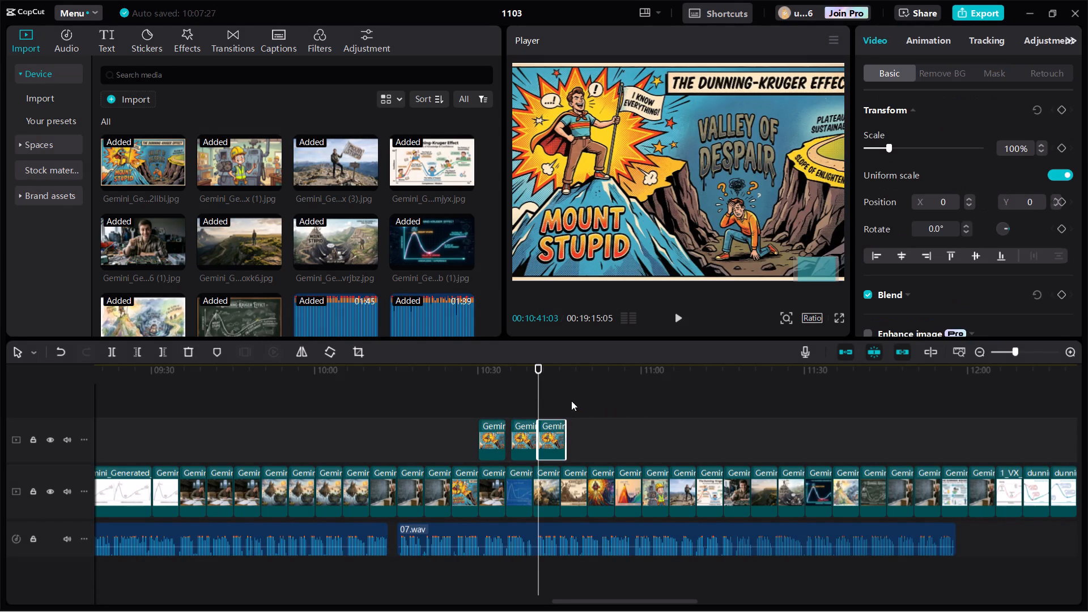
Insert the three comic-style copies into the main track beside the original, keeping all four together ahead of the library student clip.
{"action": "left_click_drag", "start_coordinate": [500, 440], "coordinate": [472, 475]}
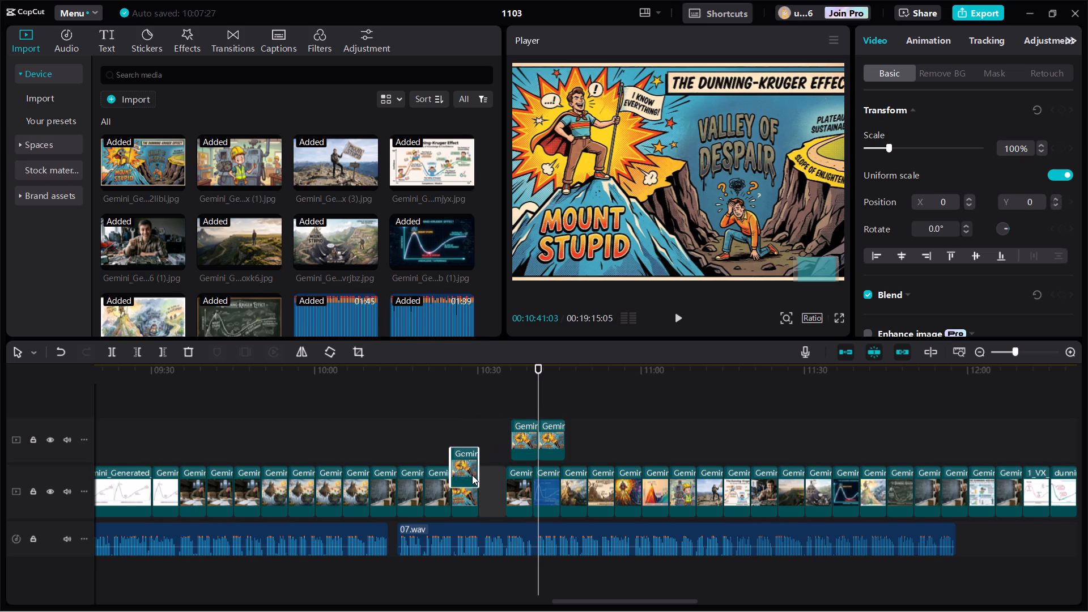
{"action": "left_click_drag", "start_coordinate": [472, 475], "coordinate": [496, 499]}
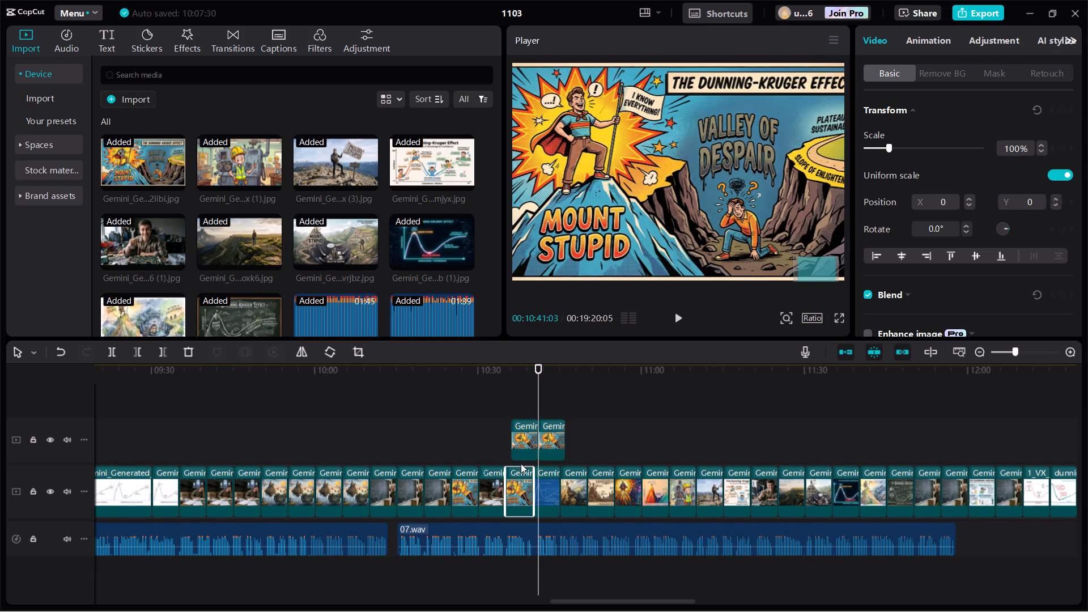
{"action": "left_click_drag", "start_coordinate": [525, 440], "coordinate": [479, 482]}
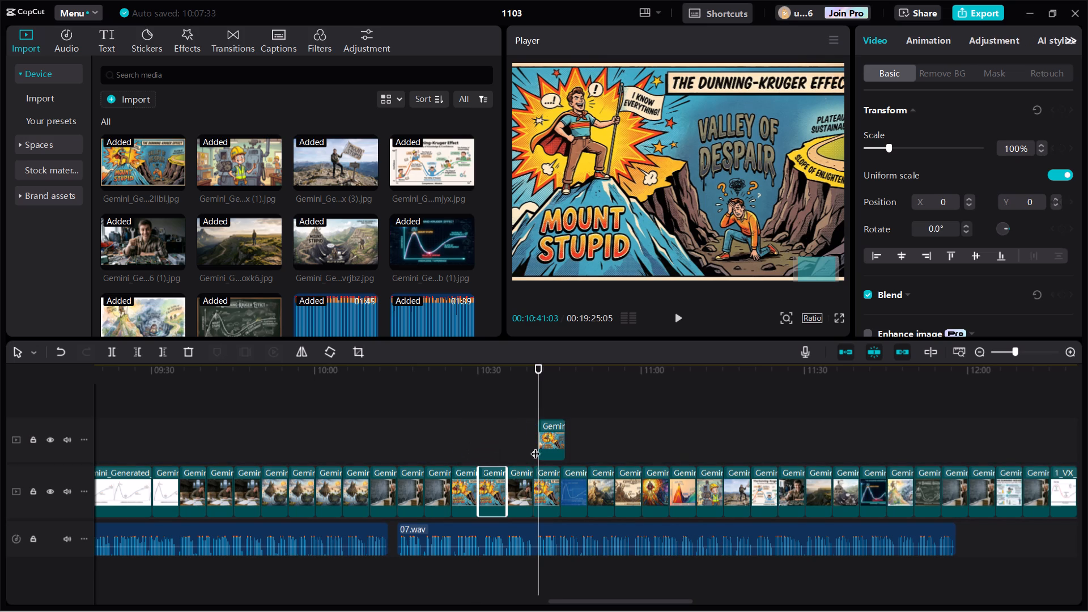
{"action": "left_click_drag", "start_coordinate": [545, 483], "coordinate": [512, 479]}
{"action": "left_click_drag", "start_coordinate": [549, 439], "coordinate": [529, 477]}
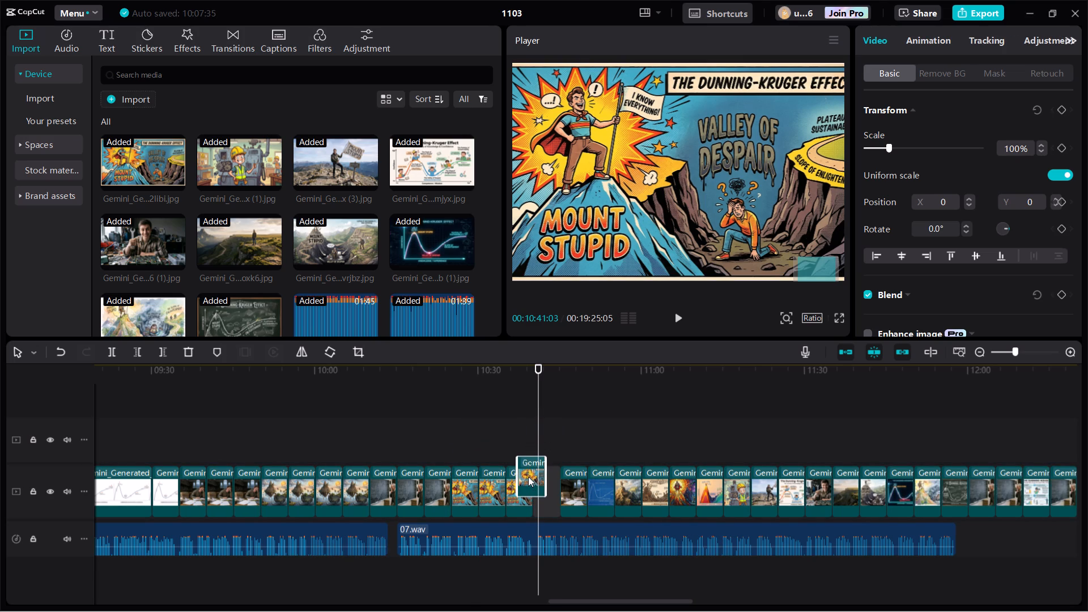
Copy the library student clip that follows the comic-style clips and paste three stacked copies at 10:50:05.
{"action": "left_click", "coordinate": [577, 492]}
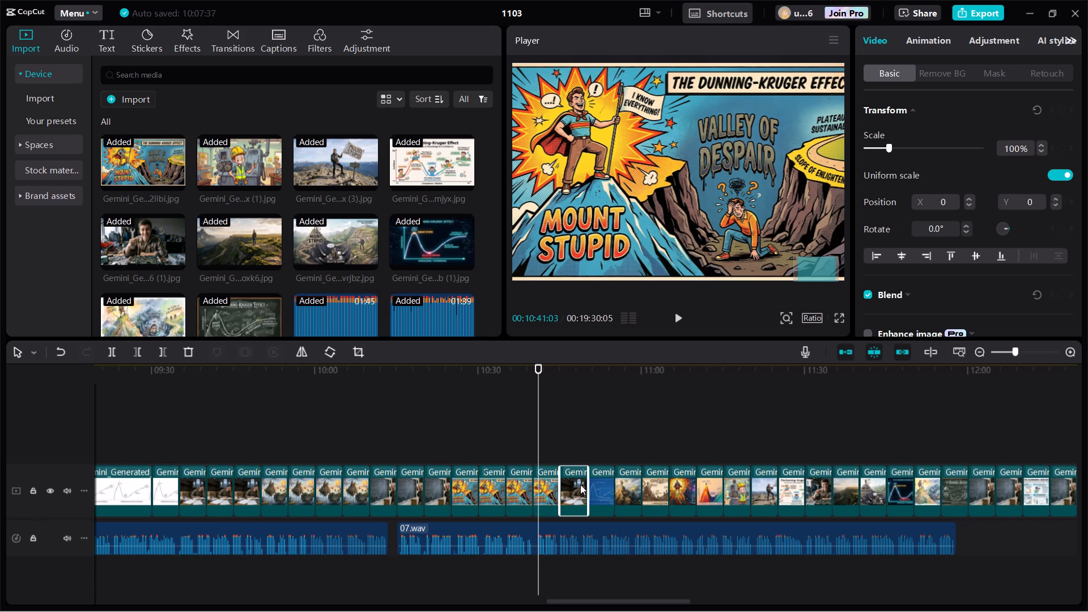
{"action": "right_click", "coordinate": [580, 483]}
{"action": "left_click", "coordinate": [626, 154]}
{"action": "left_click", "coordinate": [590, 443]}
{"action": "right_click", "coordinate": [590, 441]}
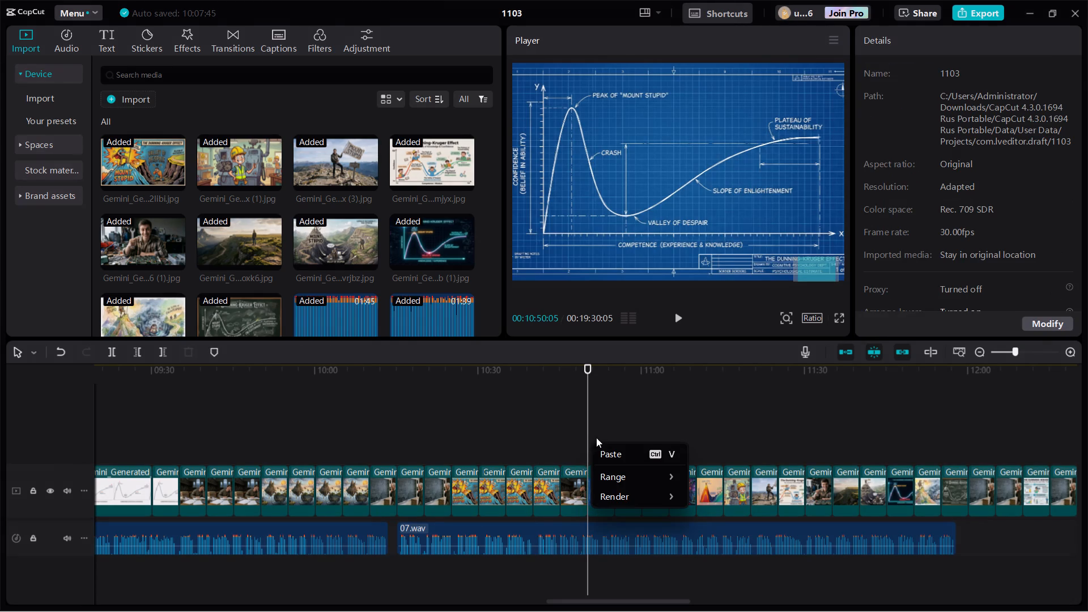
{"action": "left_click", "coordinate": [601, 452]}
{"action": "right_click", "coordinate": [620, 429]}
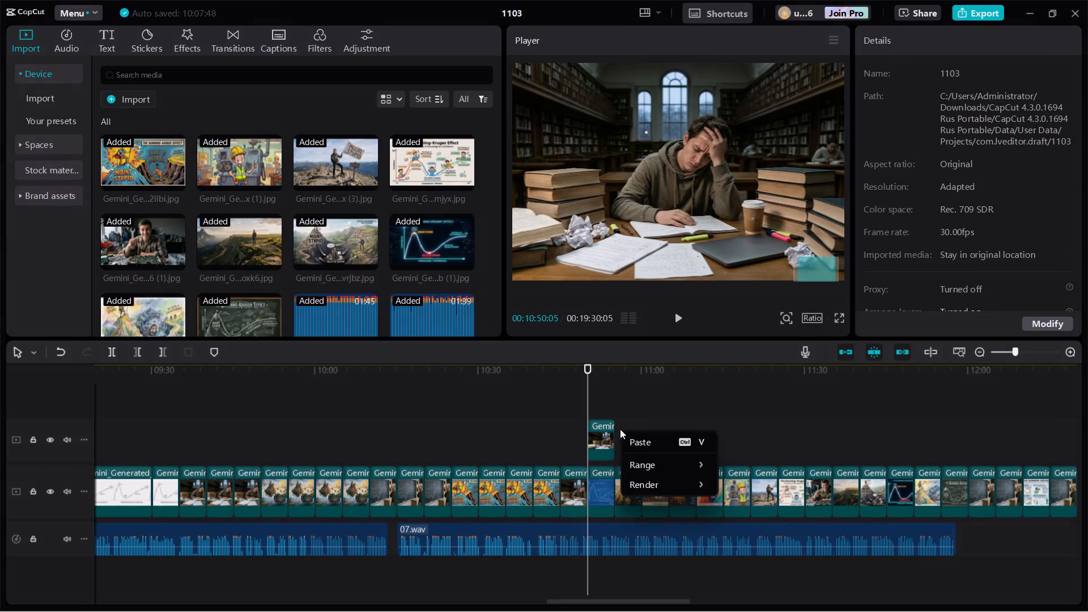
{"action": "left_click", "coordinate": [630, 440]}
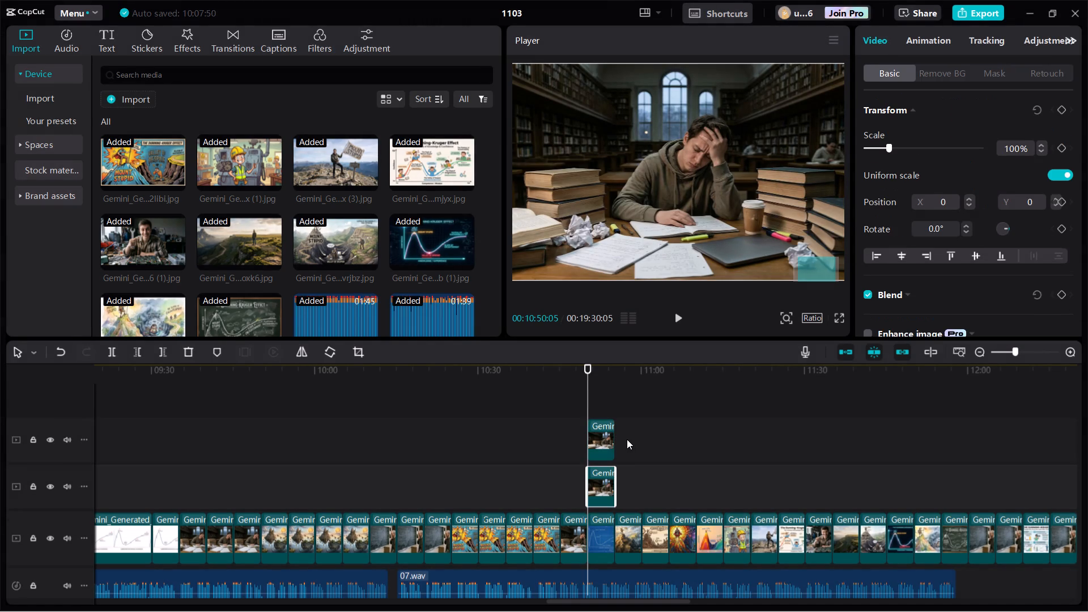
{"action": "right_click", "coordinate": [627, 439]}
{"action": "left_click", "coordinate": [648, 454]}
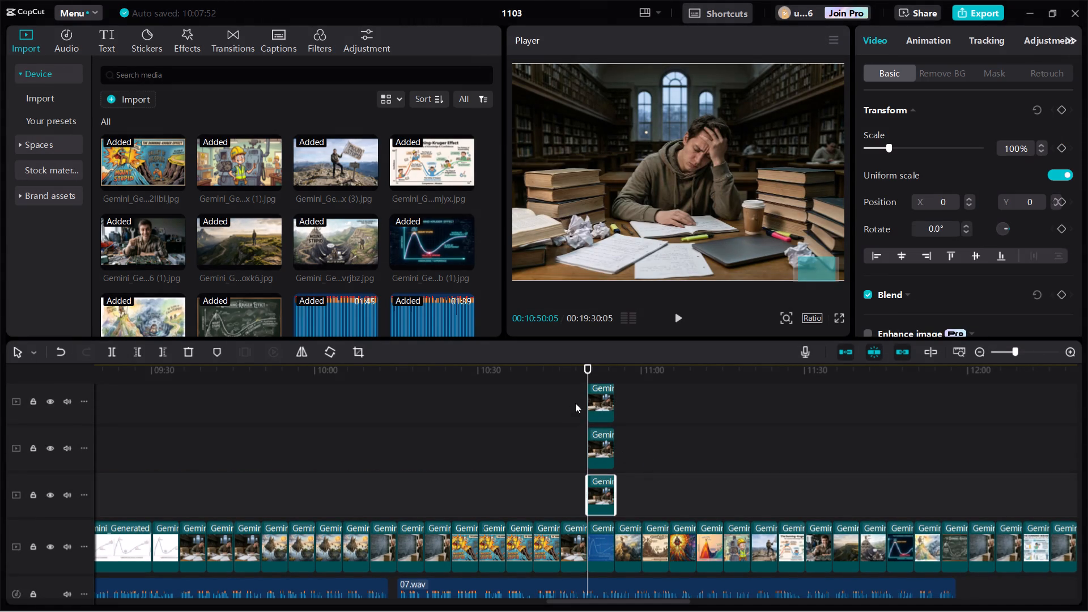
Insert the three stacked library student copies into the main track beside the original, ahead of the blueprint chart.
{"action": "left_click", "coordinate": [616, 390]}
{"action": "left_click_drag", "start_coordinate": [626, 392], "coordinate": [584, 491]}
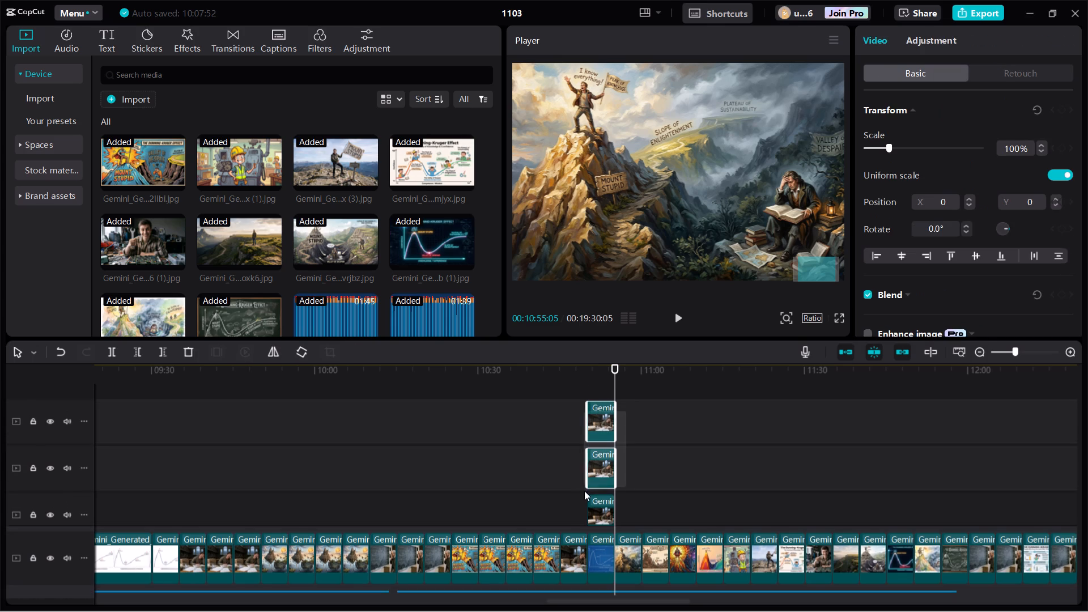
{"action": "left_click_drag", "start_coordinate": [584, 491], "coordinate": [589, 513]}
{"action": "left_click_drag", "start_coordinate": [597, 468], "coordinate": [585, 523]}
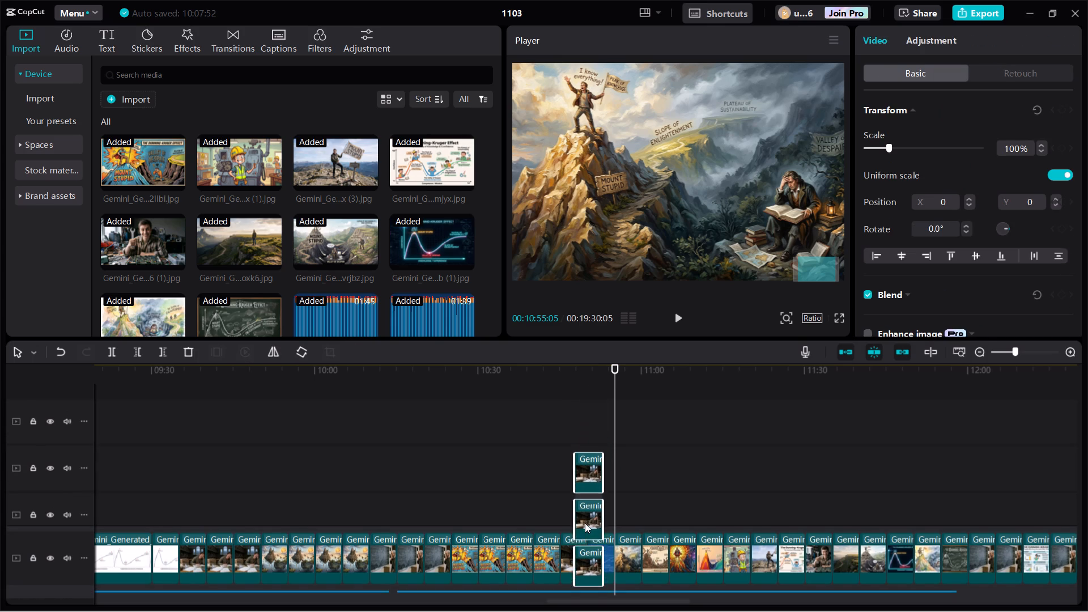
{"action": "left_click_drag", "start_coordinate": [585, 523], "coordinate": [585, 563]}
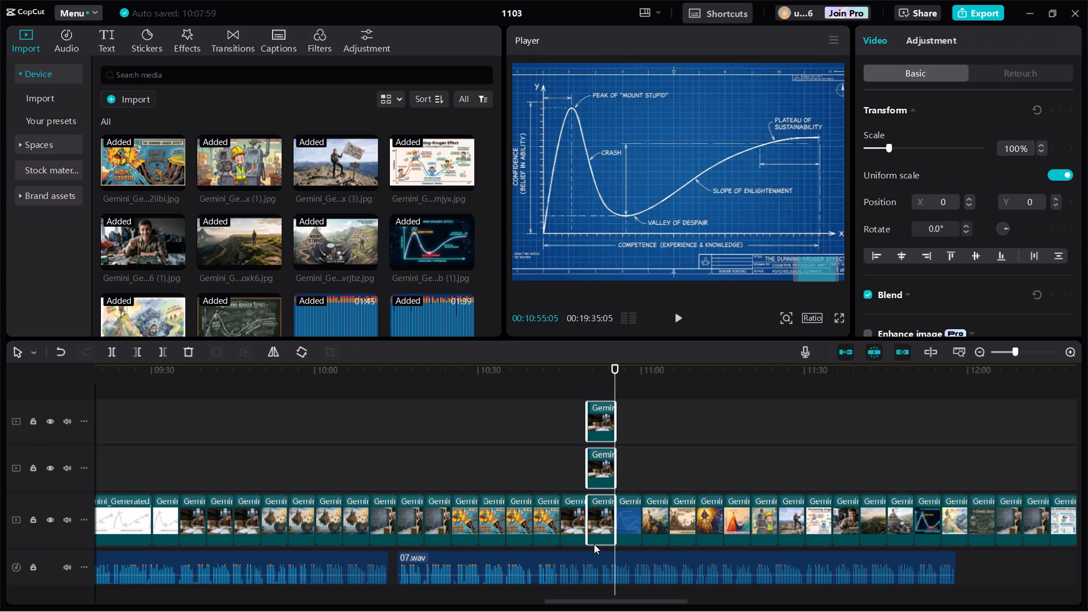
{"action": "left_click", "coordinate": [599, 471]}
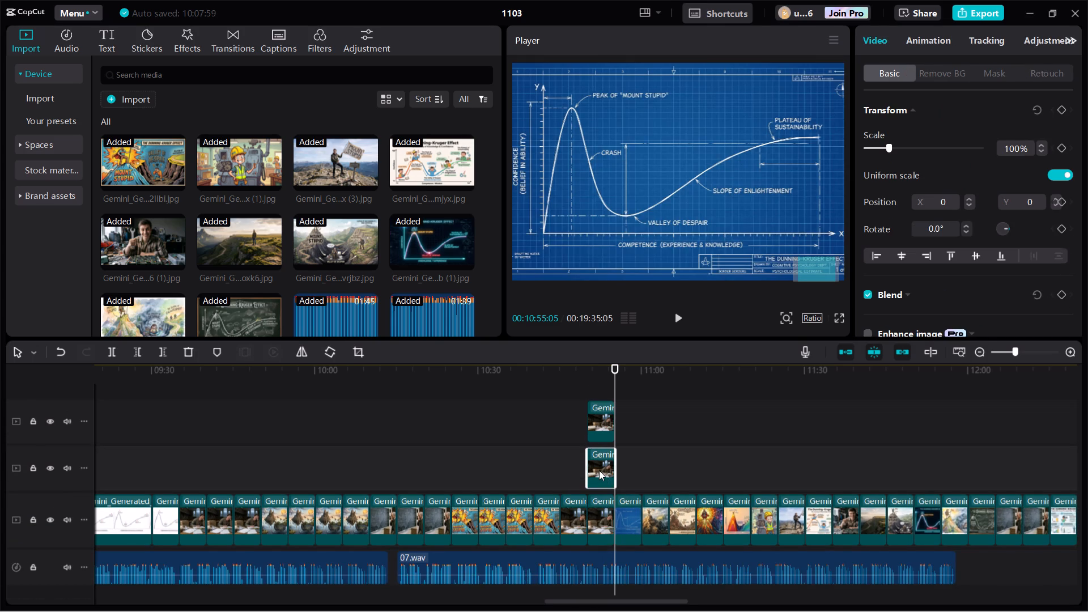
{"action": "left_click_drag", "start_coordinate": [599, 470], "coordinate": [606, 524]}
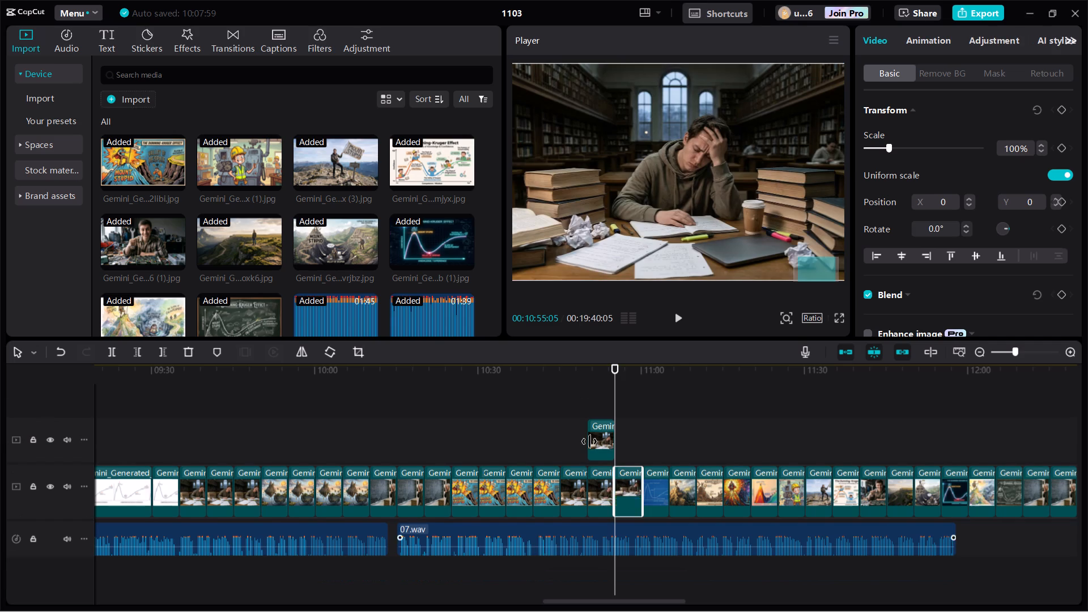
{"action": "left_click_drag", "start_coordinate": [601, 430], "coordinate": [623, 488]}
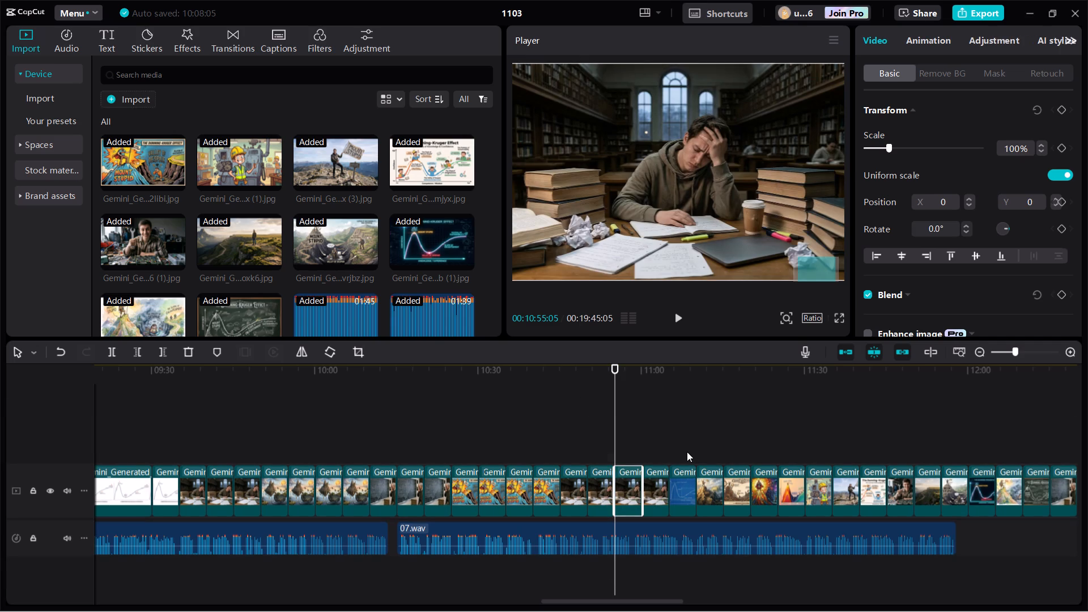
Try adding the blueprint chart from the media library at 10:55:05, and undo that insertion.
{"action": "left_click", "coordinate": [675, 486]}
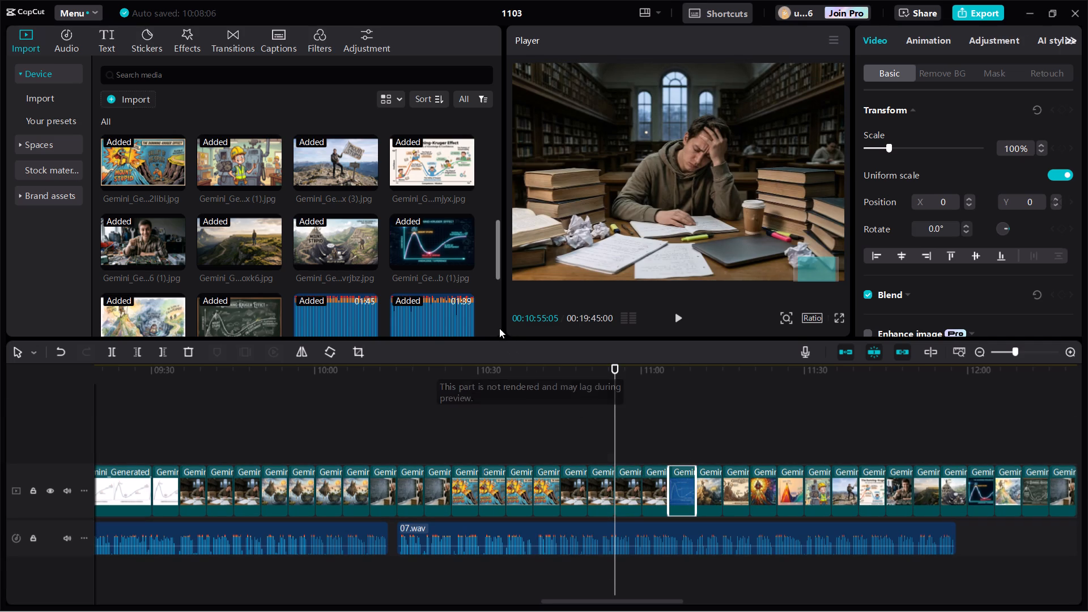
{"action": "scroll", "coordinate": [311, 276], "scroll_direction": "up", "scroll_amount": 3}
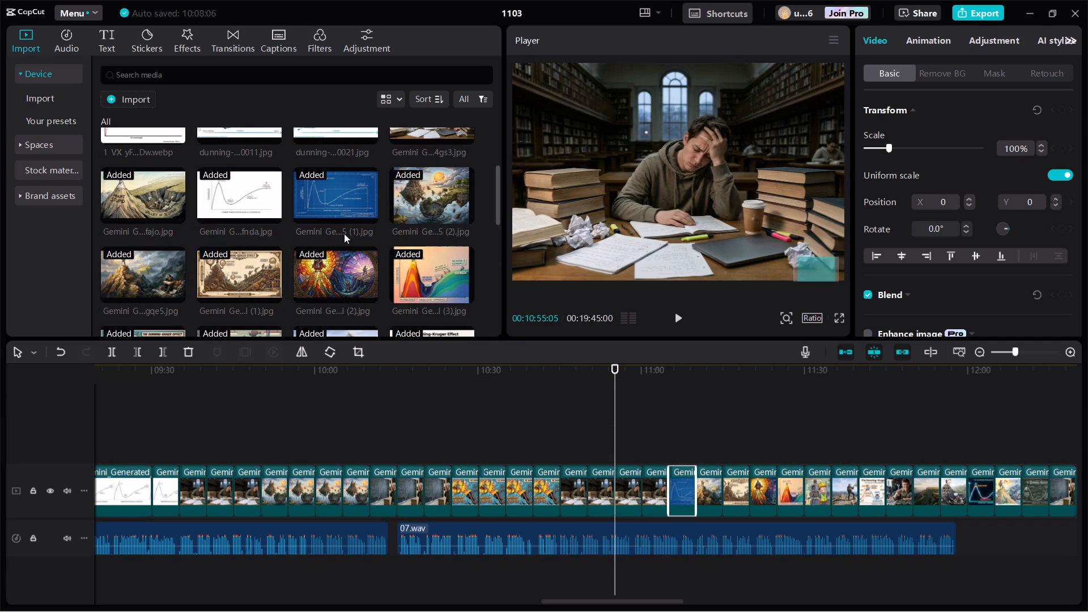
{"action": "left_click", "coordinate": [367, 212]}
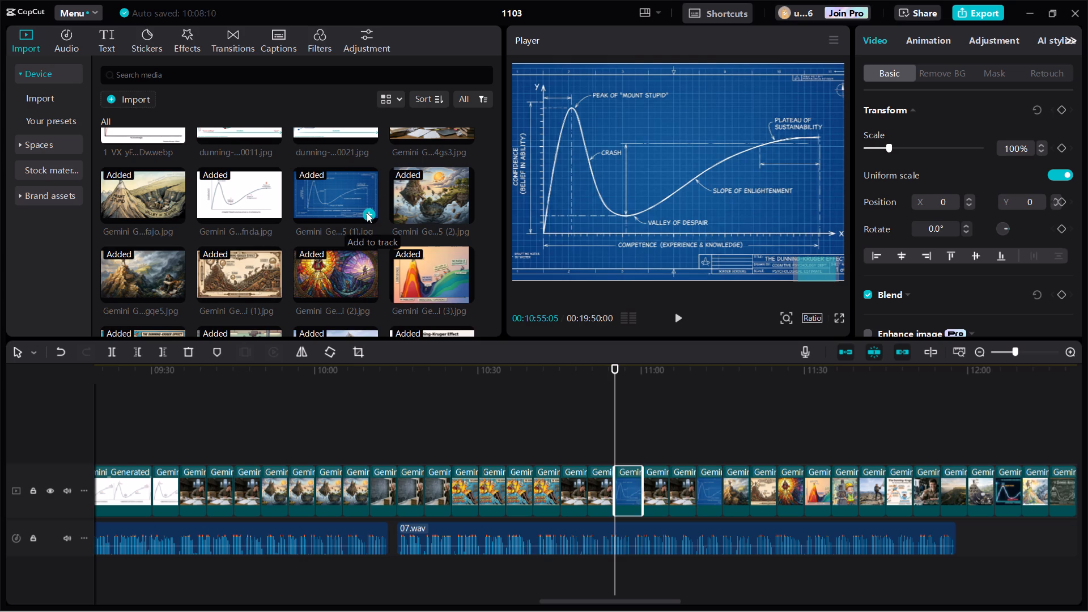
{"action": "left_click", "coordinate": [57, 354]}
Add three more blueprint chart clips from the media library to the main track at 11:05:05, after the library student clips.
{"action": "left_click", "coordinate": [670, 445]}
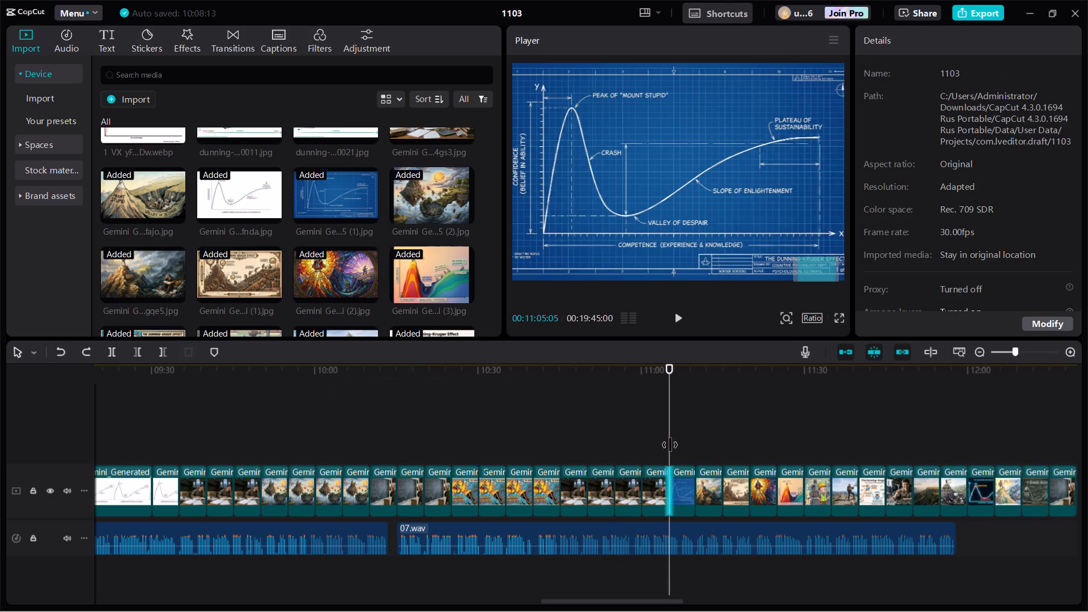
{"action": "left_click", "coordinate": [369, 212]}
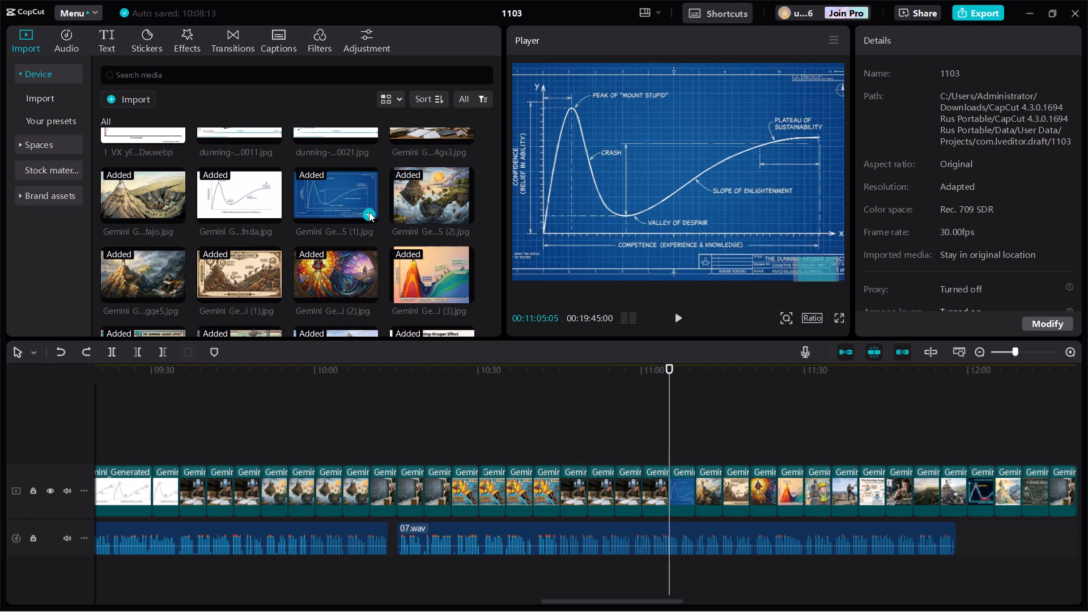
{"action": "left_click", "coordinate": [369, 212]}
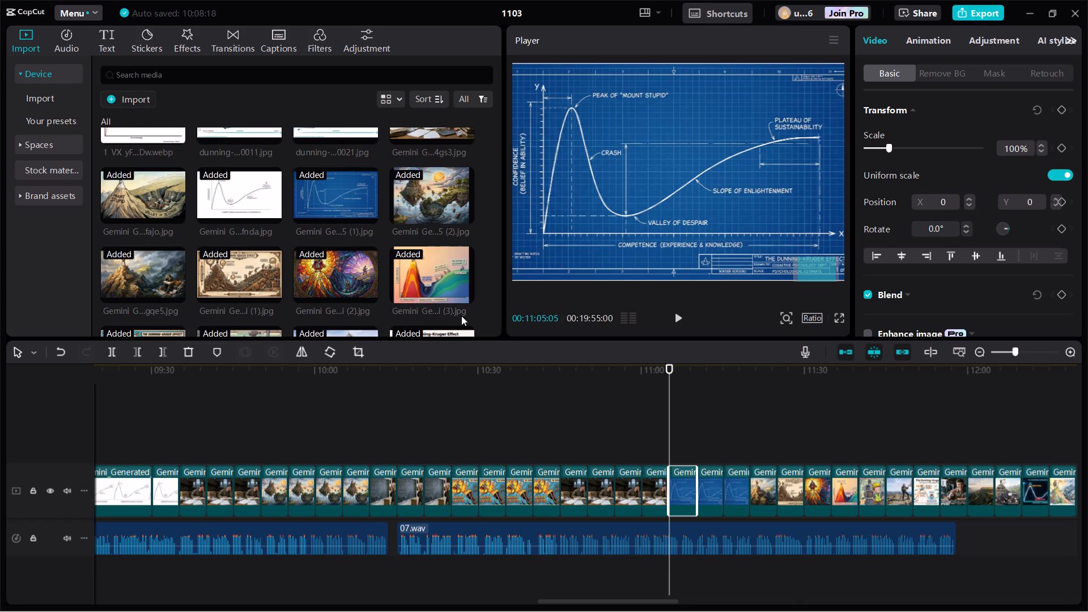
{"action": "left_click", "coordinate": [369, 211]}
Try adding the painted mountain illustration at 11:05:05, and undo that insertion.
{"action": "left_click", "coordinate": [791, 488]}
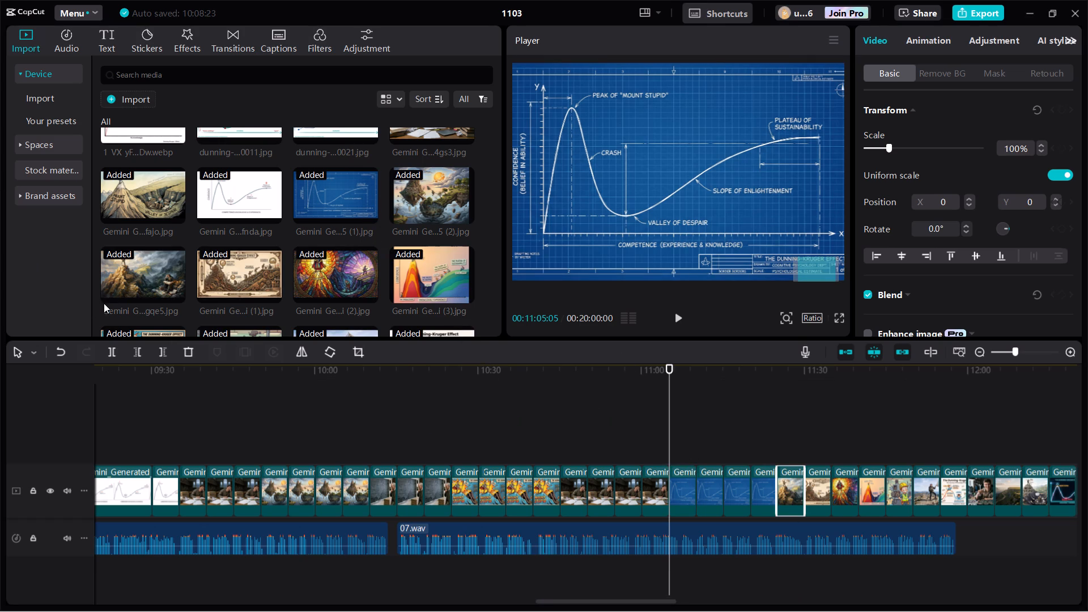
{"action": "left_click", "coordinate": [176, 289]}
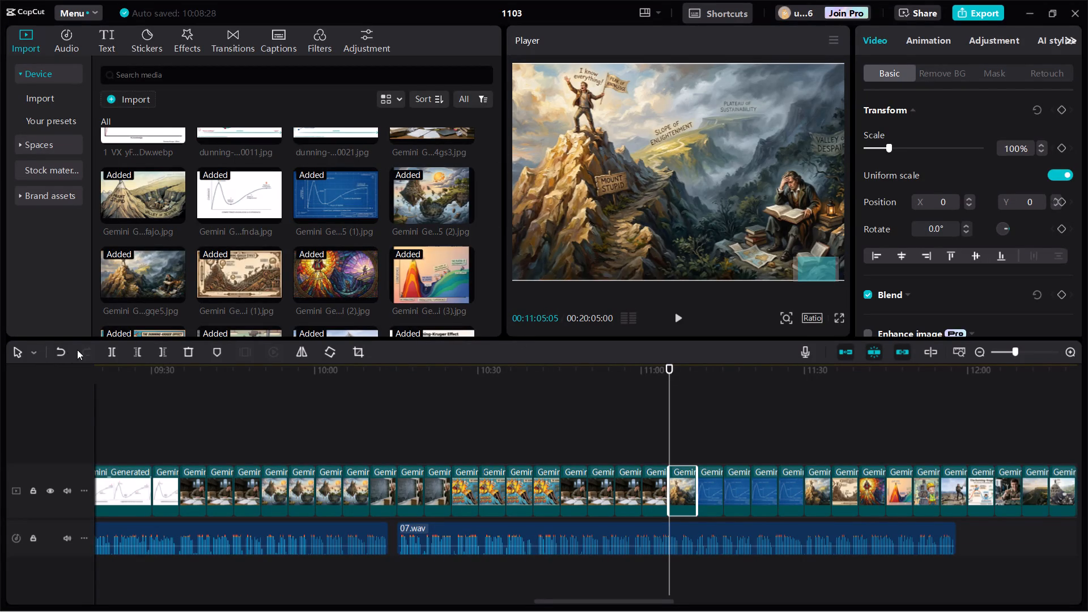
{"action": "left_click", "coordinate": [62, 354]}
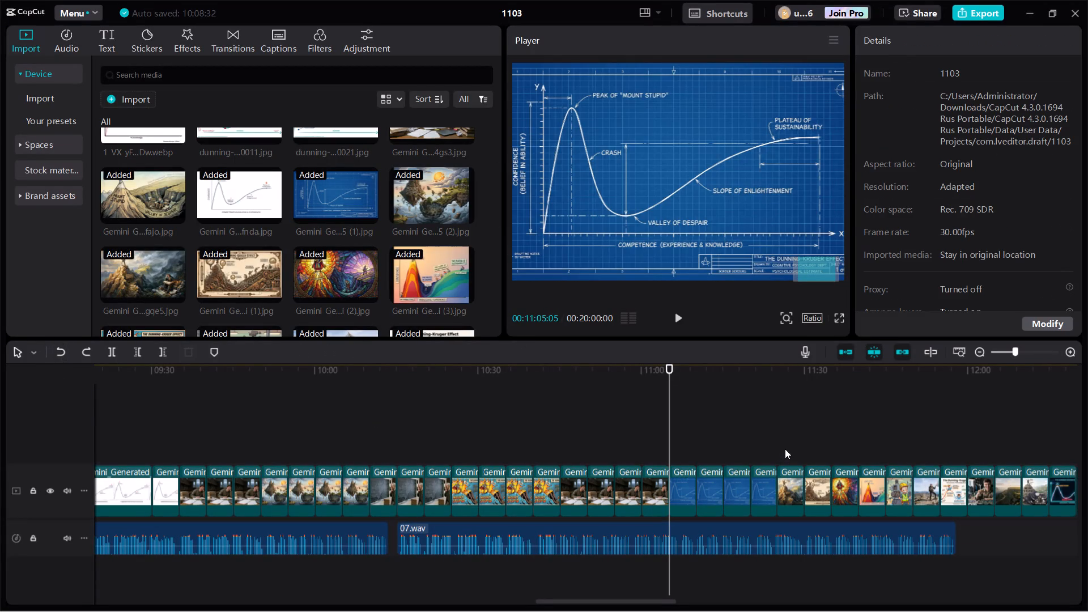
Add three more painted mountain clips to the main track at 11:25:00, directly after the blueprint charts.
{"action": "left_click", "coordinate": [786, 436]}
{"action": "left_click", "coordinate": [778, 426]}
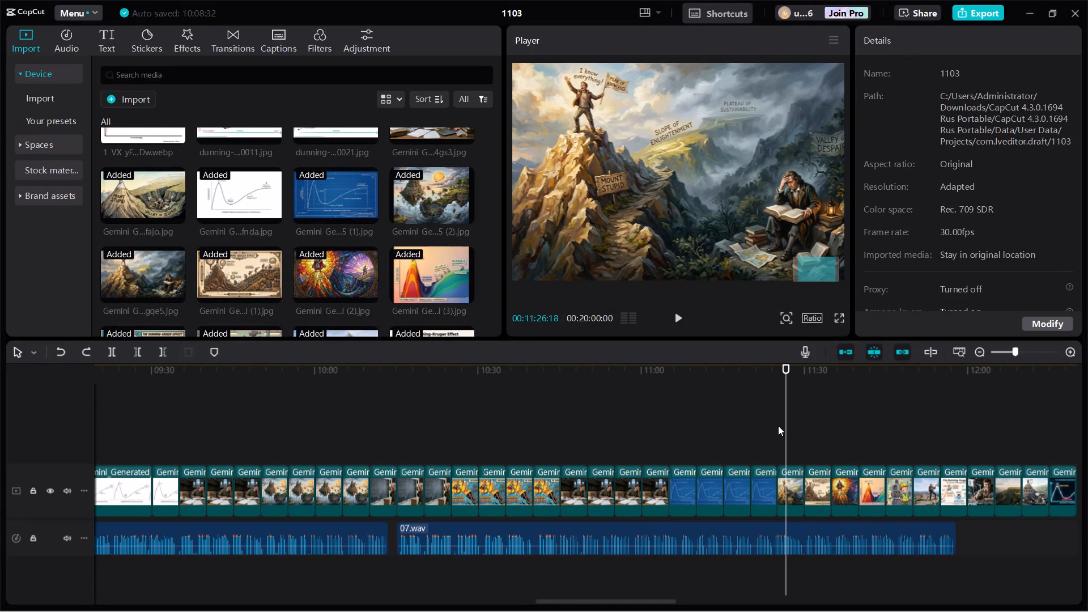
{"action": "left_click", "coordinate": [776, 420]}
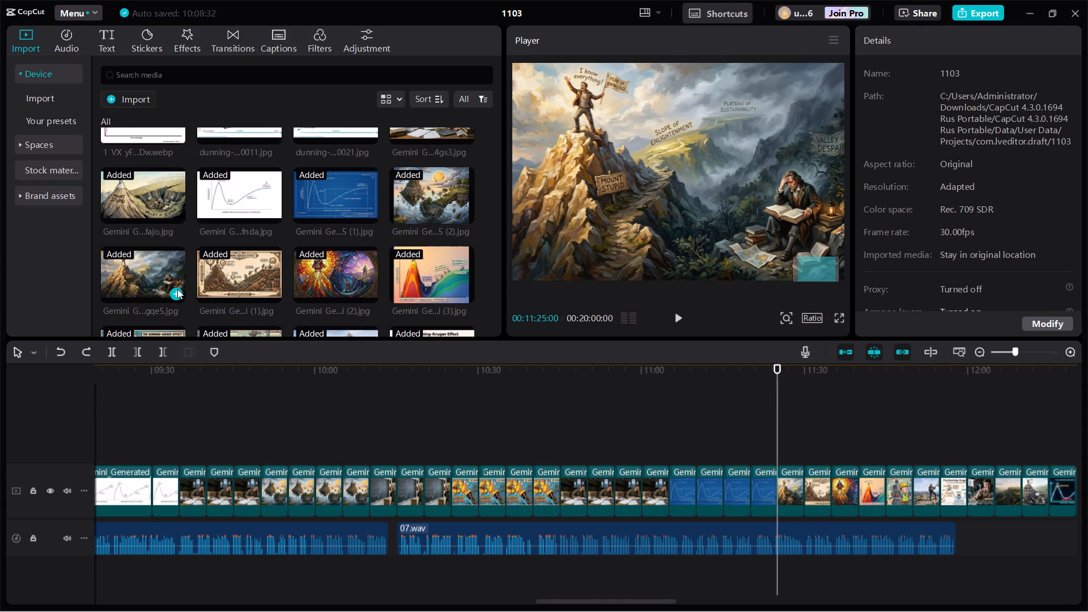
{"action": "left_click", "coordinate": [177, 290]}
{"action": "left_click", "coordinate": [177, 290]}
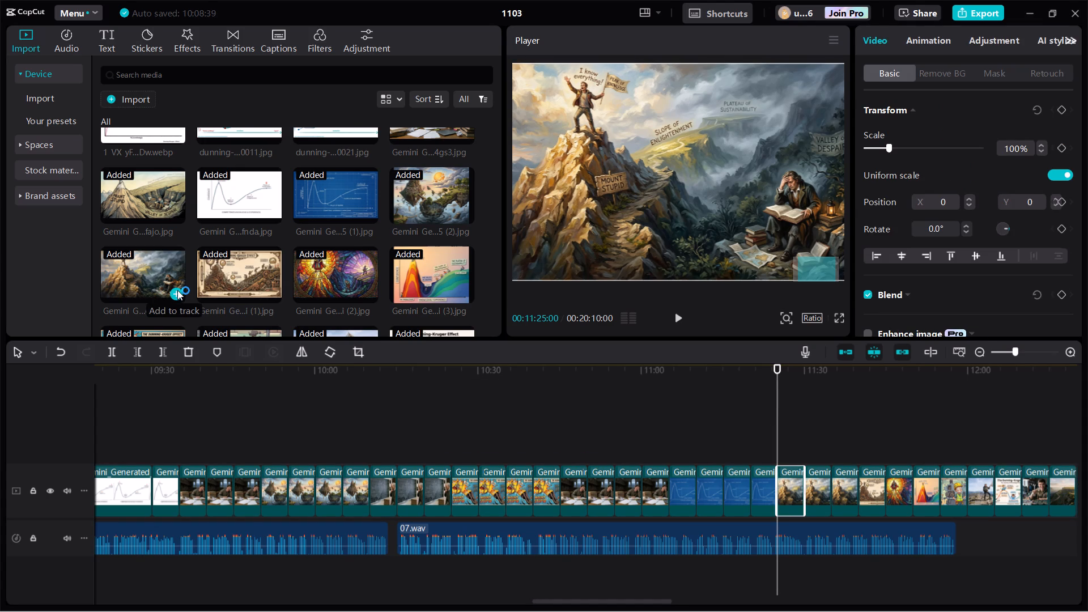
{"action": "left_click", "coordinate": [177, 290]}
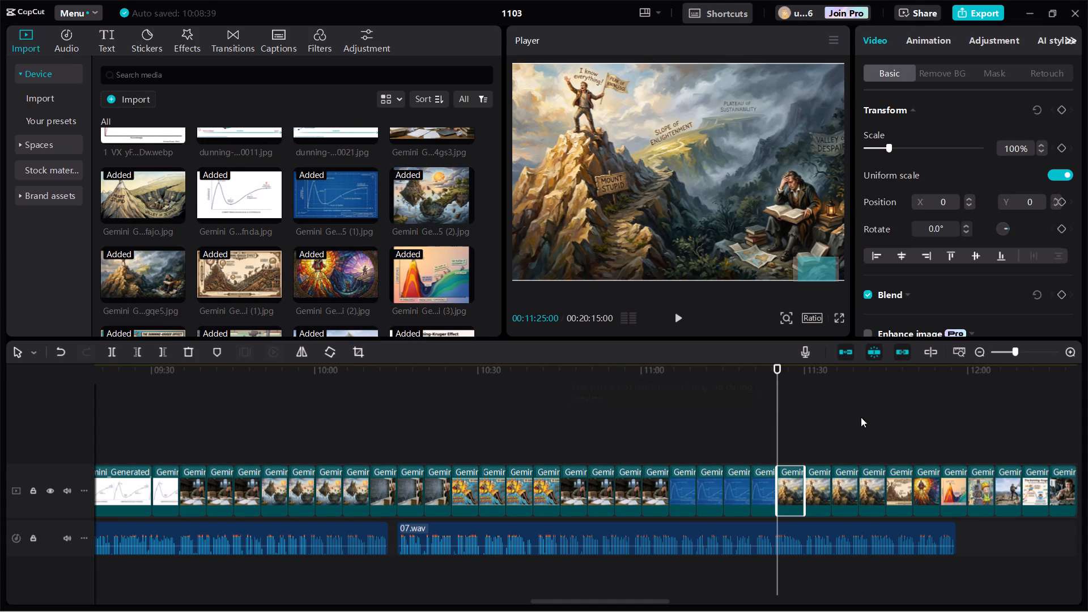
Add three more steampunk Dunning-Kruger illustration clips to the main track at 11:45:00, directly after the painted mountain clips.
{"action": "left_click", "coordinate": [886, 413]}
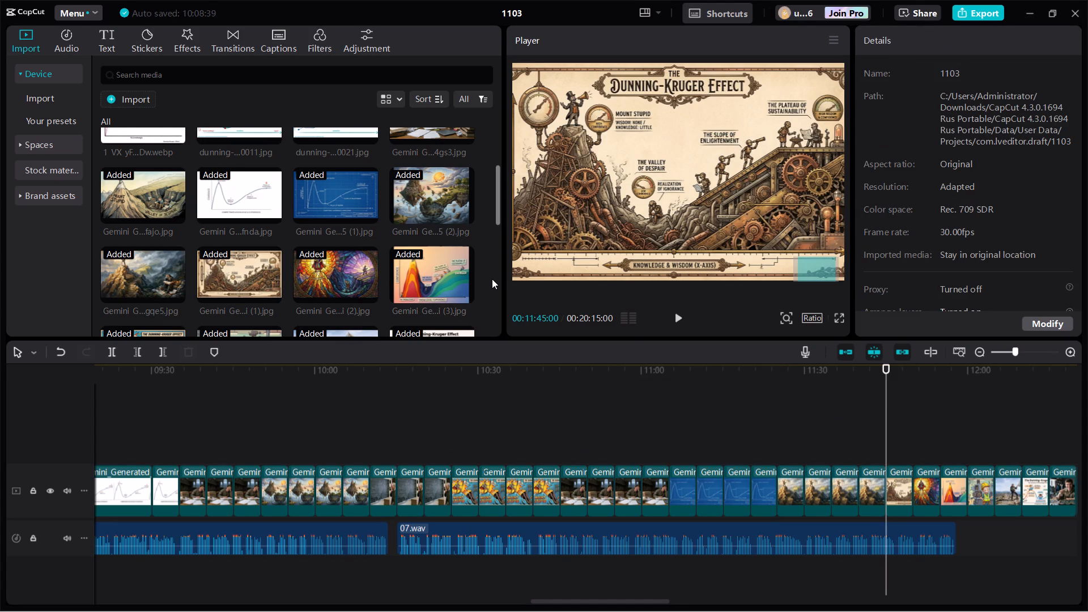
{"action": "left_click", "coordinate": [270, 290]}
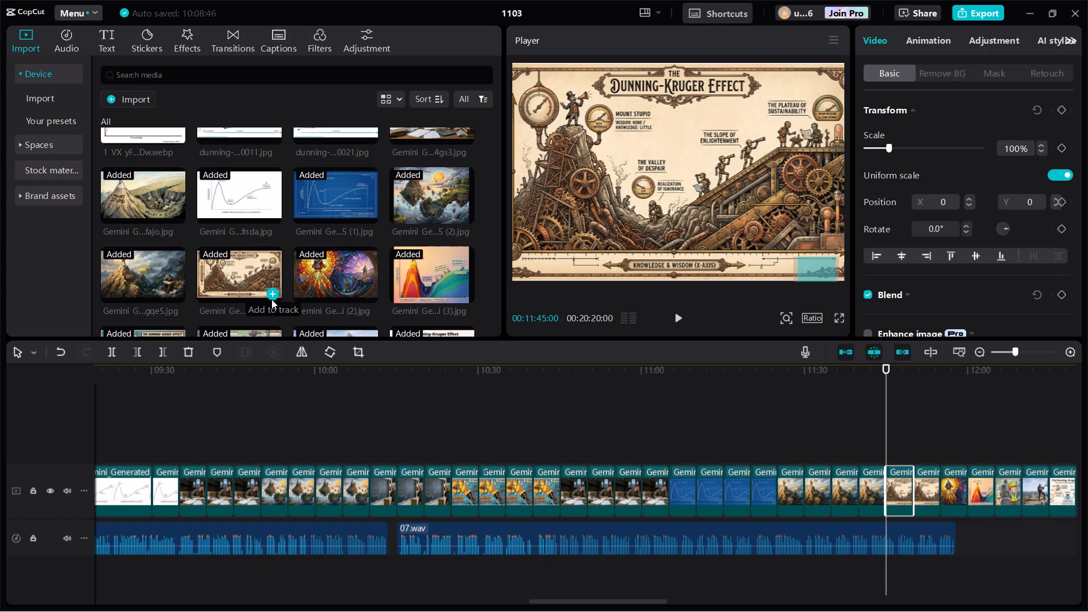
{"action": "left_click", "coordinate": [275, 290]}
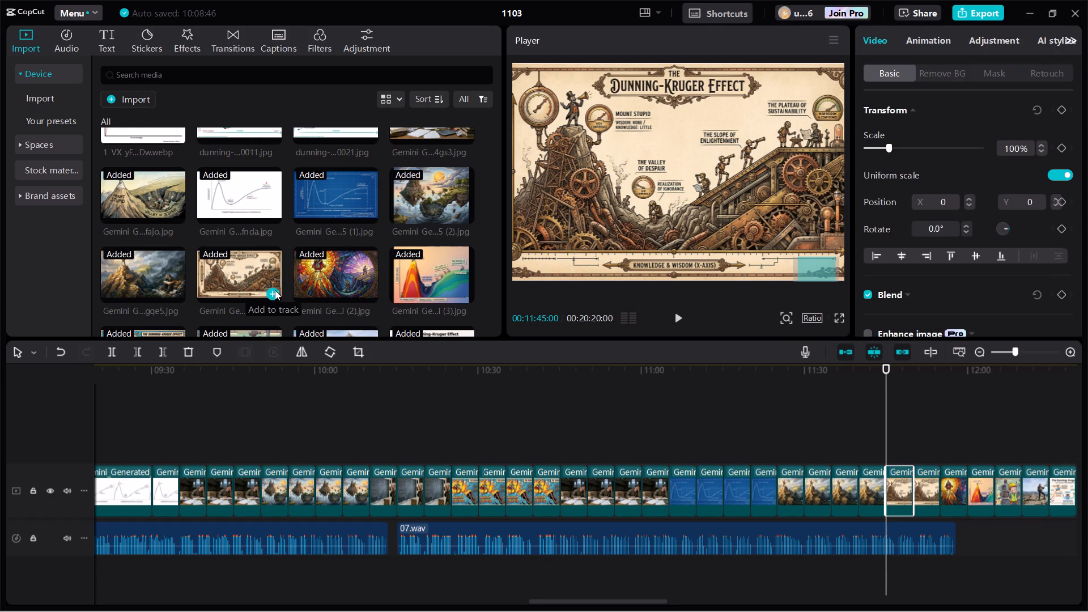
{"action": "left_click", "coordinate": [275, 290]}
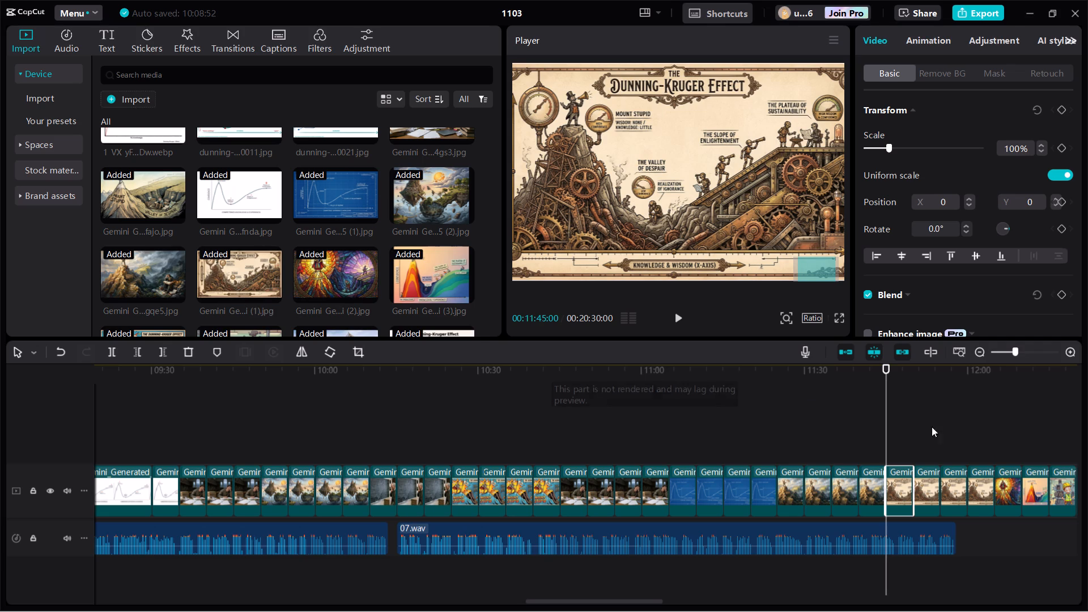
Move voice-over 08.wav earlier on the audio track so it starts at about 12:00, shortly after the end of 07.wav.
{"action": "left_click_drag", "start_coordinate": [884, 371], "coordinate": [889, 371]}
{"action": "left_click_drag", "start_coordinate": [889, 371], "coordinate": [1085, 362]}
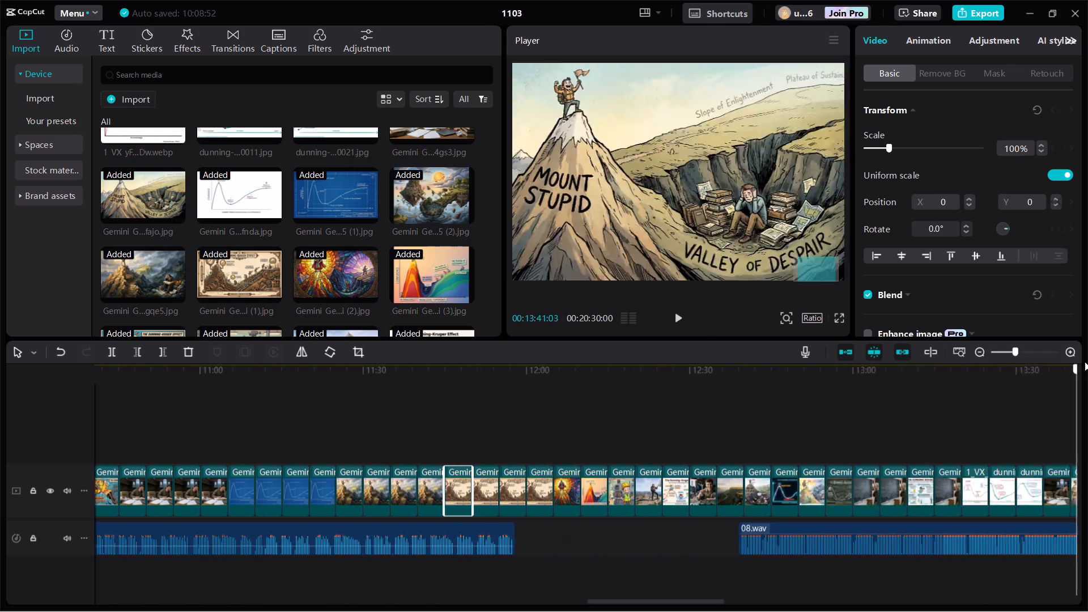
{"action": "left_click_drag", "start_coordinate": [777, 542], "coordinate": [682, 549]}
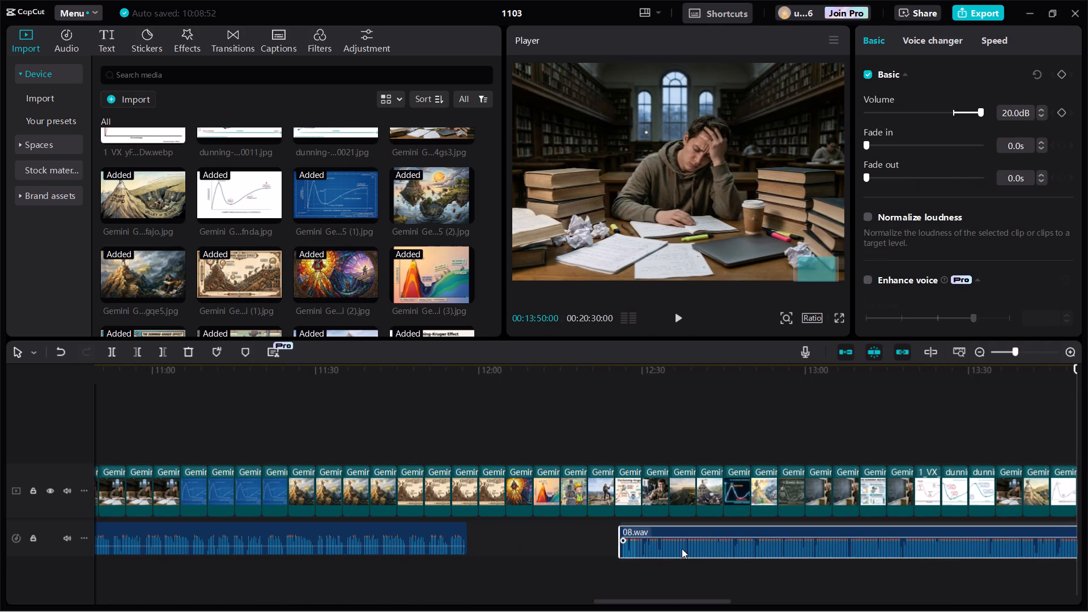
{"action": "left_click_drag", "start_coordinate": [682, 549], "coordinate": [568, 550]}
Add the stained-glass illustration from the media library to the main track at 13:50:00.
{"action": "left_click", "coordinate": [513, 497]}
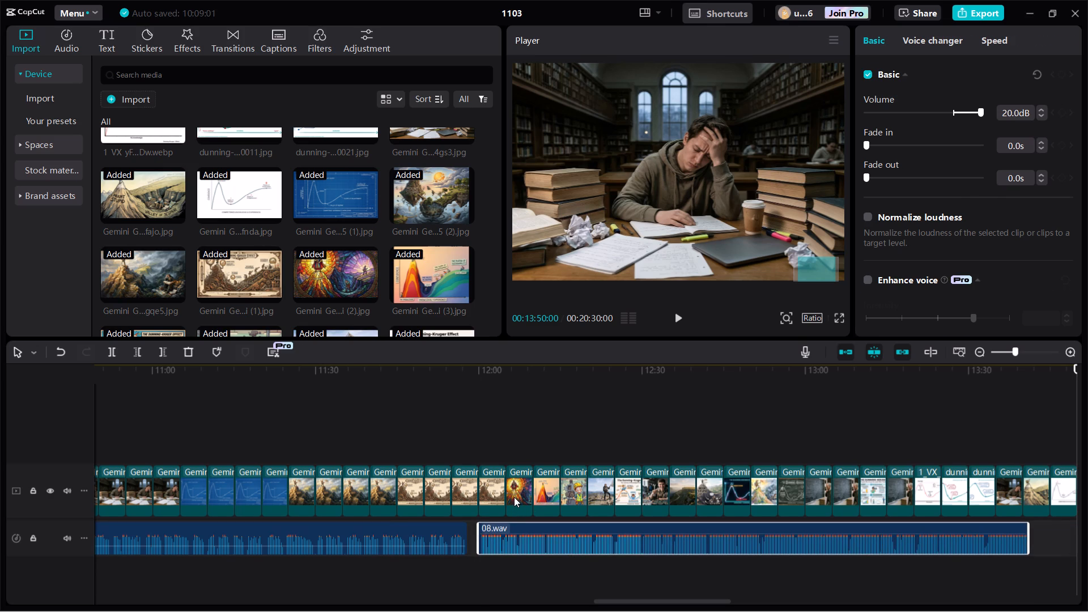
{"action": "left_click", "coordinate": [369, 296]}
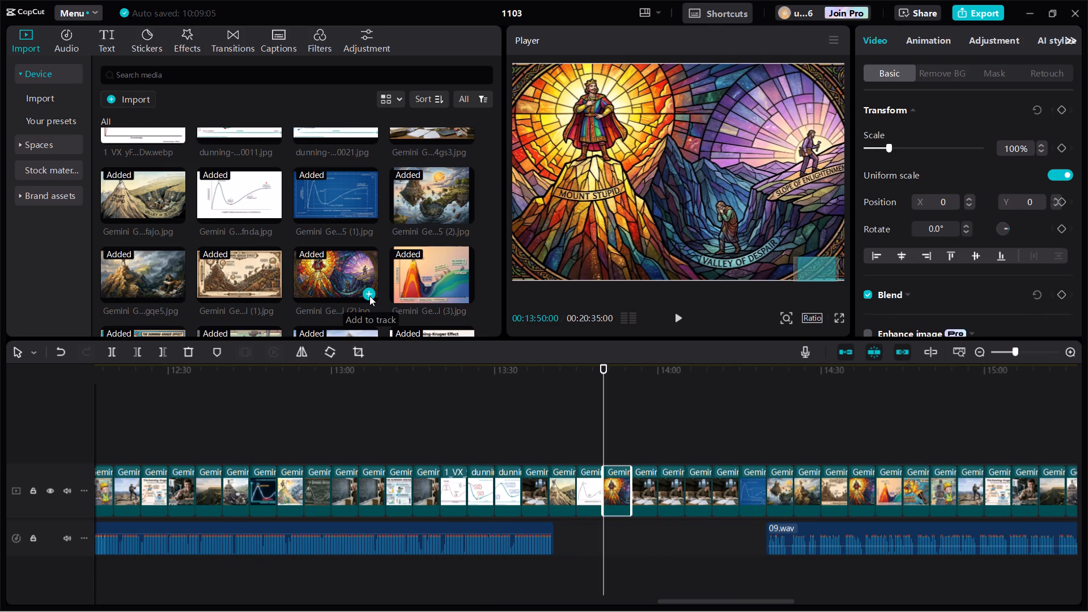
Add three more stained-glass illustration clips at 12:10:00, between the existing stained-glass clip and the layered-paper chart.
{"action": "left_click", "coordinate": [980, 351]}
{"action": "left_click", "coordinate": [325, 450]}
{"action": "left_click", "coordinate": [333, 447]}
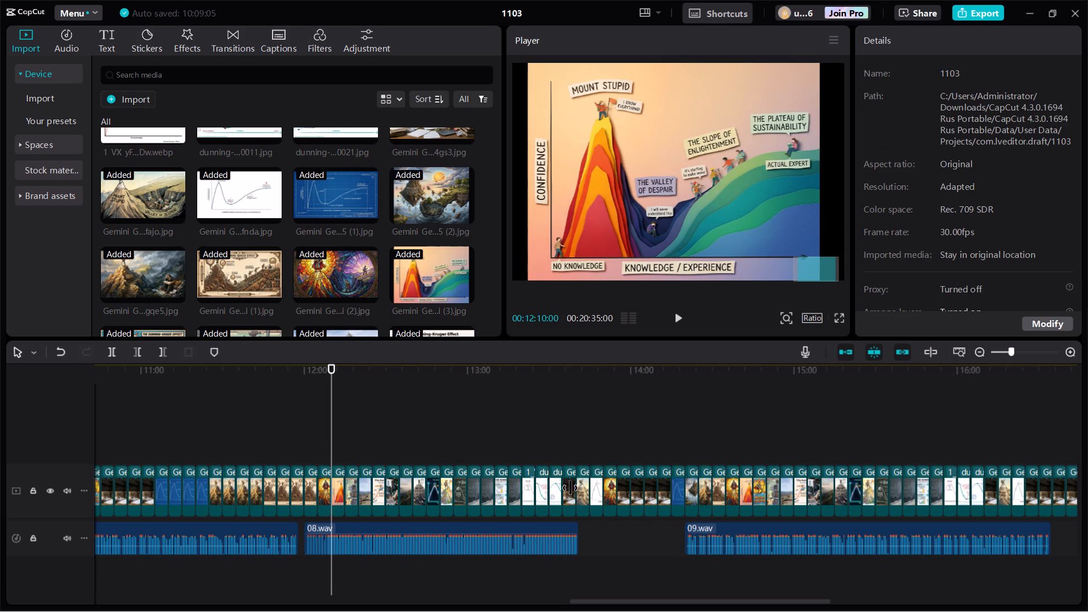
{"action": "left_click", "coordinate": [367, 292]}
{"action": "left_click", "coordinate": [367, 292]}
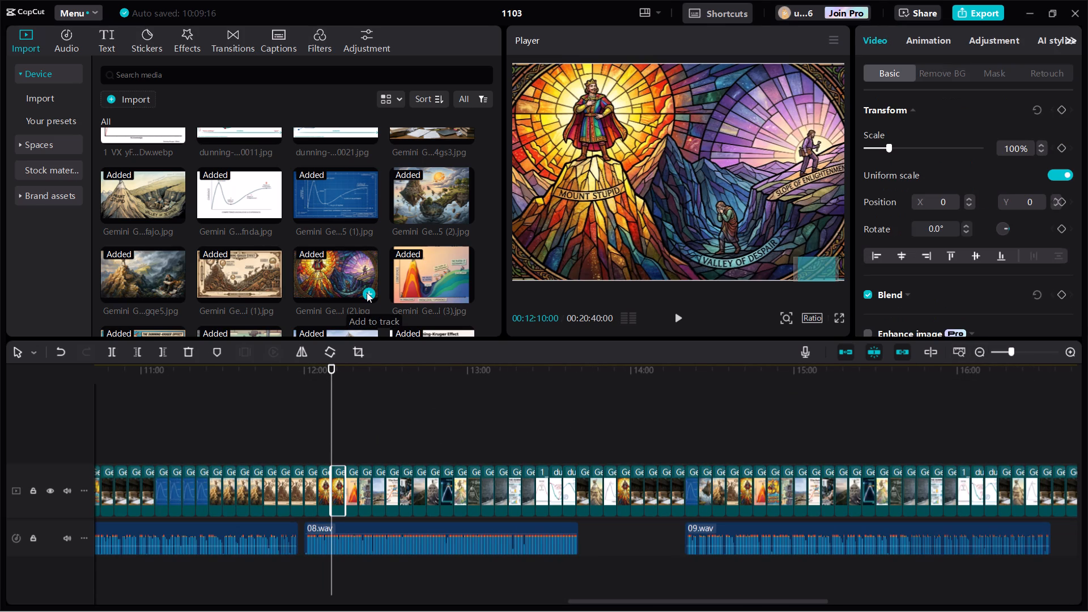
{"action": "left_click", "coordinate": [367, 292]}
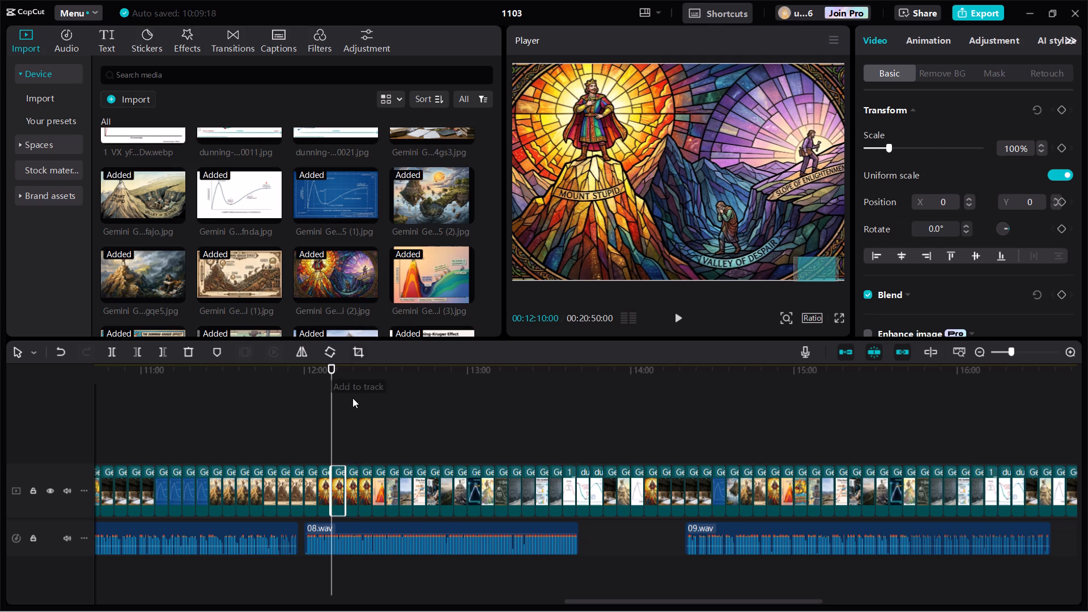
Add four more layered-paper confidence chart clips to the main track at 12:30:00, ahead of the cartoon novice worker.
{"action": "left_click", "coordinate": [381, 430]}
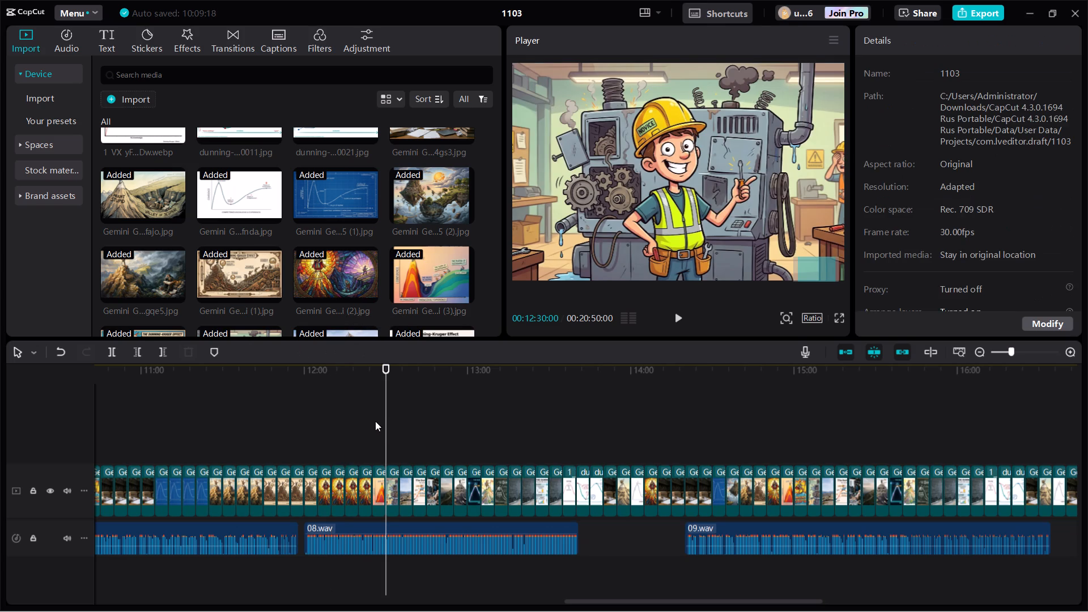
{"action": "left_click", "coordinate": [467, 294]}
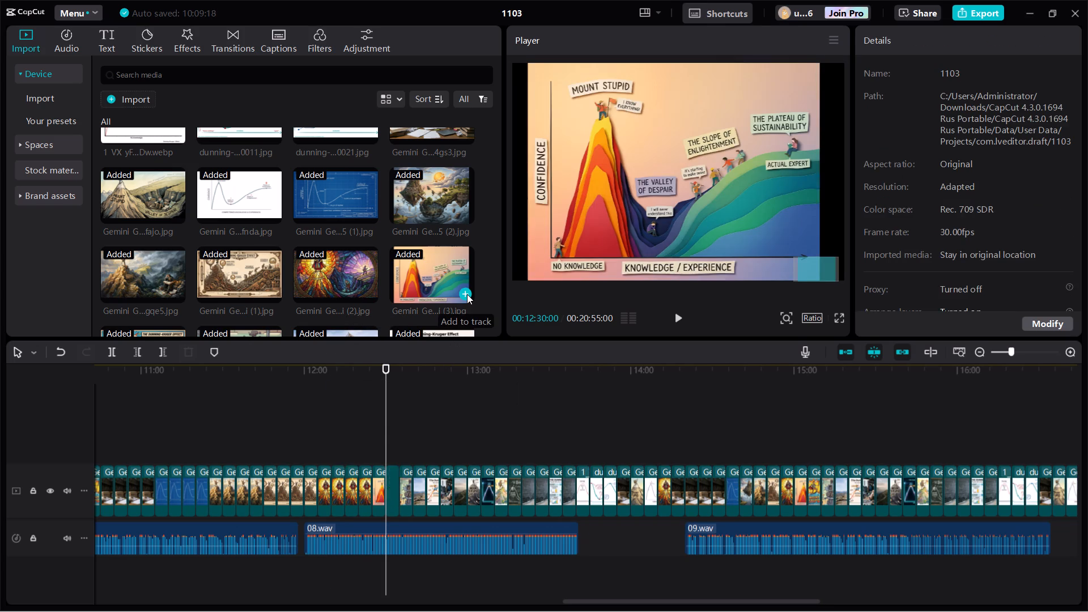
{"action": "left_click", "coordinate": [467, 294]}
{"action": "left_click", "coordinate": [467, 294]}
{"action": "left_click", "coordinate": [467, 294]}
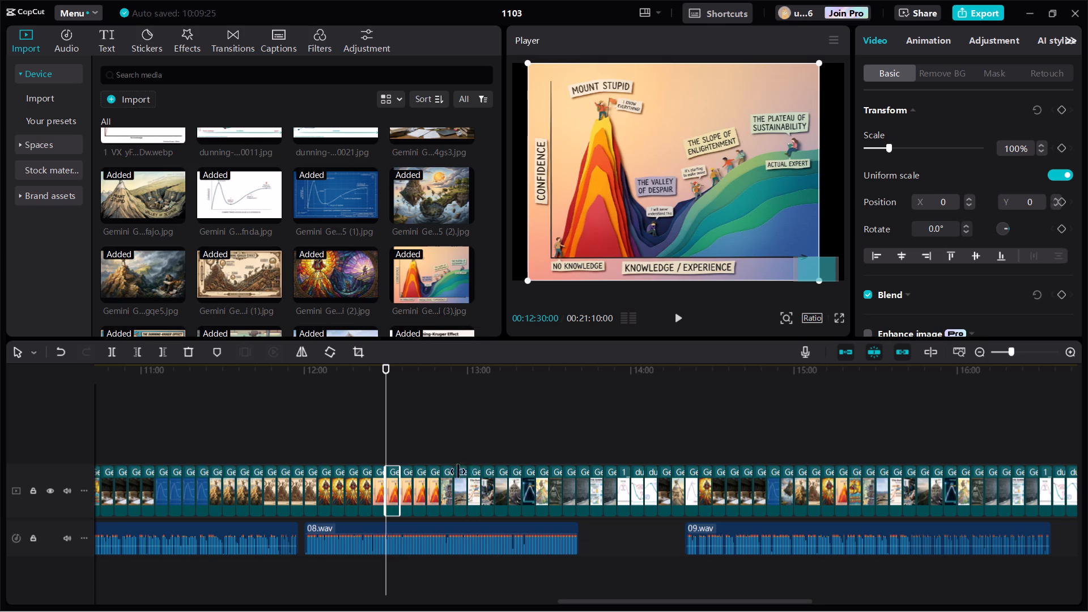
Add five more cartoon novice worker clips from the media library to the main track at 12:50:00.
{"action": "left_click", "coordinate": [443, 447]}
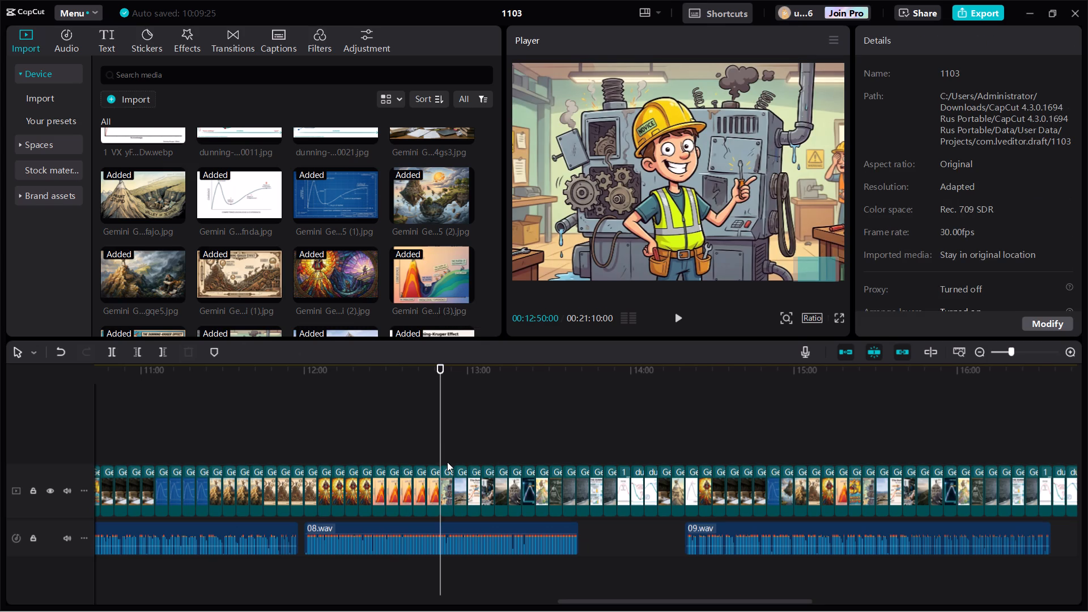
{"action": "scroll", "coordinate": [275, 253], "scroll_direction": "down", "scroll_amount": 1}
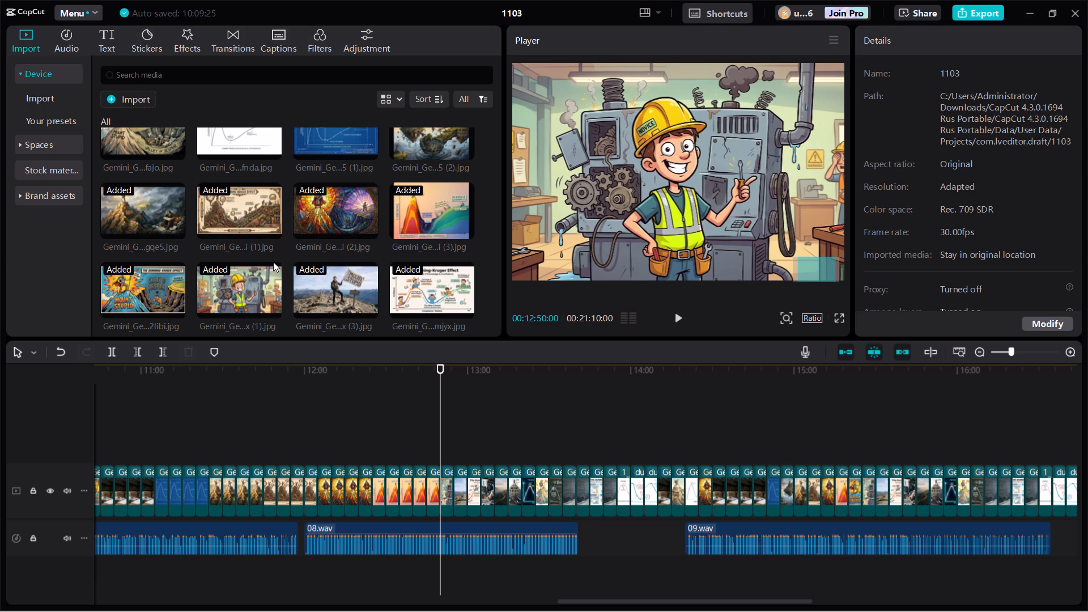
{"action": "scroll", "coordinate": [273, 262], "scroll_direction": "down", "scroll_amount": 1}
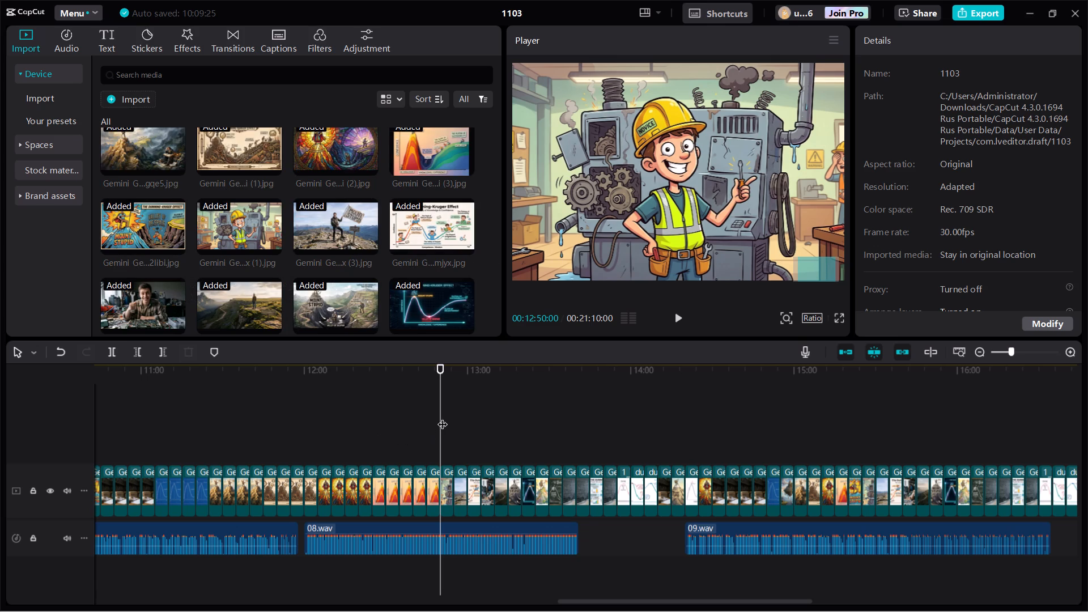
{"action": "left_click", "coordinate": [443, 416]}
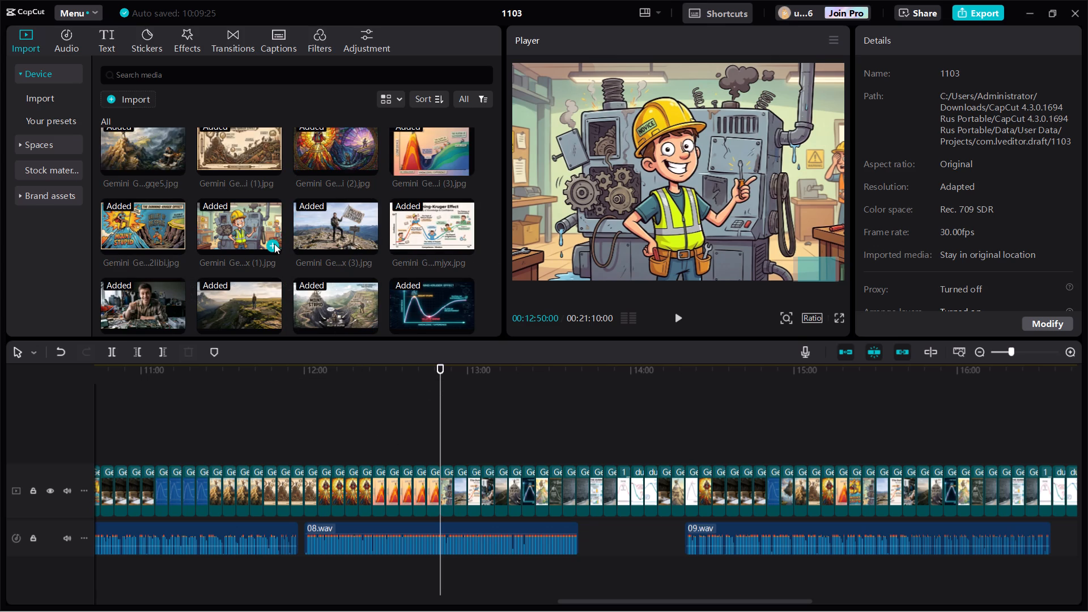
{"action": "left_click", "coordinate": [274, 243]}
{"action": "left_click", "coordinate": [274, 243]}
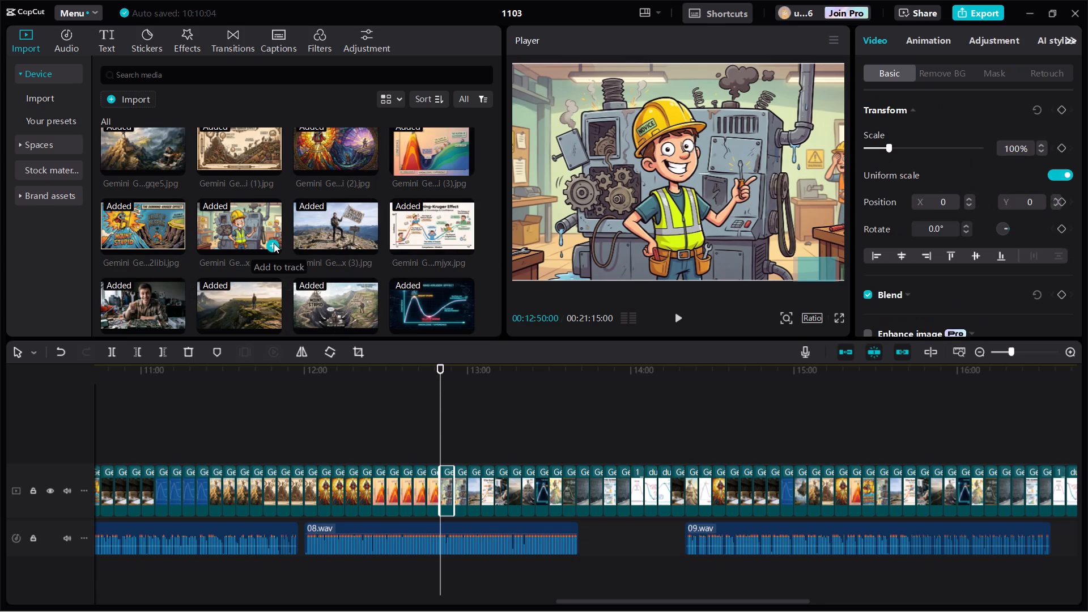
{"action": "left_click", "coordinate": [274, 243]}
{"action": "left_click", "coordinate": [274, 243]}
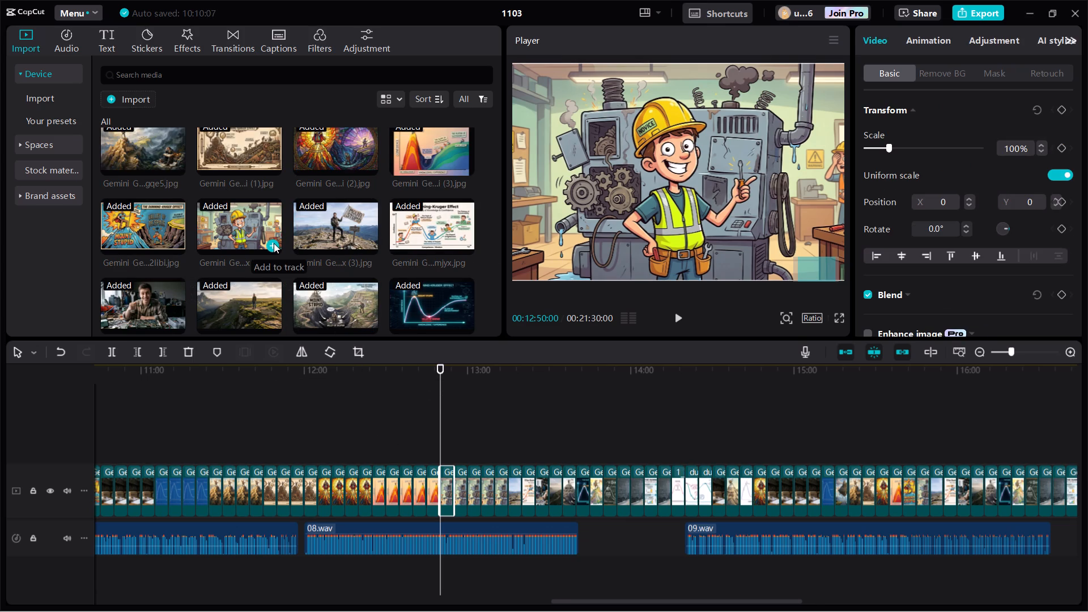
{"action": "left_click", "coordinate": [274, 243]}
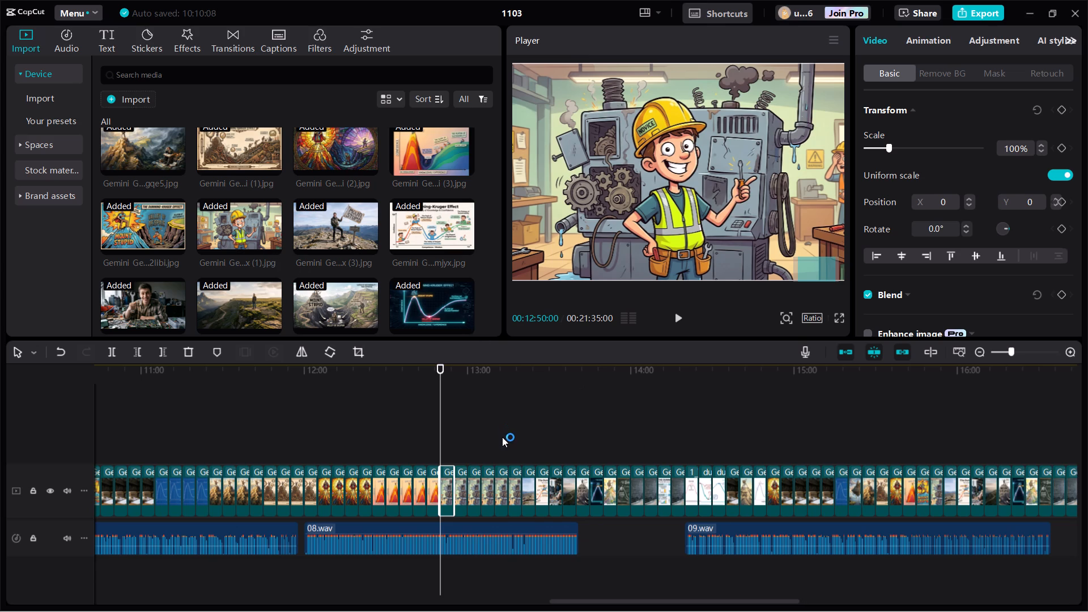
Add six neon Dunning-Kruger chart clips to the main track at 13:20:00, after the cartoon novice worker clips.
{"action": "left_click", "coordinate": [519, 436]}
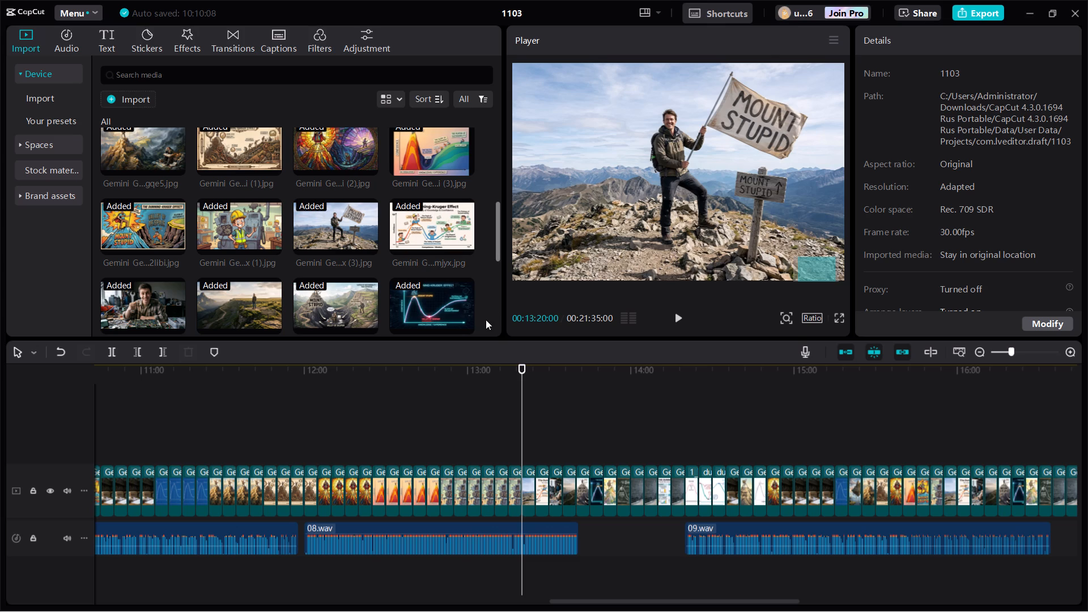
{"action": "left_click", "coordinate": [466, 325]}
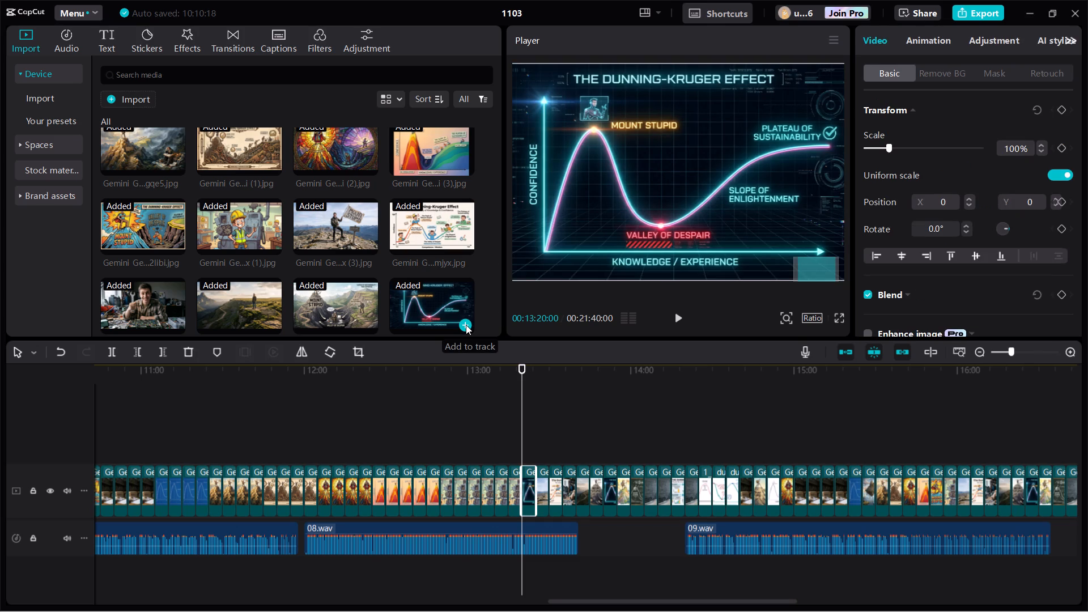
{"action": "left_click", "coordinate": [466, 325]}
{"action": "left_click", "coordinate": [466, 325]}
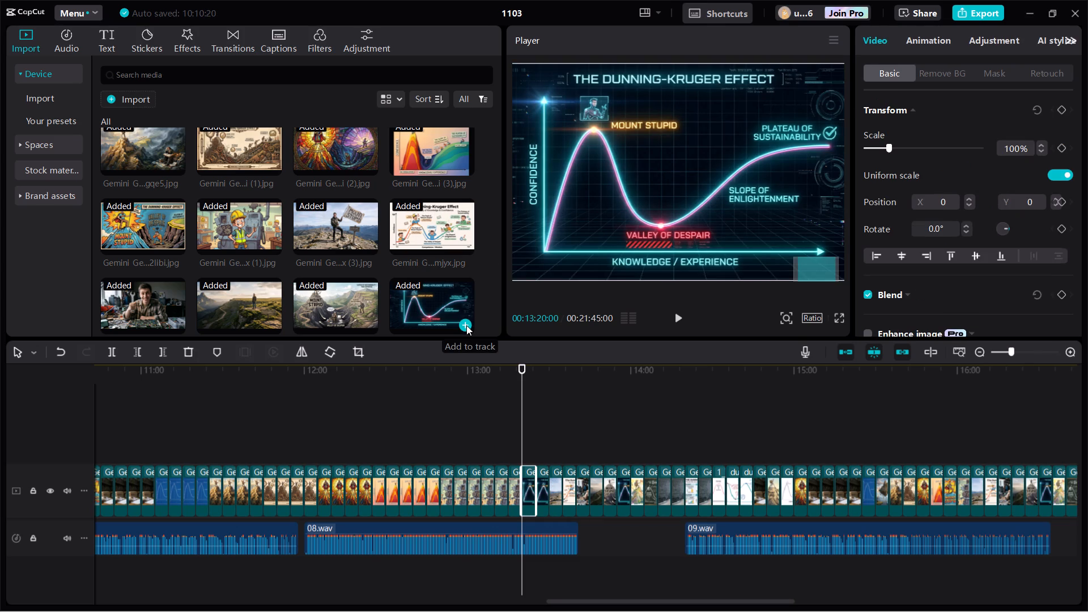
{"action": "left_click", "coordinate": [466, 325]}
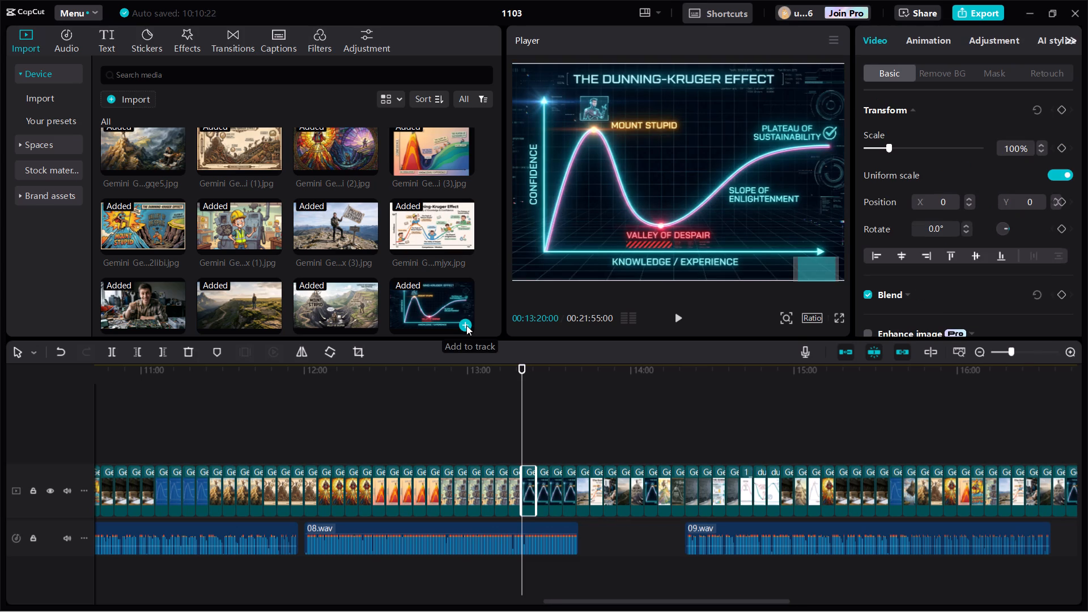
{"action": "left_click", "coordinate": [466, 325]}
{"action": "left_click", "coordinate": [466, 325]}
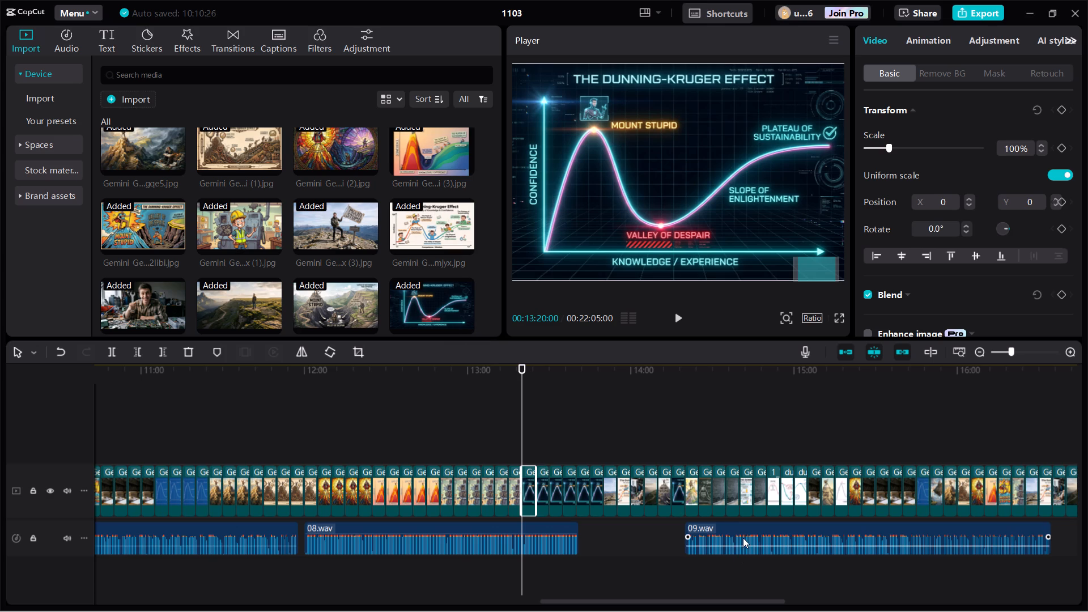
Move voice-over 09.wav earlier on the audio track so it starts at about 13:45, shortly after the end of 08.wav.
{"action": "left_click_drag", "start_coordinate": [744, 537], "coordinate": [660, 551]}
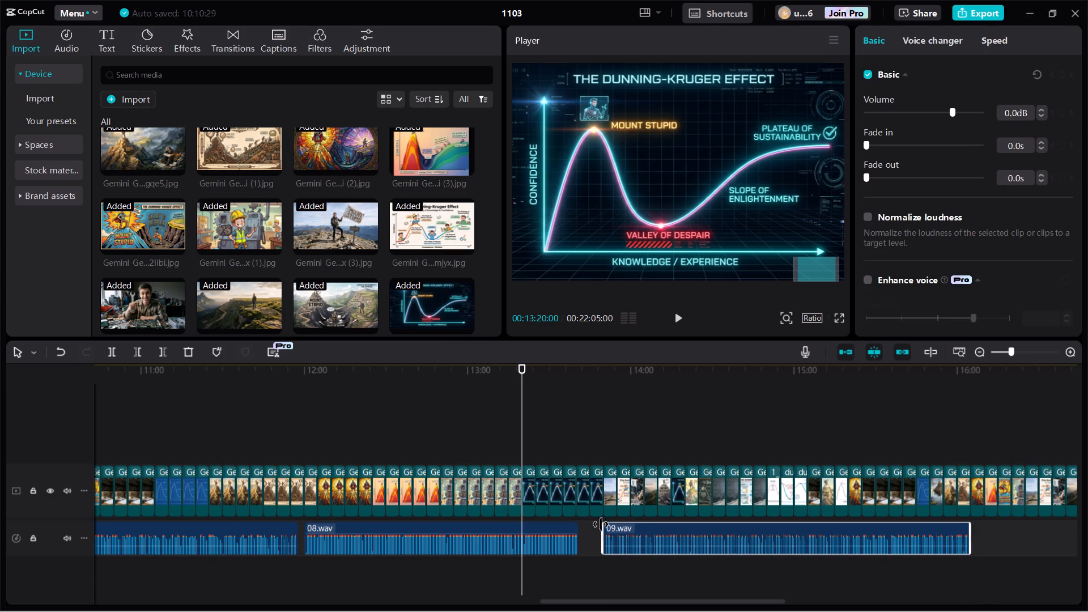
{"action": "left_click_drag", "start_coordinate": [635, 533], "coordinate": [615, 536]}
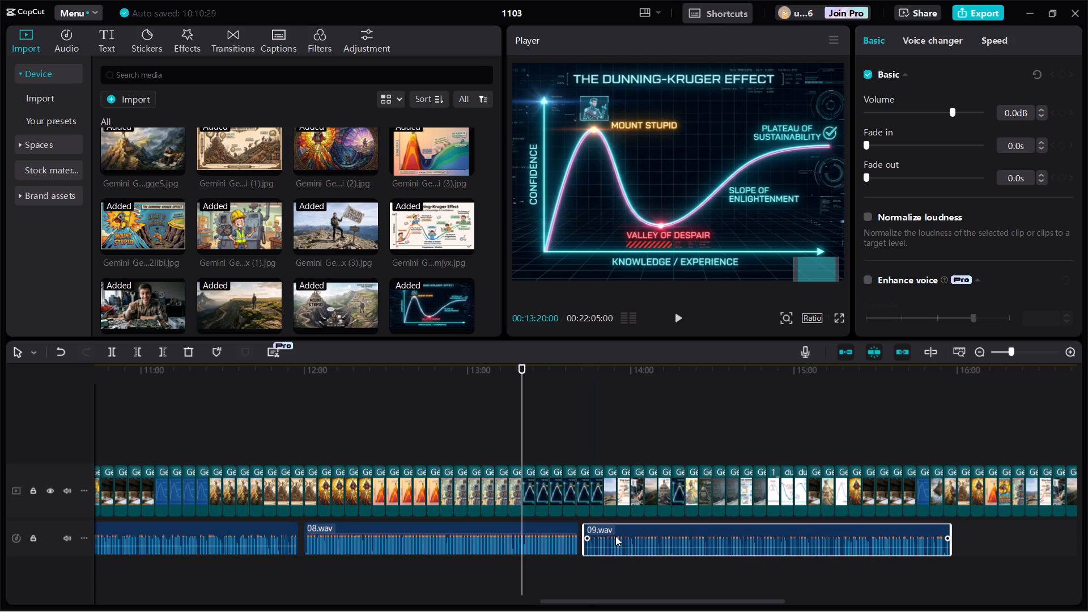
{"action": "left_click_drag", "start_coordinate": [615, 536], "coordinate": [619, 536]}
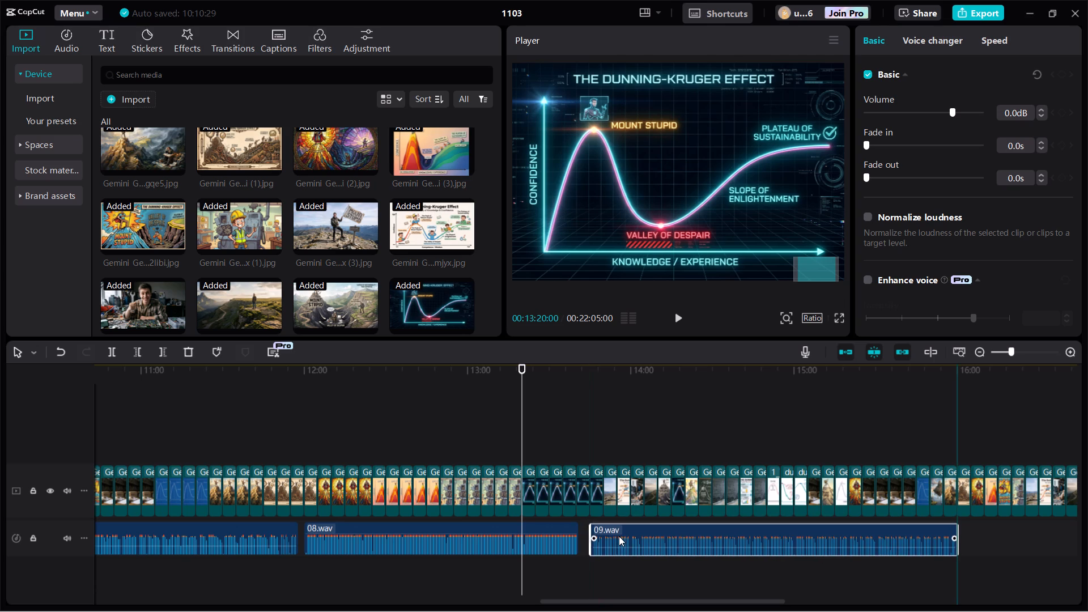
{"action": "left_click_drag", "start_coordinate": [619, 536], "coordinate": [617, 536]}
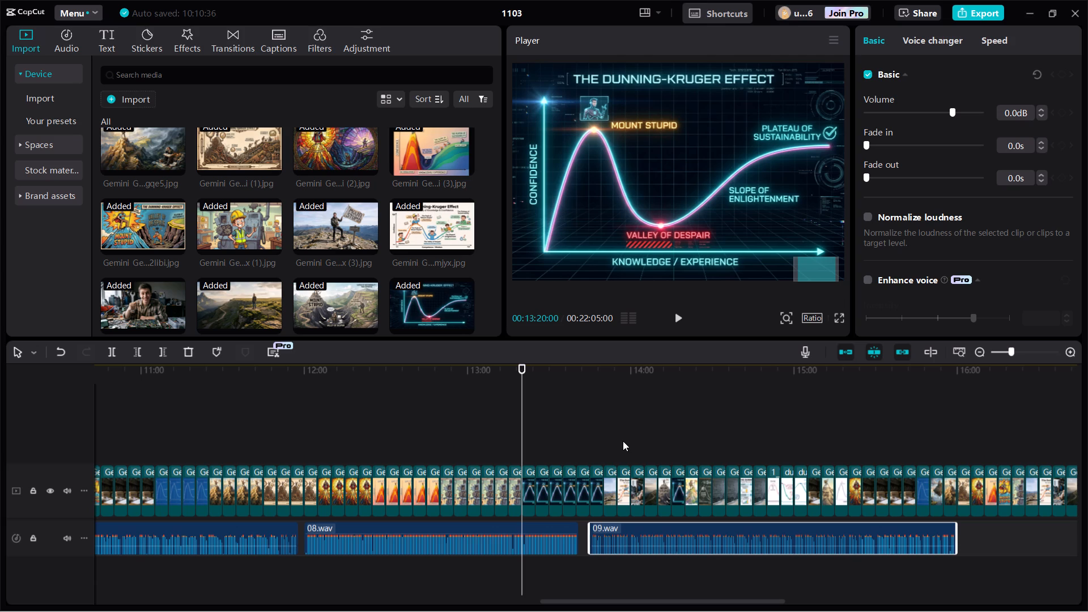
{"action": "left_click", "coordinate": [614, 496]}
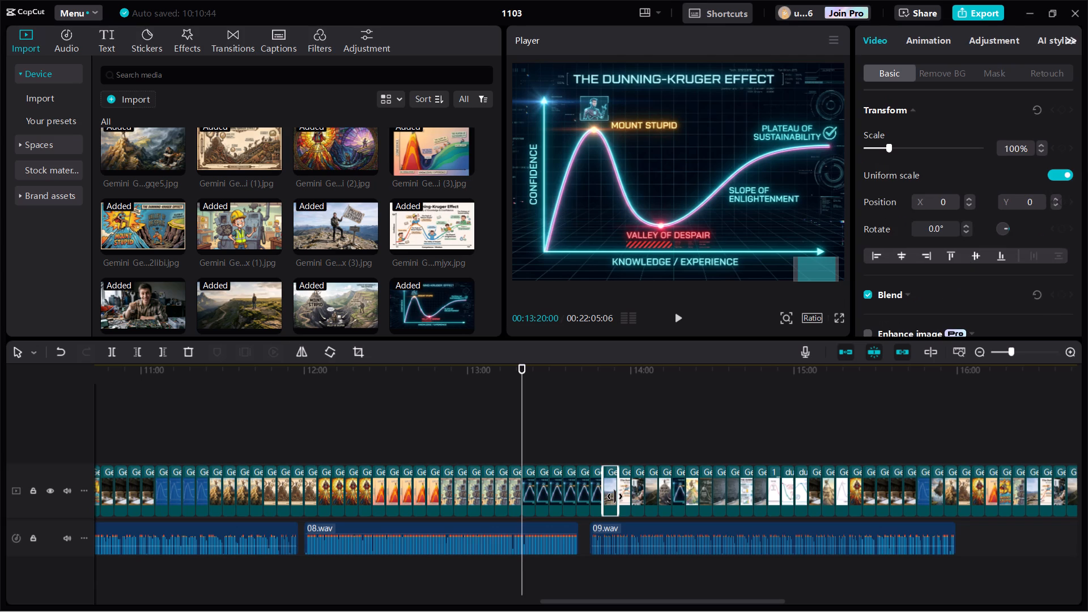
Play the transition from 08.wav to 09.wav and delete the last neon chart clip, above the start of 09.wav.
{"action": "left_click", "coordinate": [581, 441]}
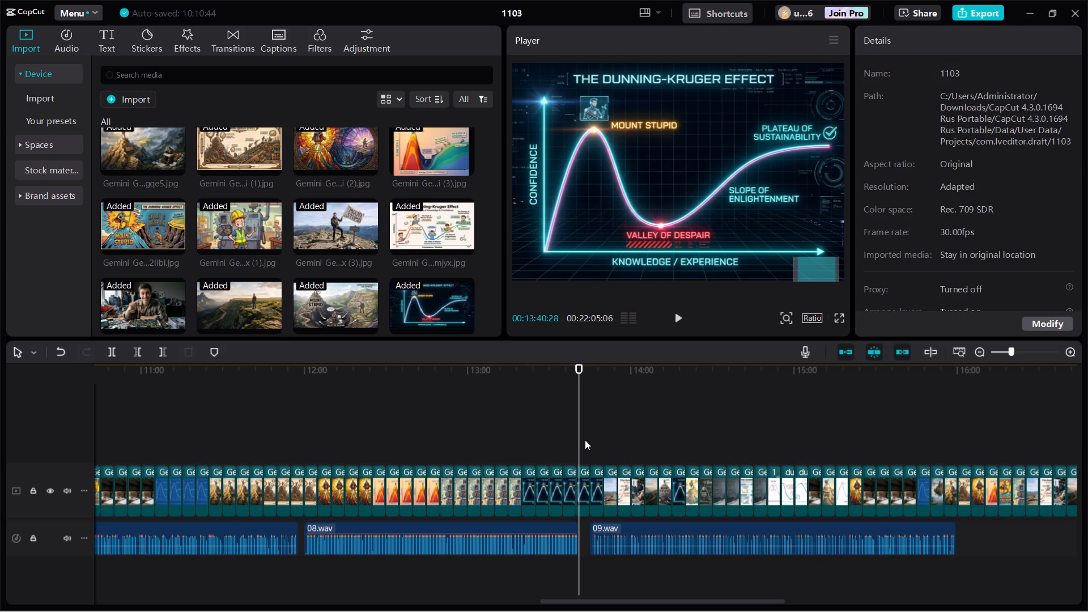
{"action": "left_click", "coordinate": [676, 321]}
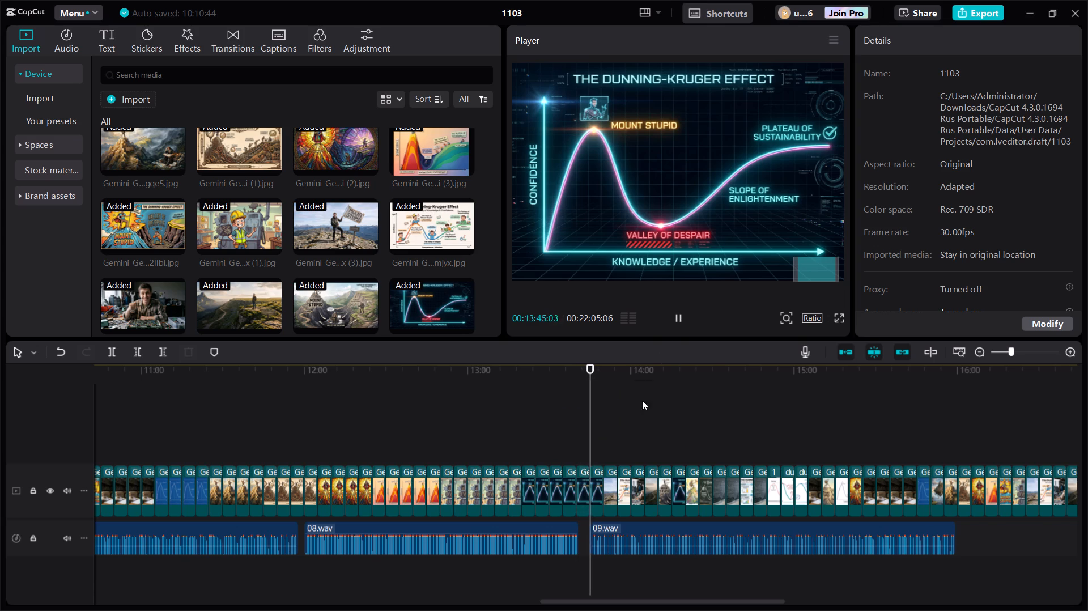
{"action": "left_click", "coordinate": [597, 491]}
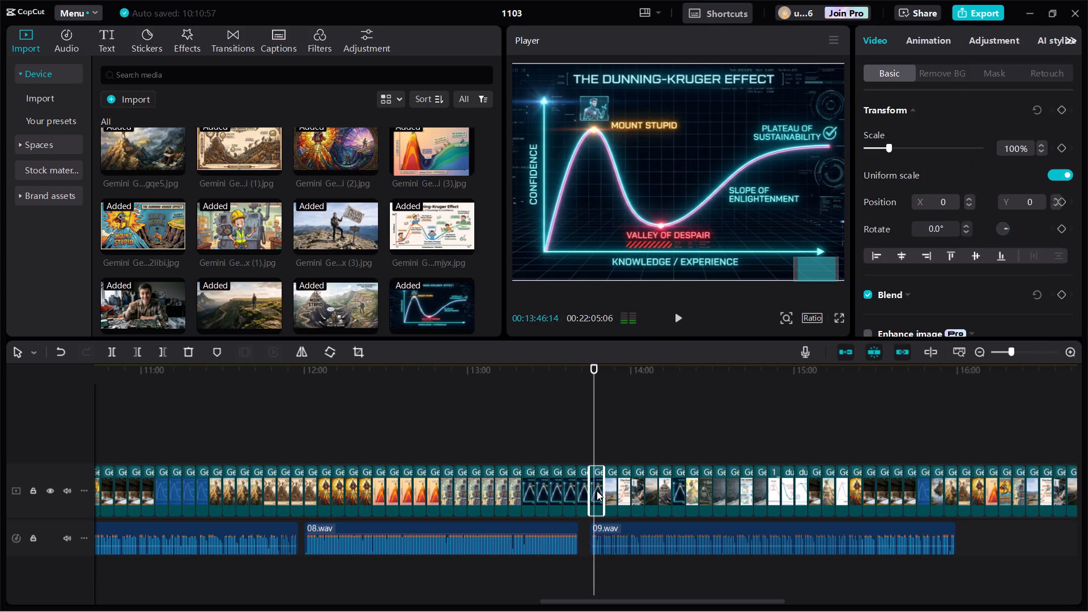
{"action": "key", "text": "BackSpace"}
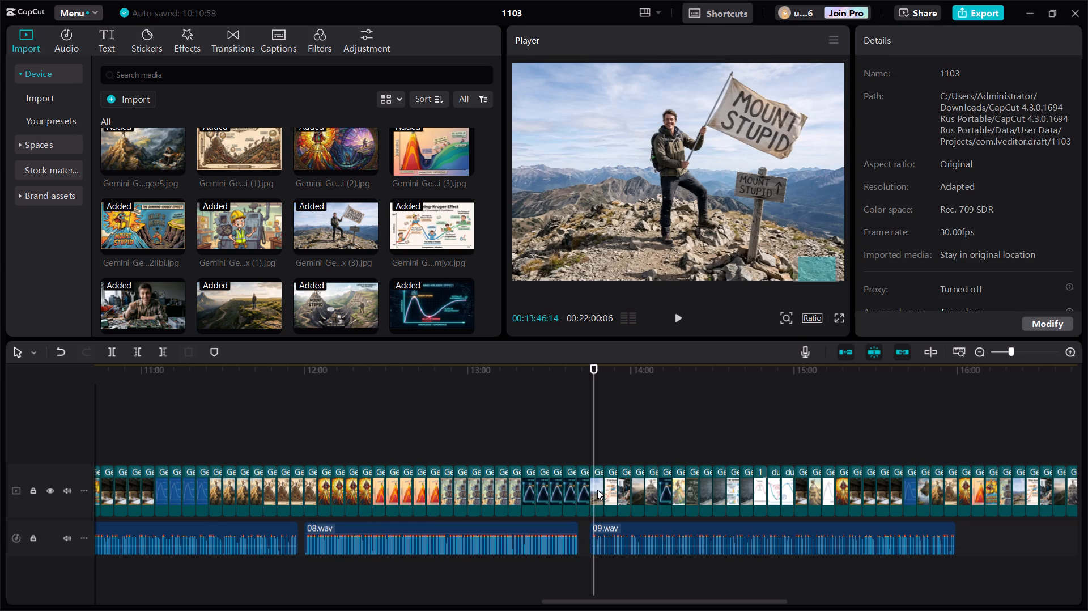
Add four more Mount Stupid flag-bearer photo clips to the main track near 13:46:14, at the start of 09.wav.
{"action": "left_click", "coordinate": [597, 488]}
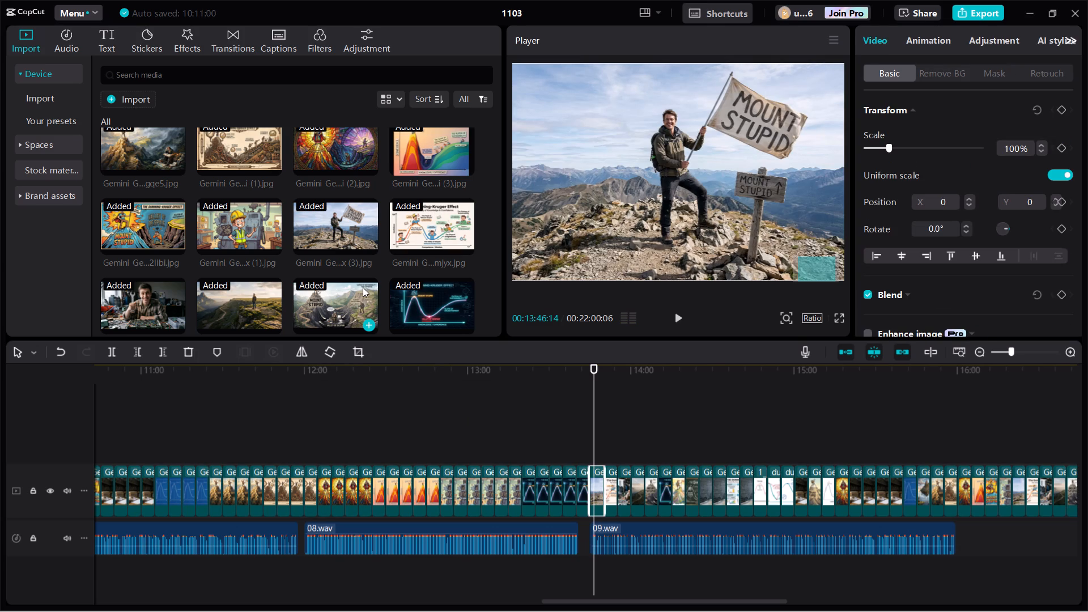
{"action": "left_click", "coordinate": [367, 246]}
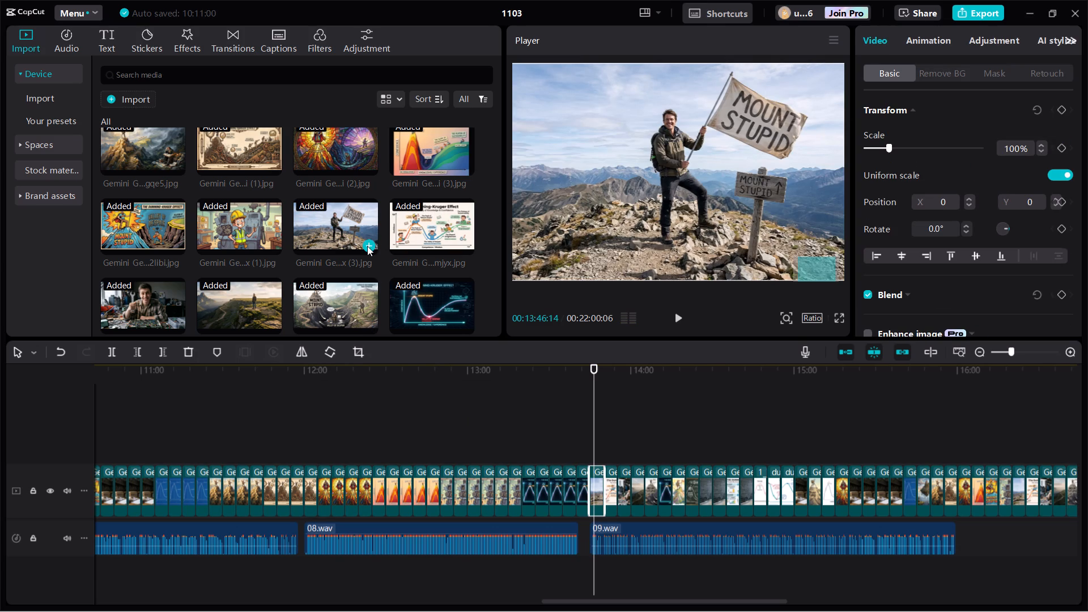
{"action": "left_click", "coordinate": [367, 246]}
{"action": "left_click", "coordinate": [367, 246]}
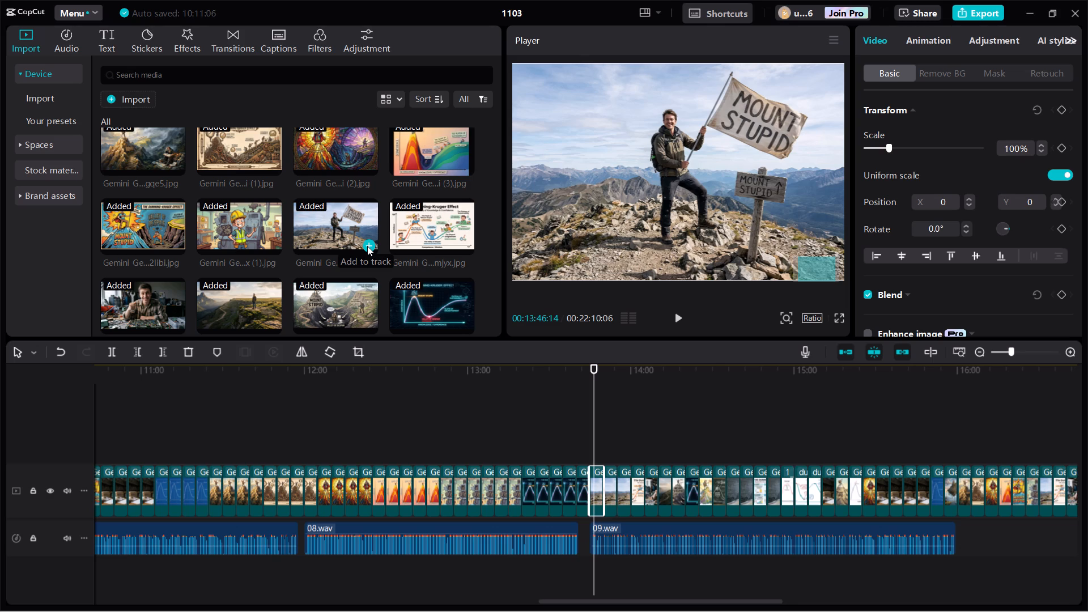
{"action": "left_click", "coordinate": [367, 246]}
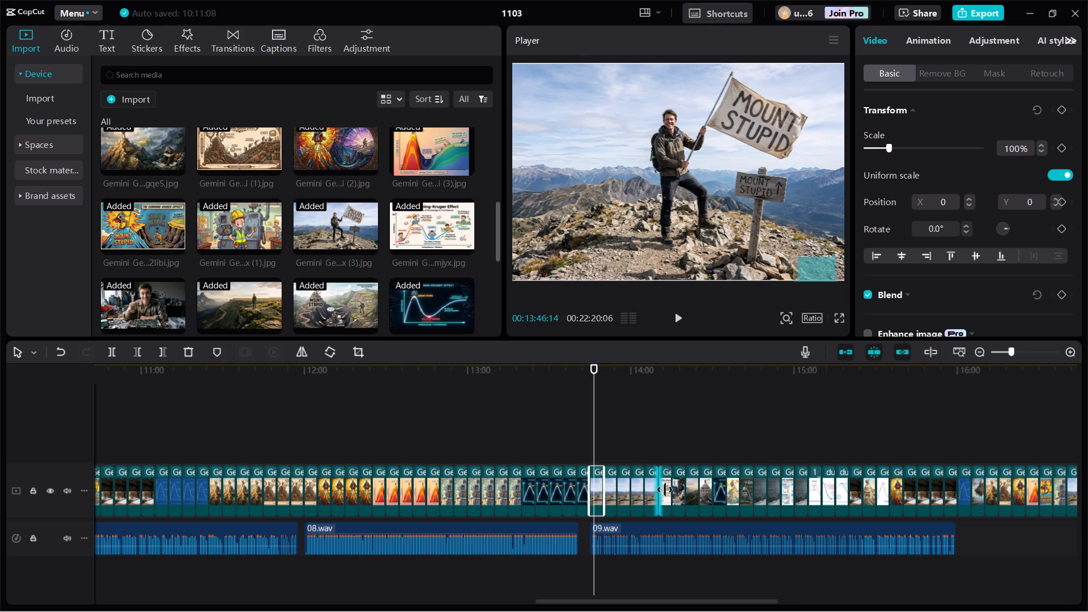
Add four more "The Journey of Knowledge & Confidence" infographic clips at 14:10:06, after the Mount Stupid flag-bearer clips.
{"action": "left_click", "coordinate": [665, 491]}
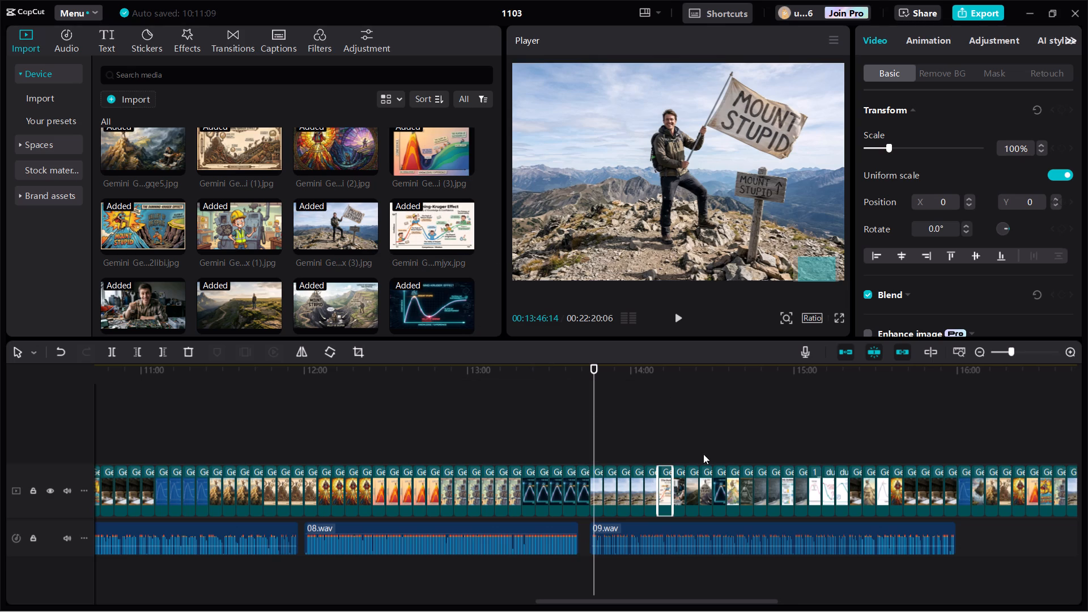
{"action": "left_click", "coordinate": [658, 430]}
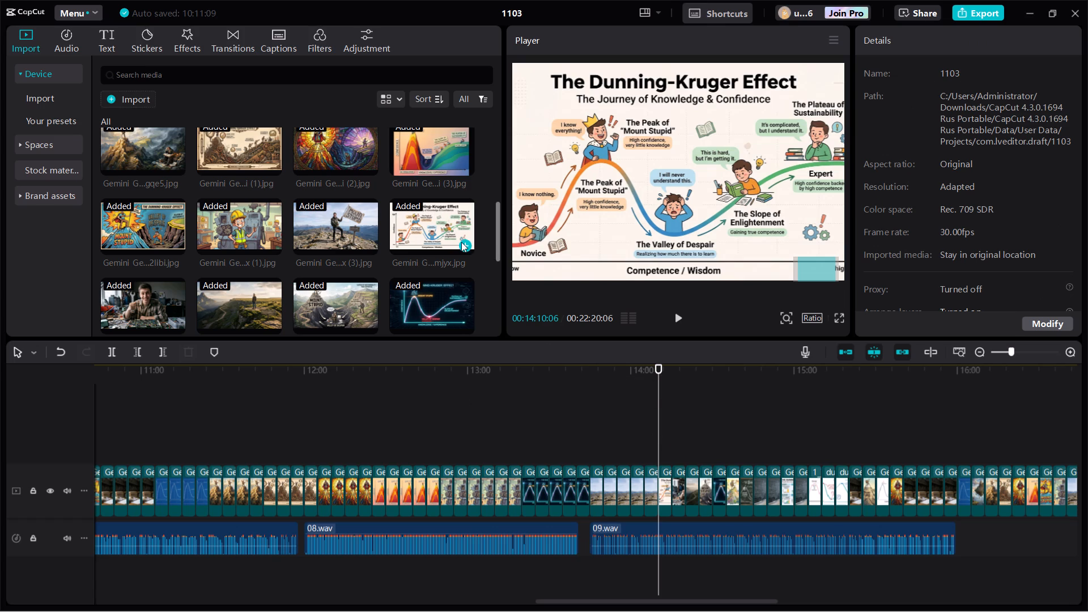
{"action": "left_click", "coordinate": [461, 242]}
{"action": "triple_click", "coordinate": [462, 242]}
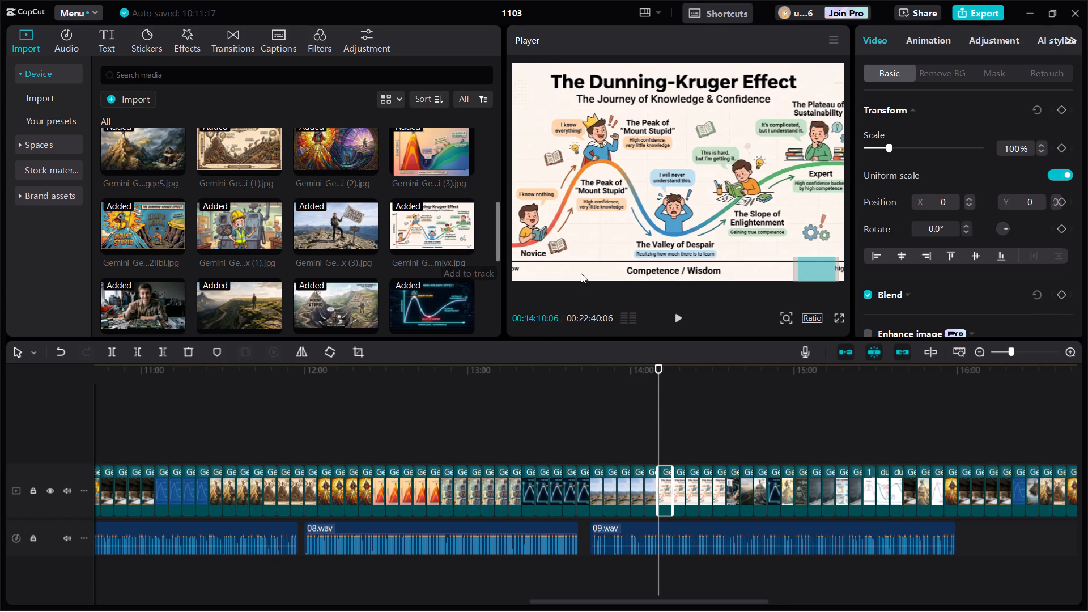
Add six chalkboard Dunning-Kruger chart clips to the main track at 14:35:06, ahead of the man holding a wrench.
{"action": "left_click", "coordinate": [724, 434]}
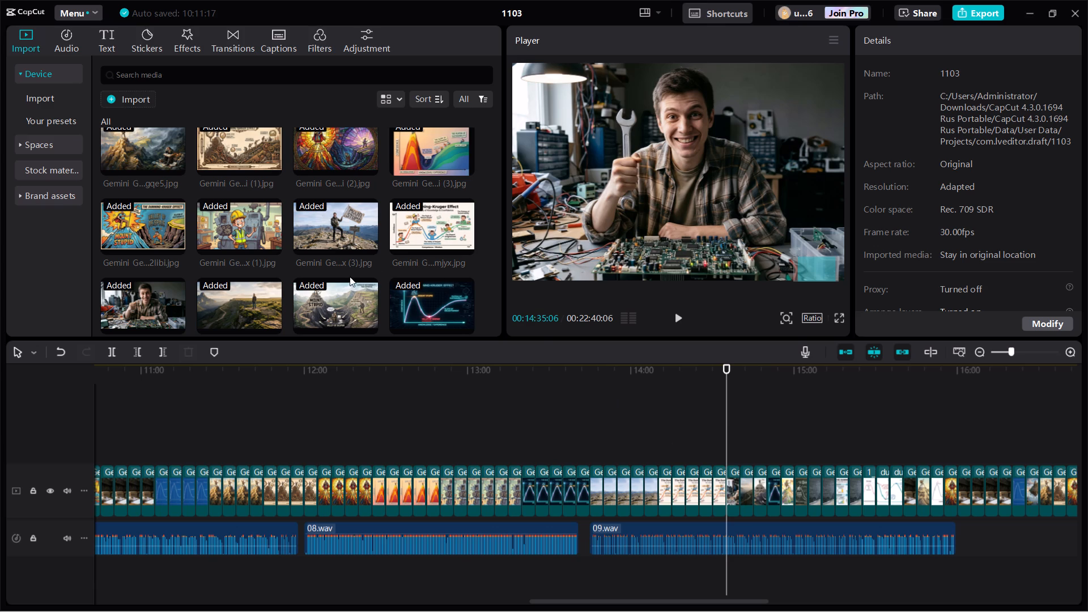
{"action": "scroll", "coordinate": [267, 302], "scroll_direction": "down", "scroll_amount": 1}
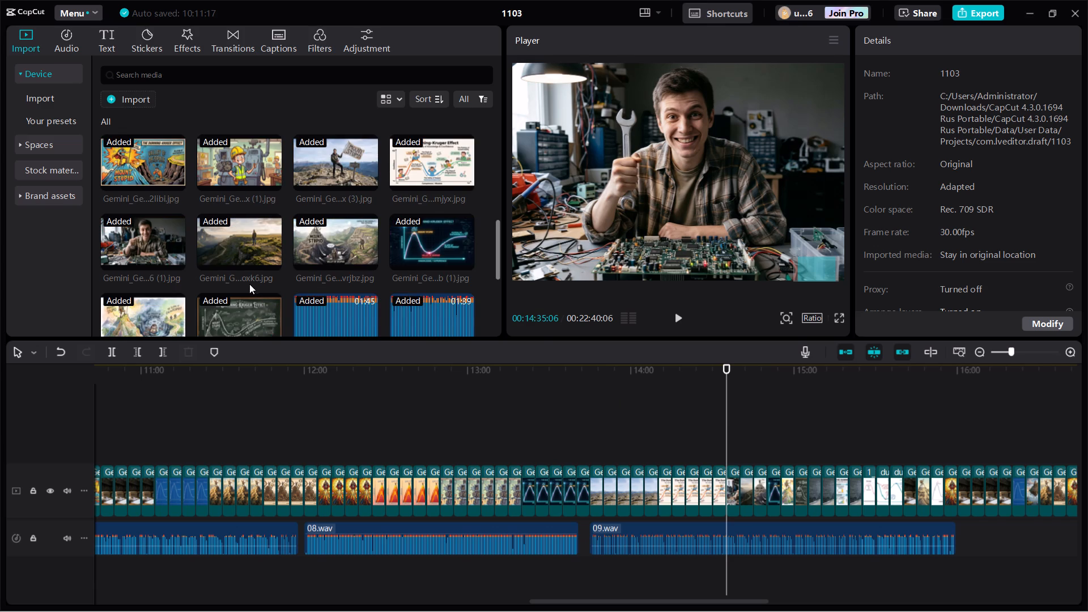
{"action": "scroll", "coordinate": [248, 282], "scroll_direction": "down", "scroll_amount": 1}
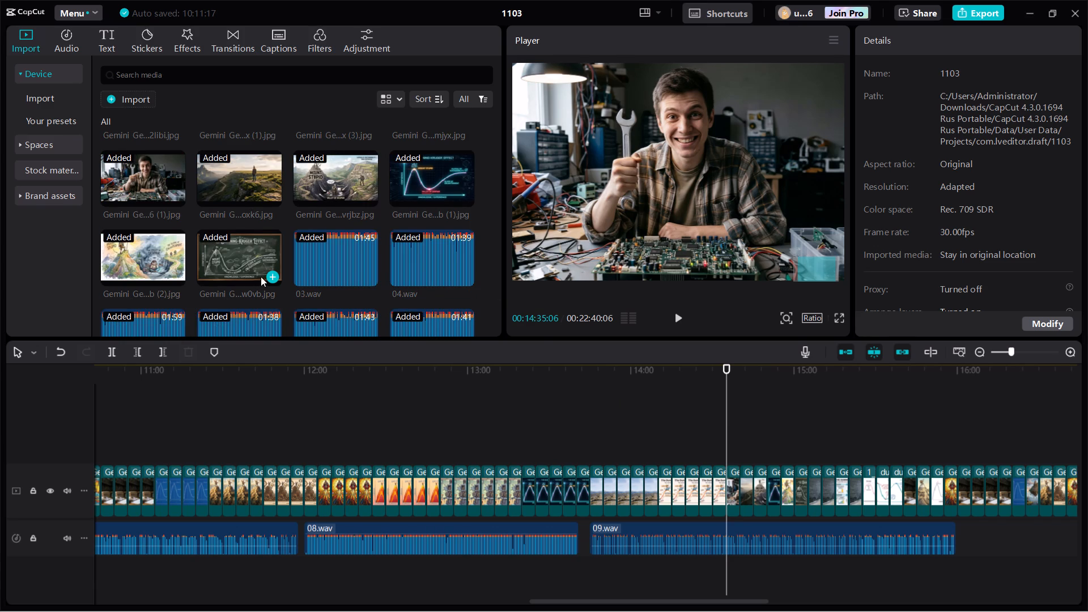
{"action": "left_click", "coordinate": [271, 274]}
{"action": "triple_click", "coordinate": [273, 274]}
{"action": "double_click", "coordinate": [273, 274]}
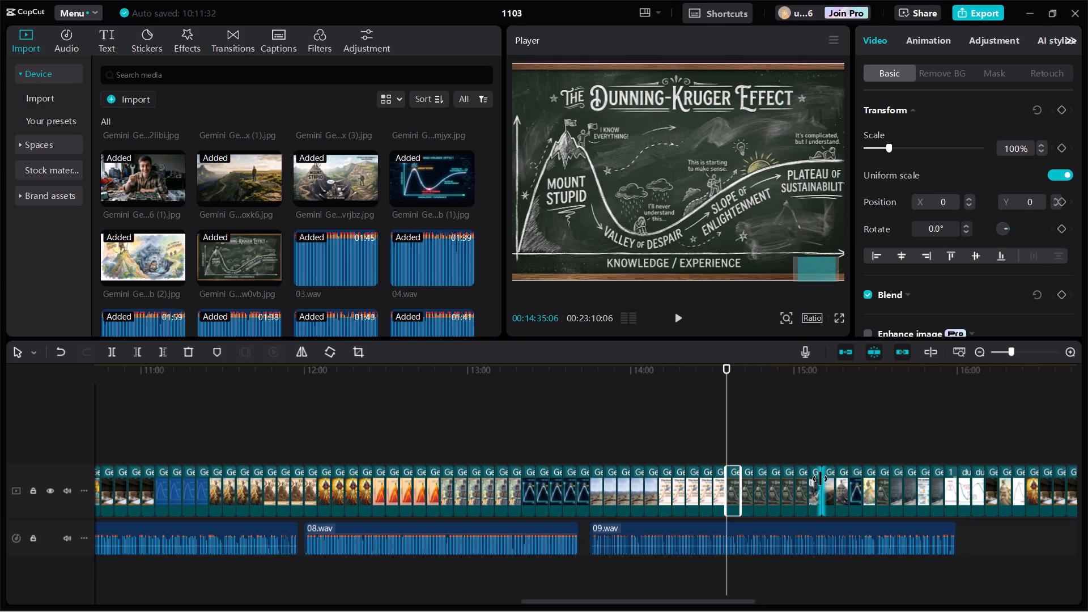
Add four Plateau of Sustainability photo clips to the main track at 14:35:06, ahead of the chalkboard chart clips.
{"action": "left_click", "coordinate": [811, 492]}
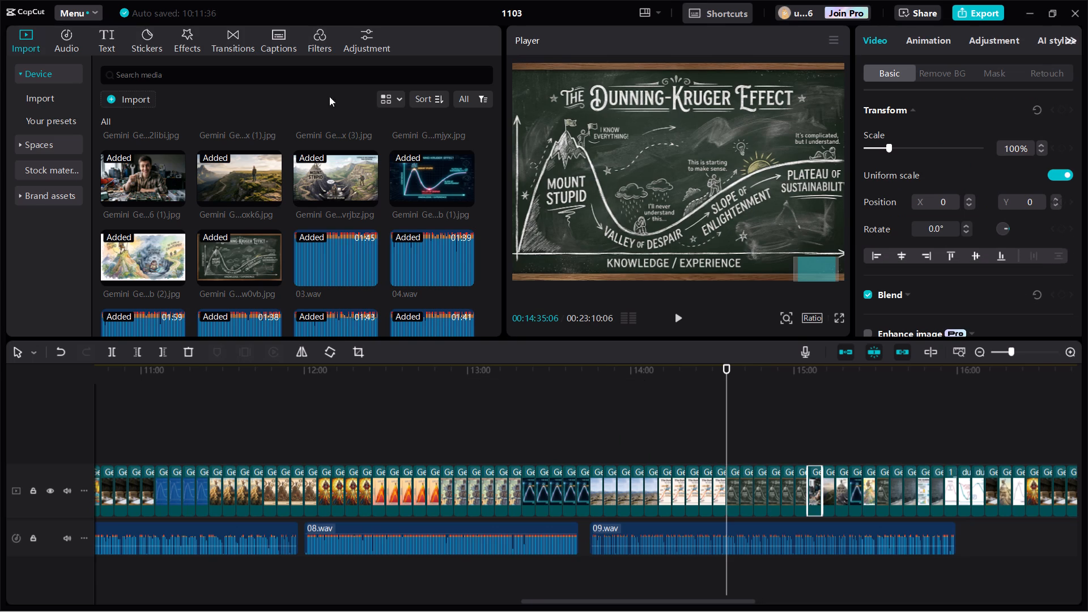
{"action": "left_click", "coordinate": [269, 198]}
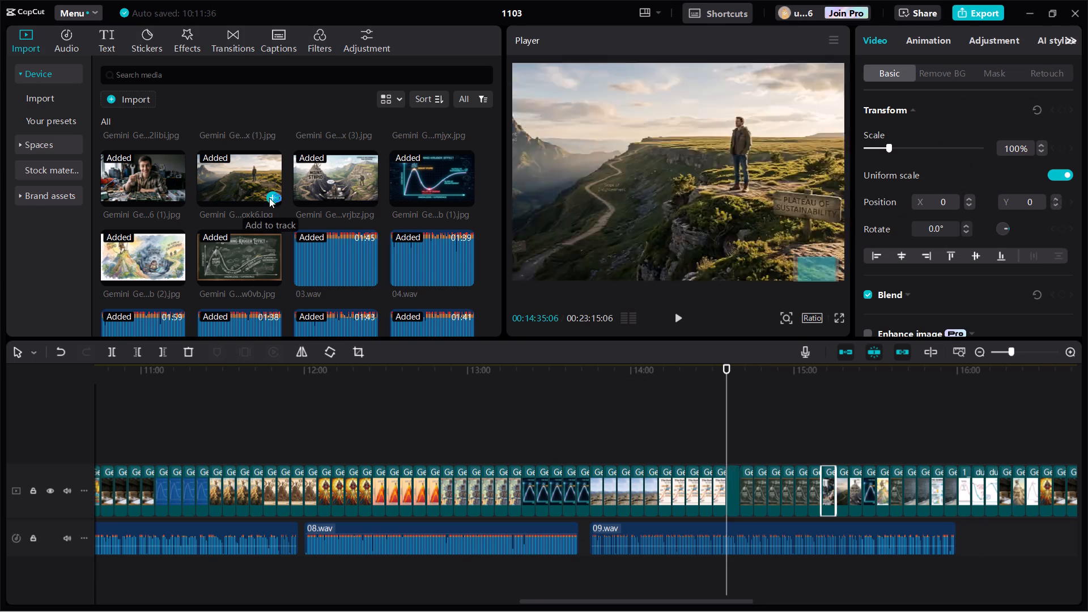
{"action": "left_click", "coordinate": [269, 198]}
{"action": "triple_click", "coordinate": [269, 198]}
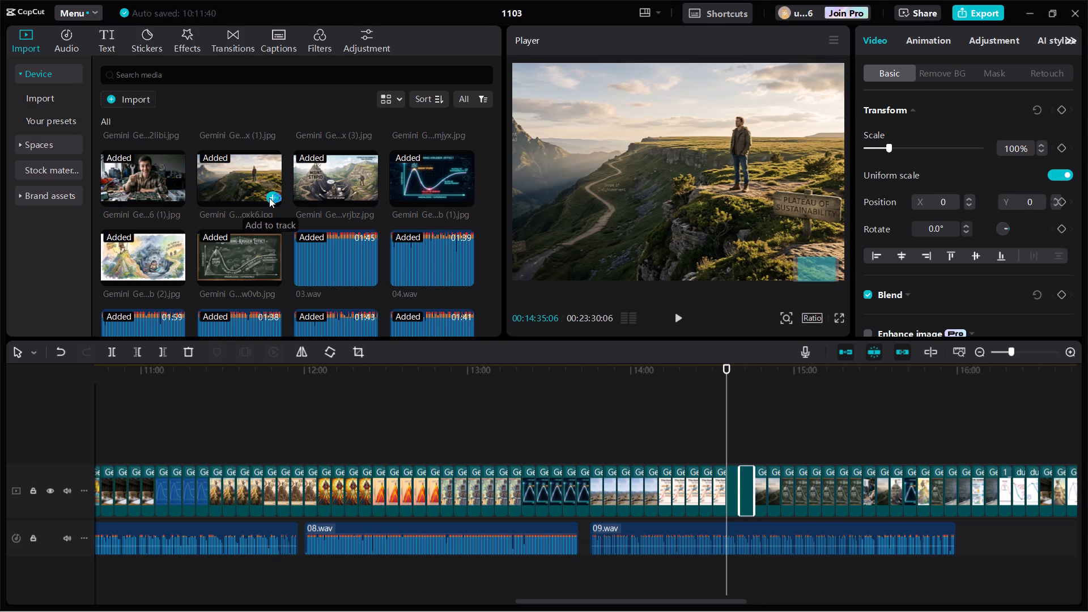
Add another Plateau of Sustainability photo clip to the main track at 14:35:06, ahead of the chalkboard chart clips.
{"action": "left_click", "coordinate": [269, 198]}
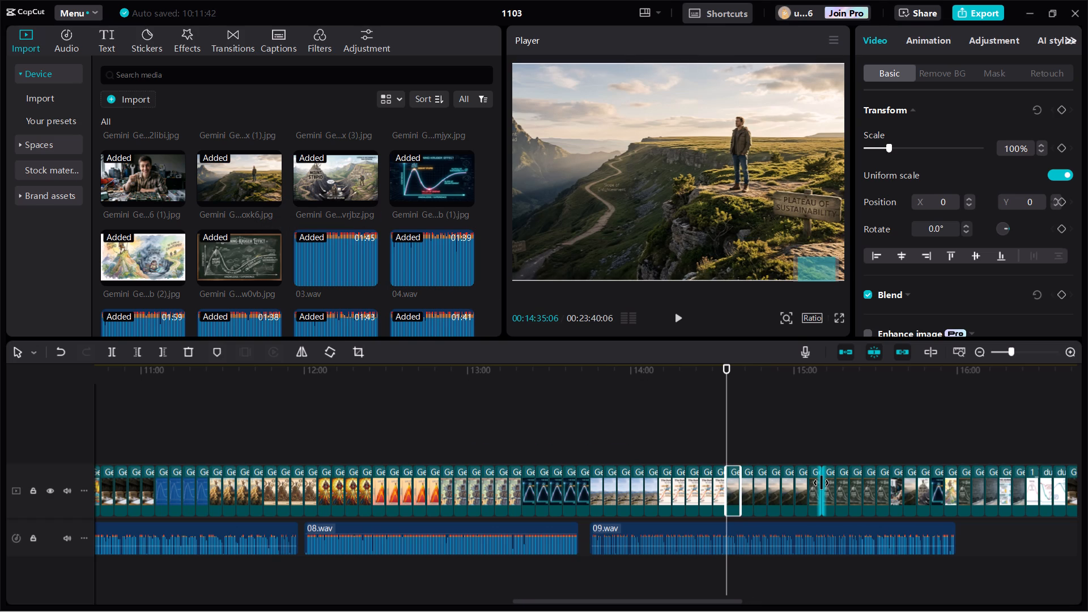
Add six clips of the "Why People Who Know the Least Often Think They Know the Most" infographic at 15:35:06, after the chalkboard charts.
{"action": "left_click", "coordinate": [897, 454]}
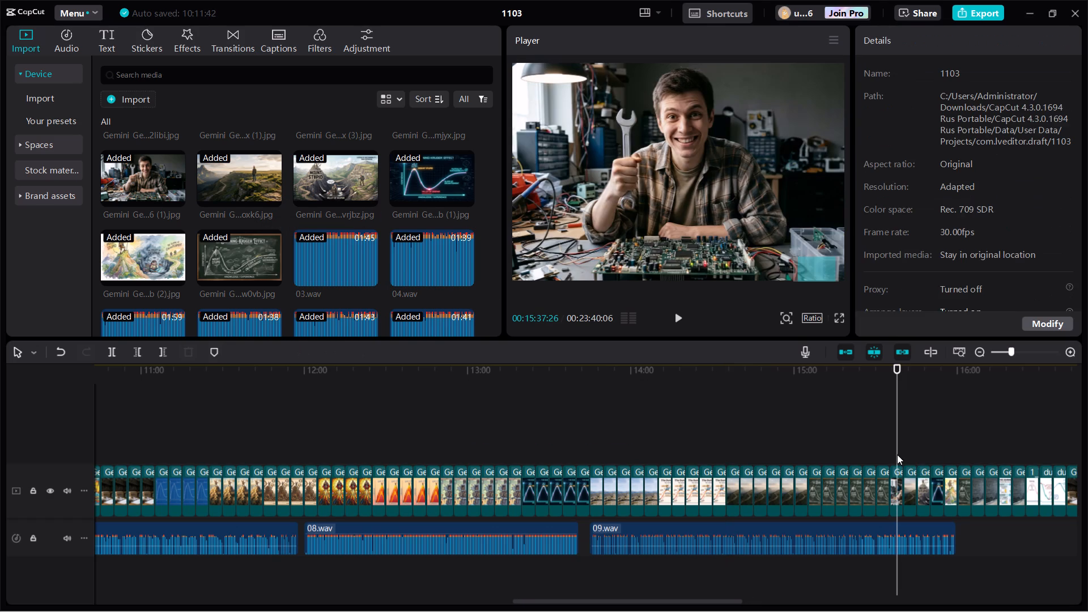
{"action": "left_click", "coordinate": [894, 450]}
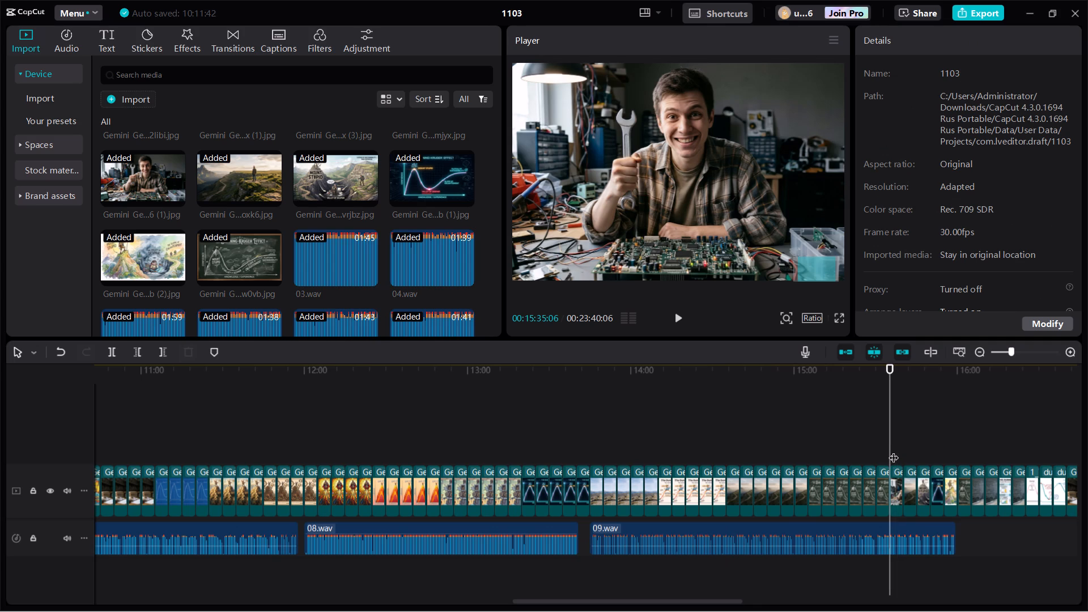
{"action": "scroll", "coordinate": [435, 341], "scroll_direction": "up", "scroll_amount": 4}
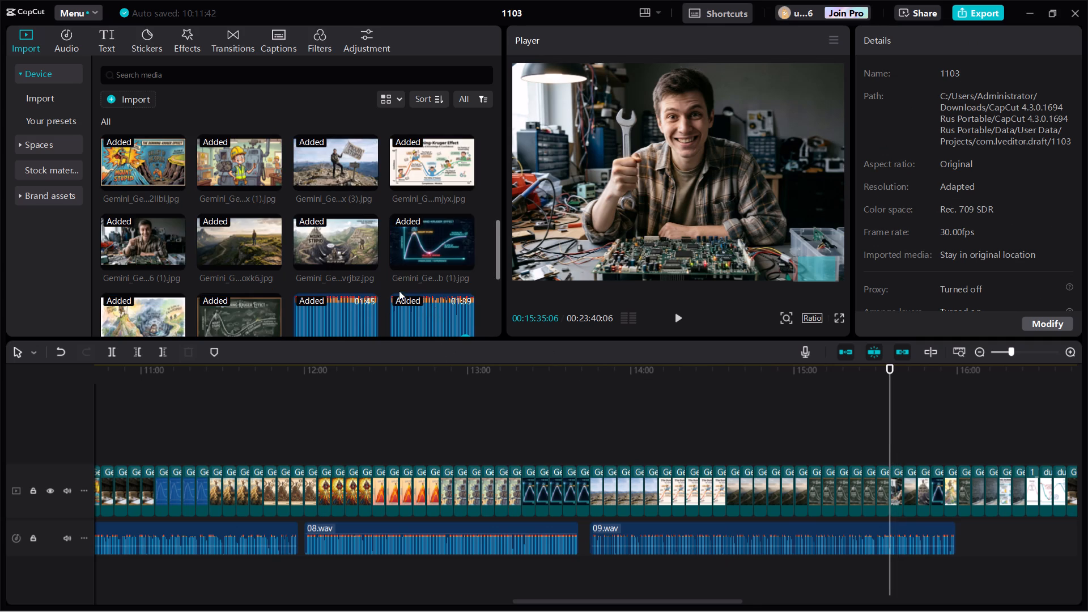
{"action": "scroll", "coordinate": [398, 291], "scroll_direction": "up", "scroll_amount": 6}
{"action": "scroll", "coordinate": [131, 239], "scroll_direction": "up", "scroll_amount": 3}
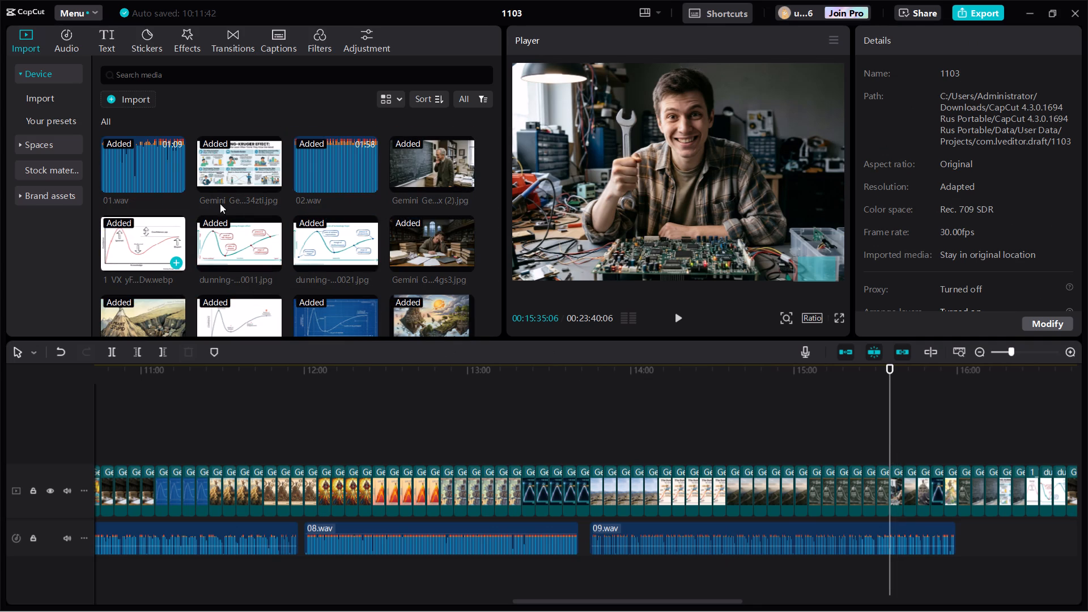
{"action": "left_click", "coordinate": [273, 178]}
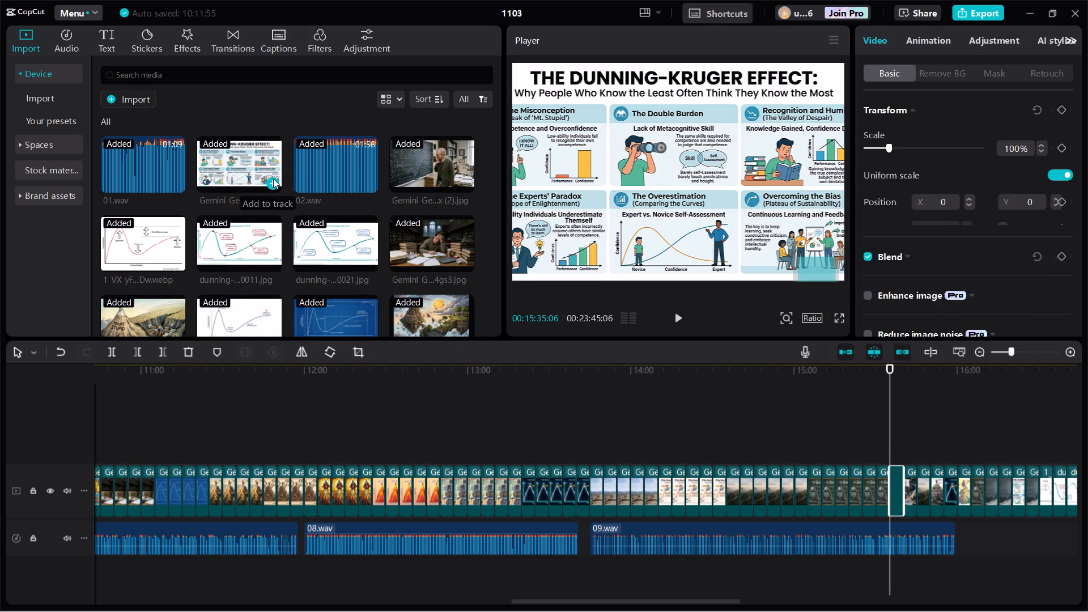
{"action": "triple_click", "coordinate": [273, 178]}
{"action": "left_click", "coordinate": [273, 178]}
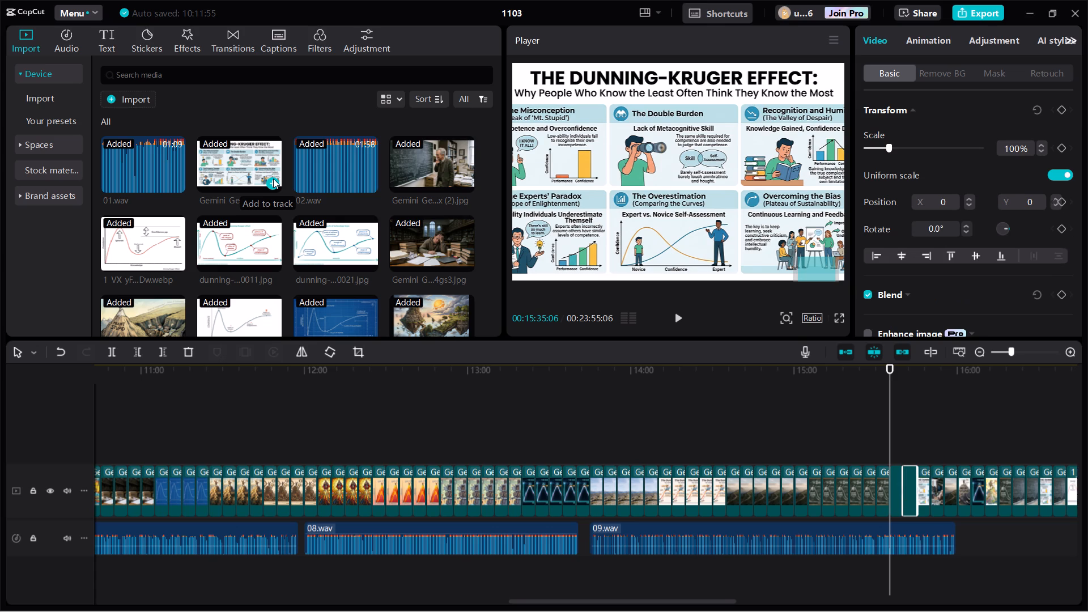
{"action": "left_click", "coordinate": [273, 178]}
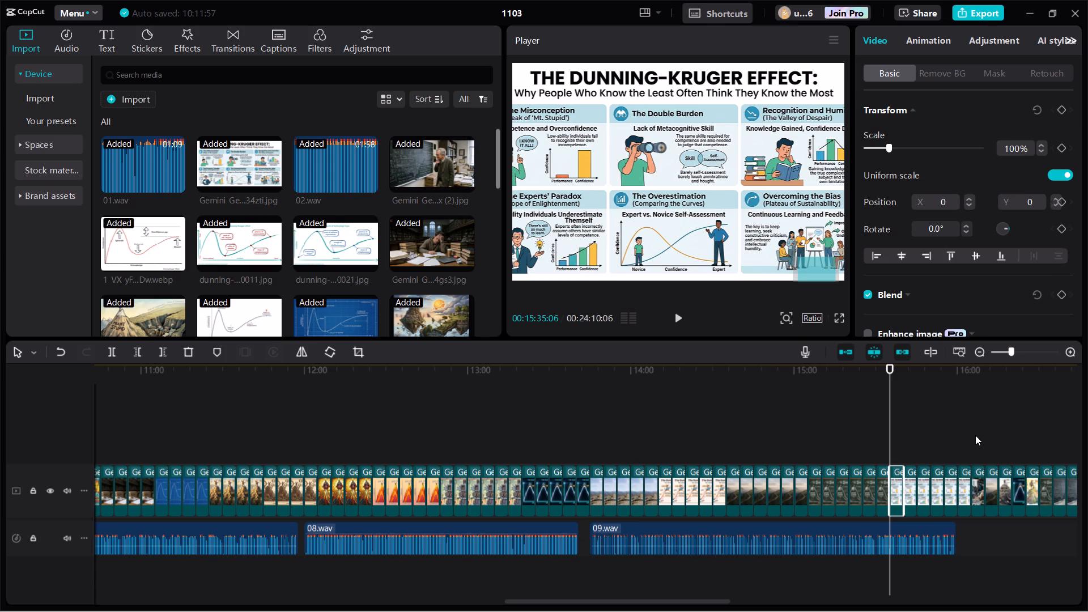
Delete all surplus main-track image clips beyond the end of 09.wav, at about 15:59:18.
{"action": "left_click", "coordinate": [974, 436]}
{"action": "left_click", "coordinate": [962, 427]}
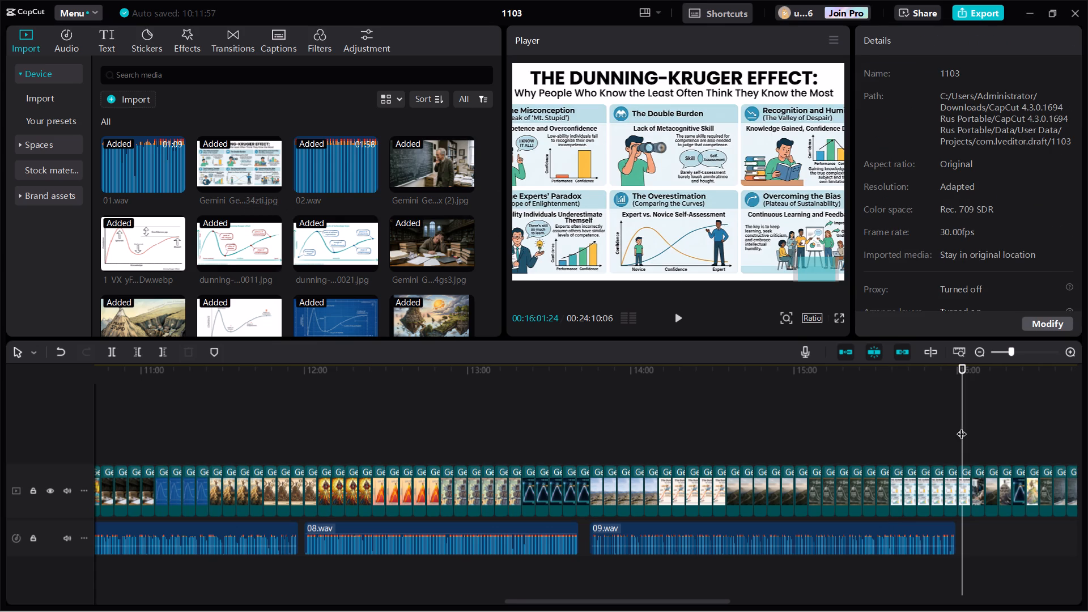
{"action": "left_click", "coordinate": [956, 422]}
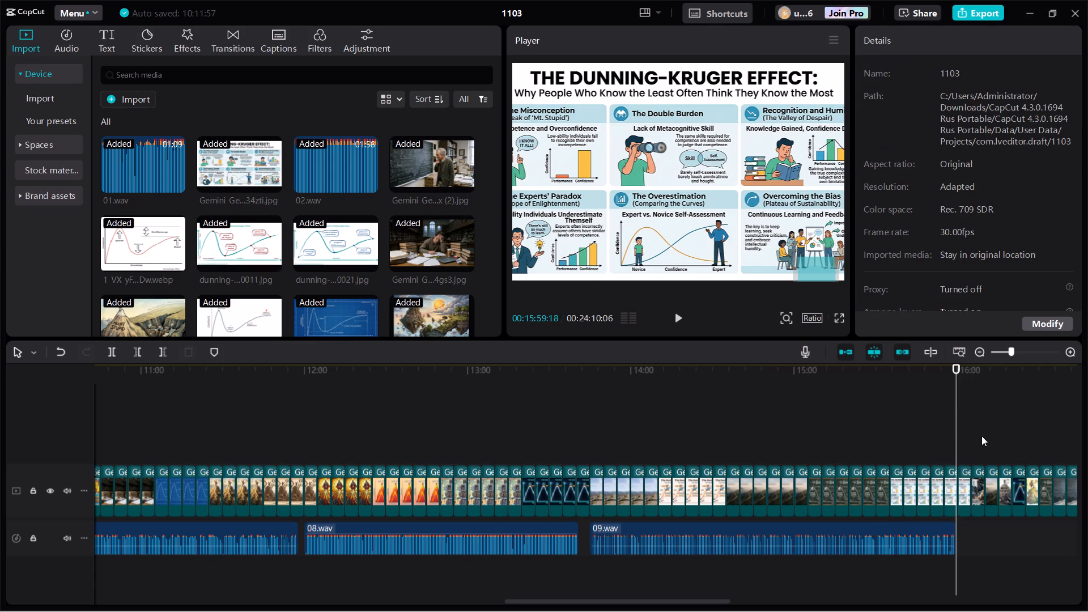
{"action": "left_click", "coordinate": [980, 348]}
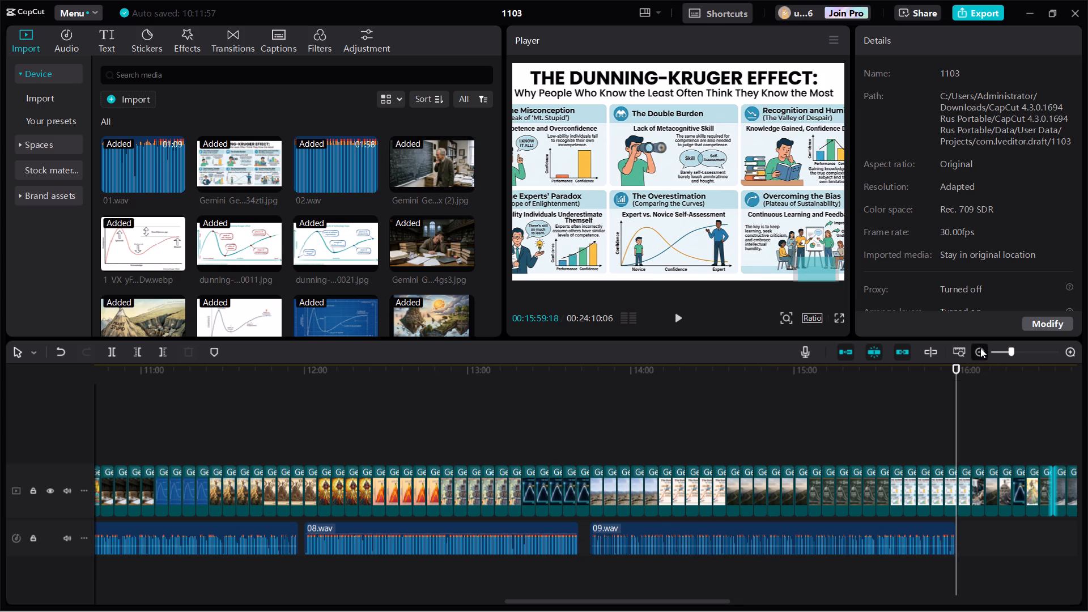
{"action": "left_click", "coordinate": [980, 348]}
{"action": "left_click", "coordinate": [980, 348]}
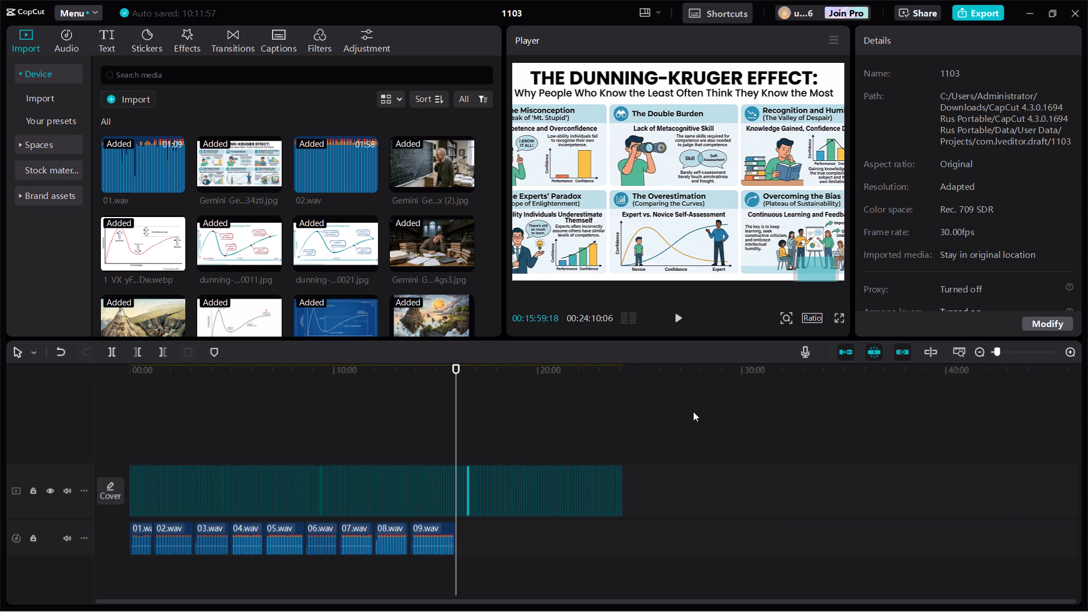
{"action": "left_click_drag", "start_coordinate": [657, 397], "coordinate": [459, 521]}
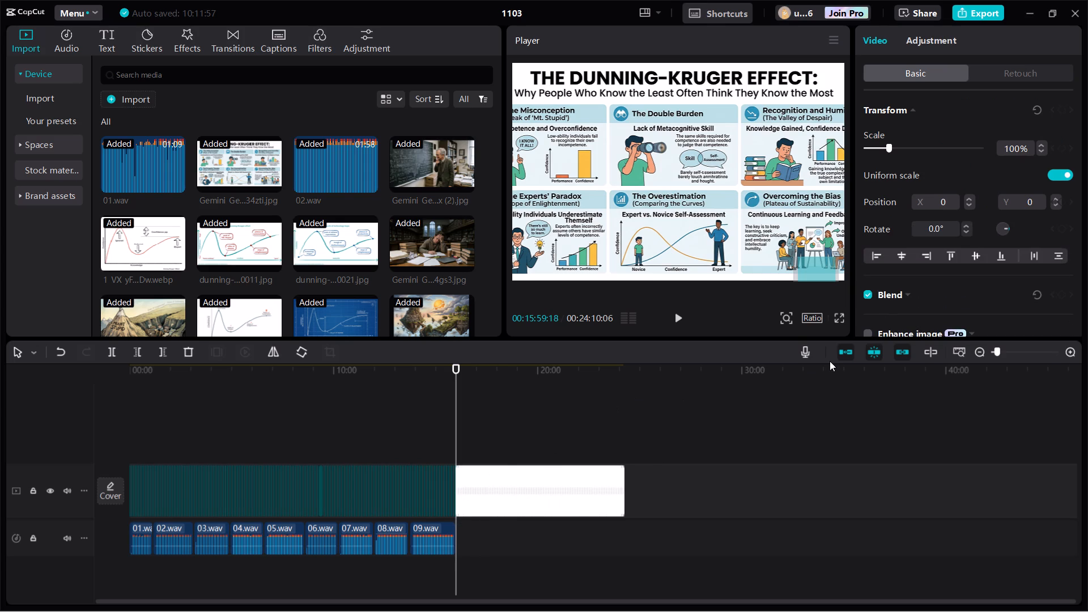
{"action": "key", "text": "BackSpace"}
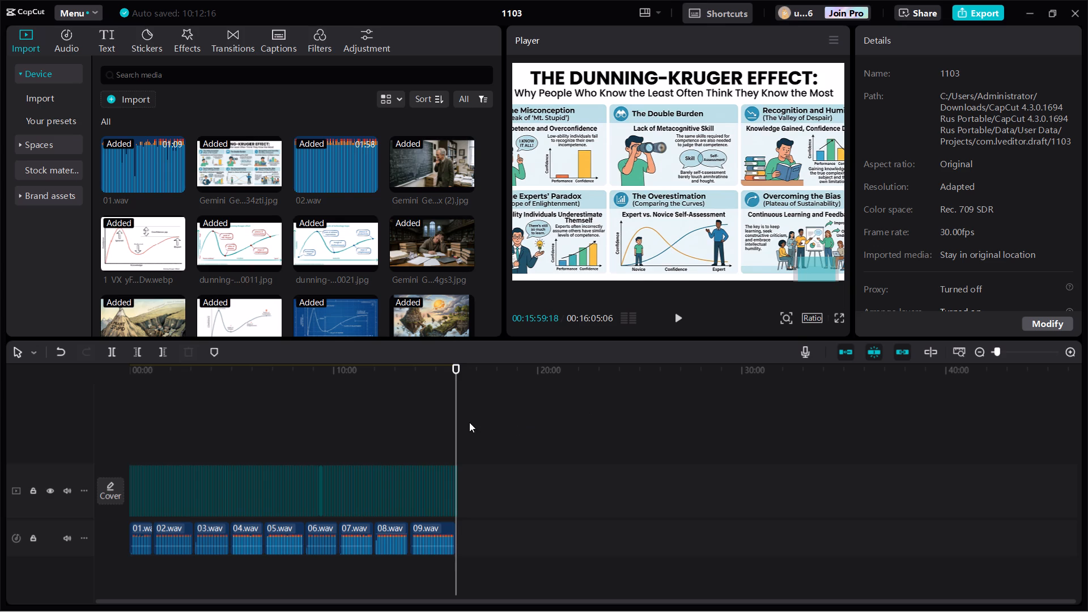
{"action": "left_click", "coordinate": [509, 412]}
Play back the assembled video from the very beginning to check the images against the voice-over.
{"action": "left_click_drag", "start_coordinate": [459, 413], "coordinate": [11, 365]}
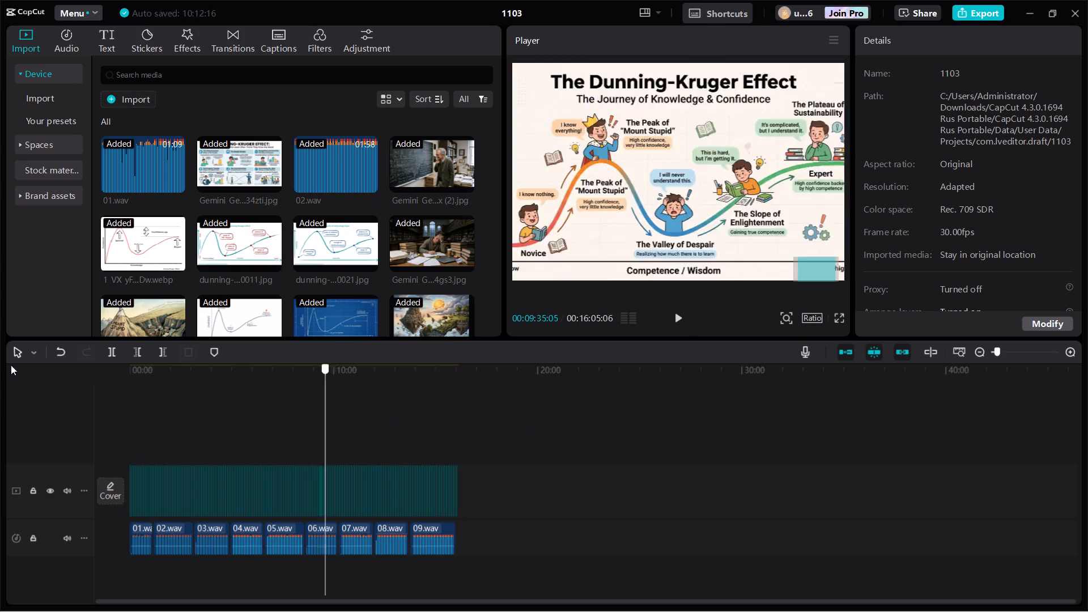
{"action": "left_click_drag", "start_coordinate": [11, 365], "coordinate": [0, 338]}
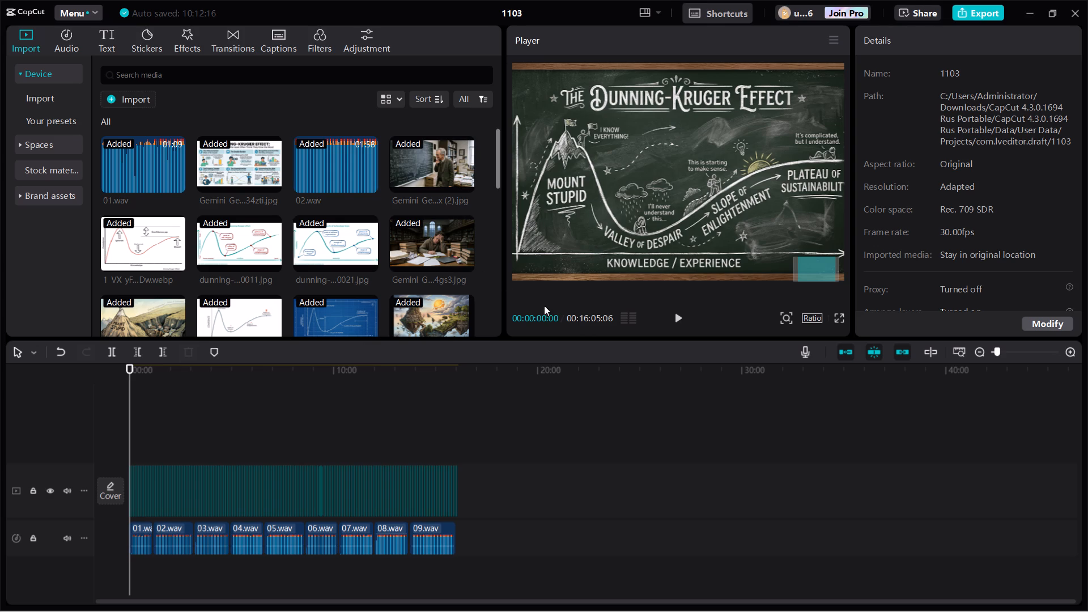
{"action": "left_click", "coordinate": [678, 317]}
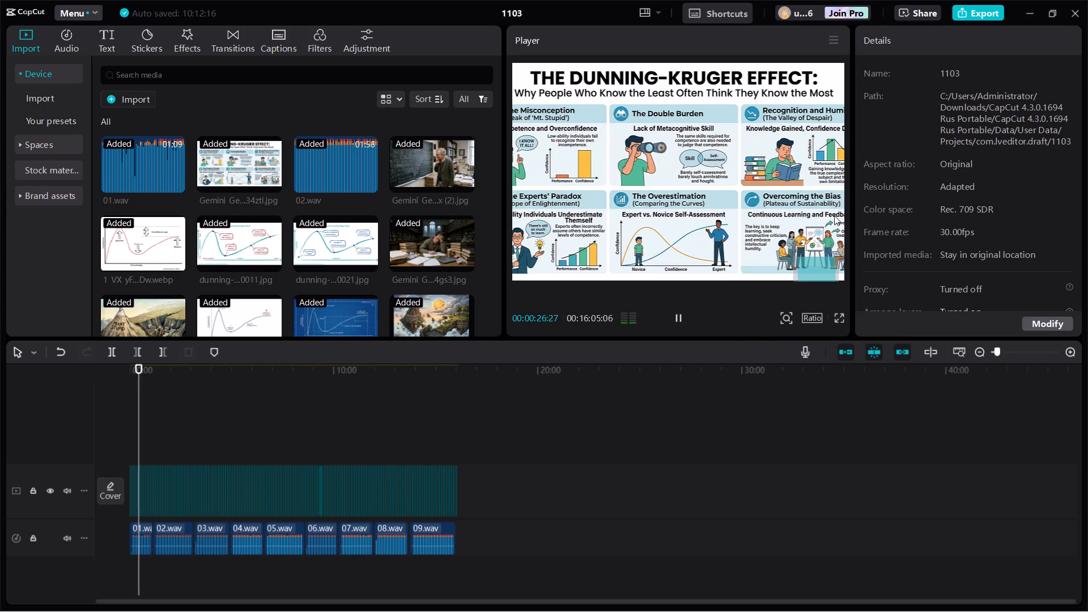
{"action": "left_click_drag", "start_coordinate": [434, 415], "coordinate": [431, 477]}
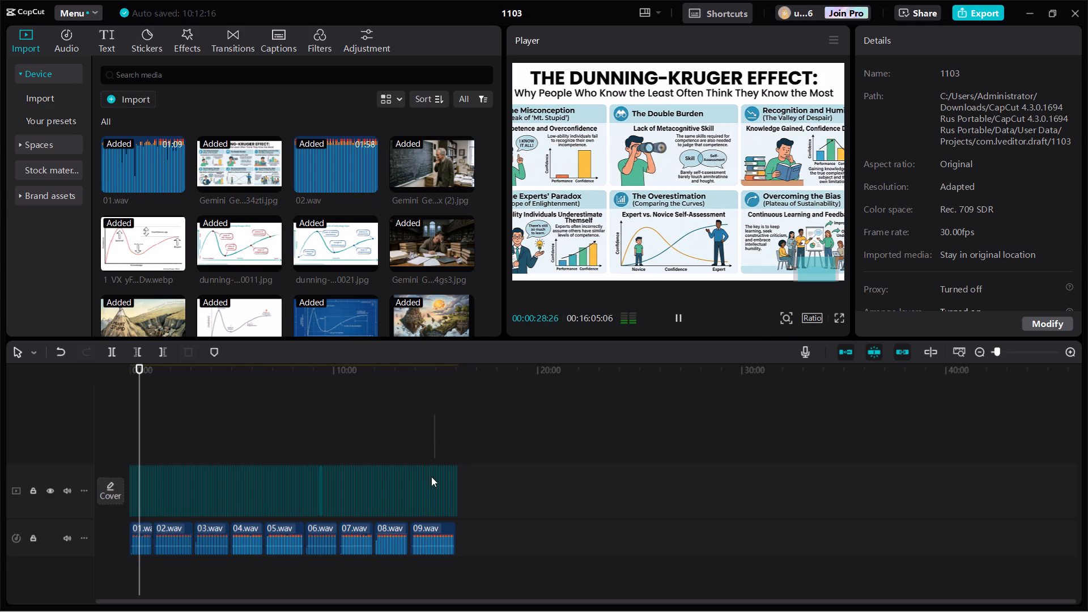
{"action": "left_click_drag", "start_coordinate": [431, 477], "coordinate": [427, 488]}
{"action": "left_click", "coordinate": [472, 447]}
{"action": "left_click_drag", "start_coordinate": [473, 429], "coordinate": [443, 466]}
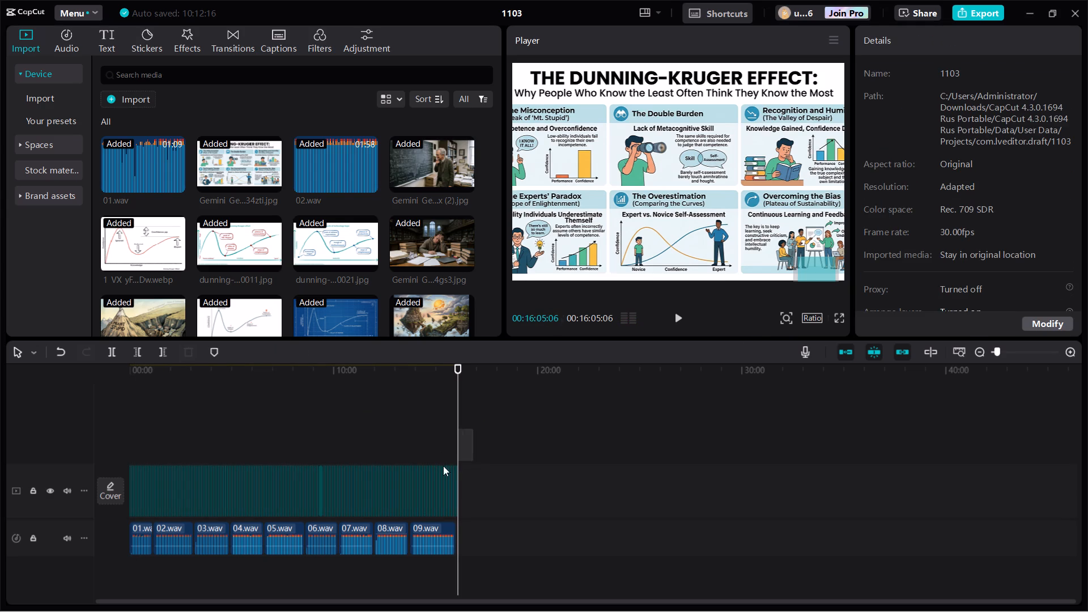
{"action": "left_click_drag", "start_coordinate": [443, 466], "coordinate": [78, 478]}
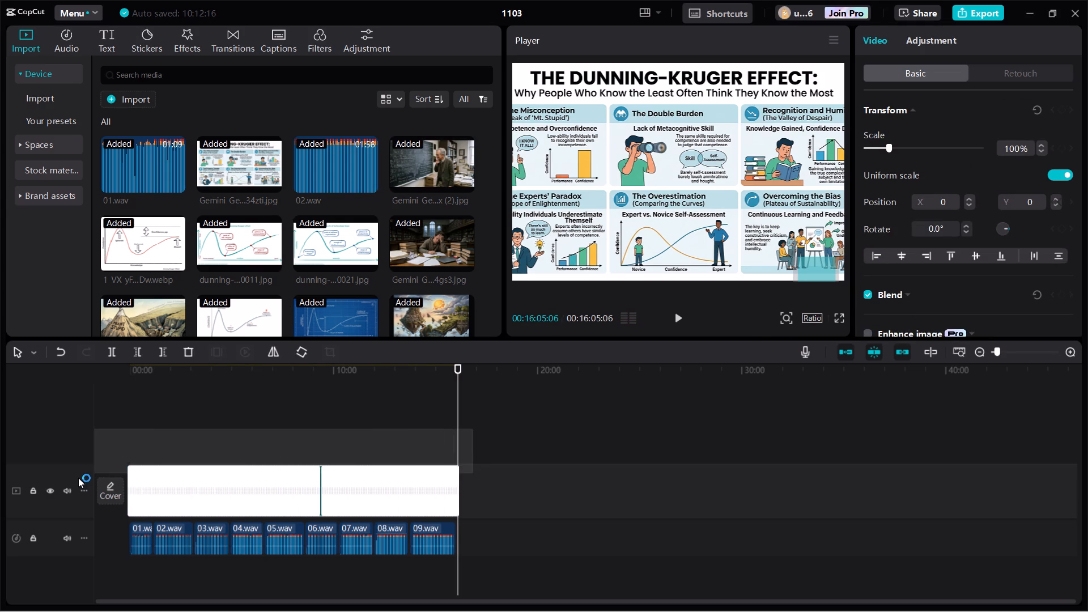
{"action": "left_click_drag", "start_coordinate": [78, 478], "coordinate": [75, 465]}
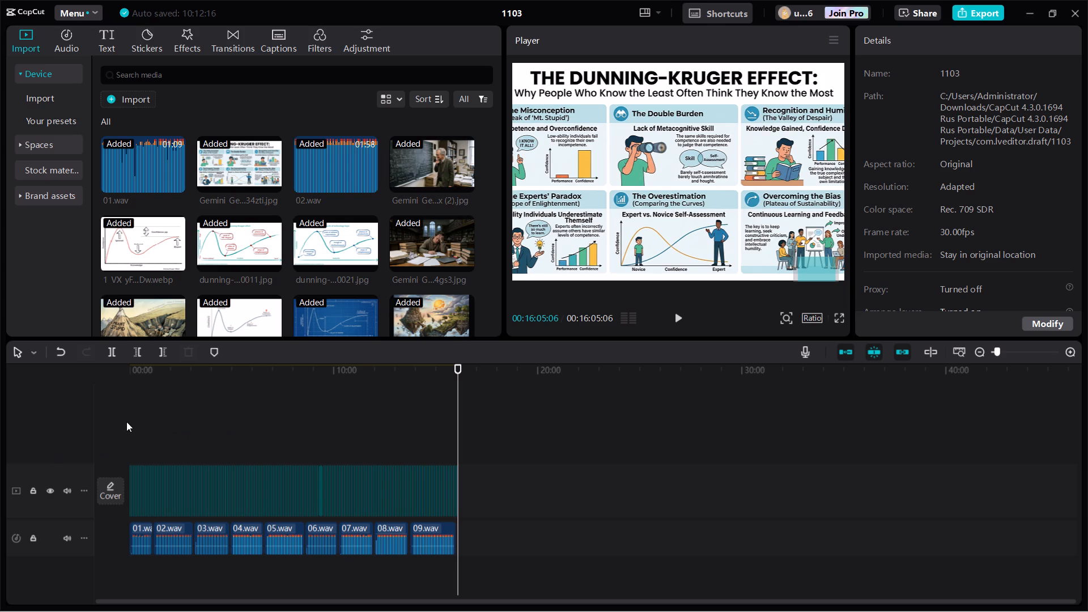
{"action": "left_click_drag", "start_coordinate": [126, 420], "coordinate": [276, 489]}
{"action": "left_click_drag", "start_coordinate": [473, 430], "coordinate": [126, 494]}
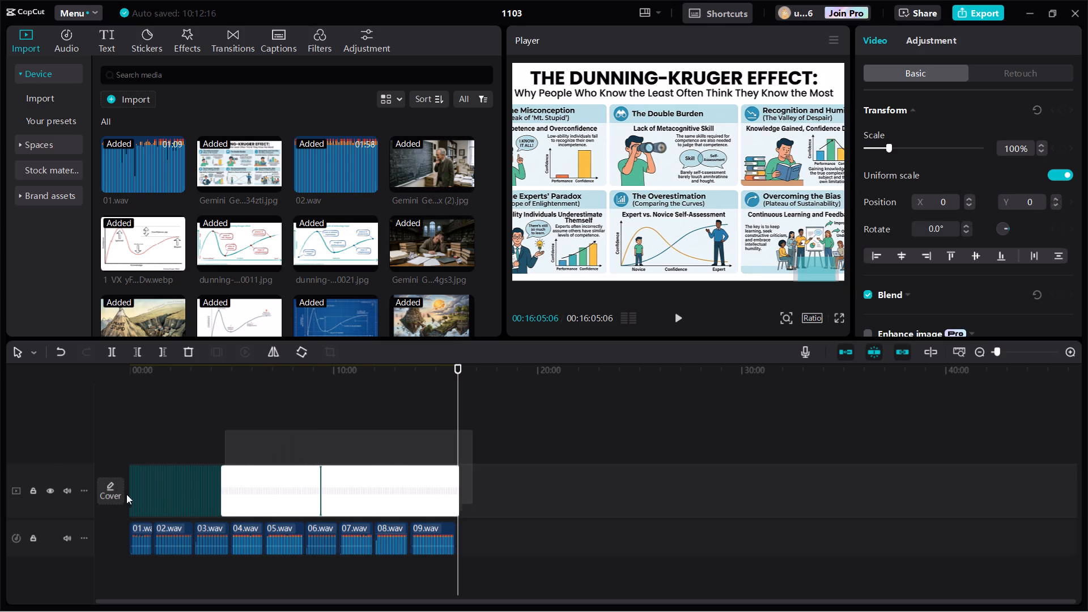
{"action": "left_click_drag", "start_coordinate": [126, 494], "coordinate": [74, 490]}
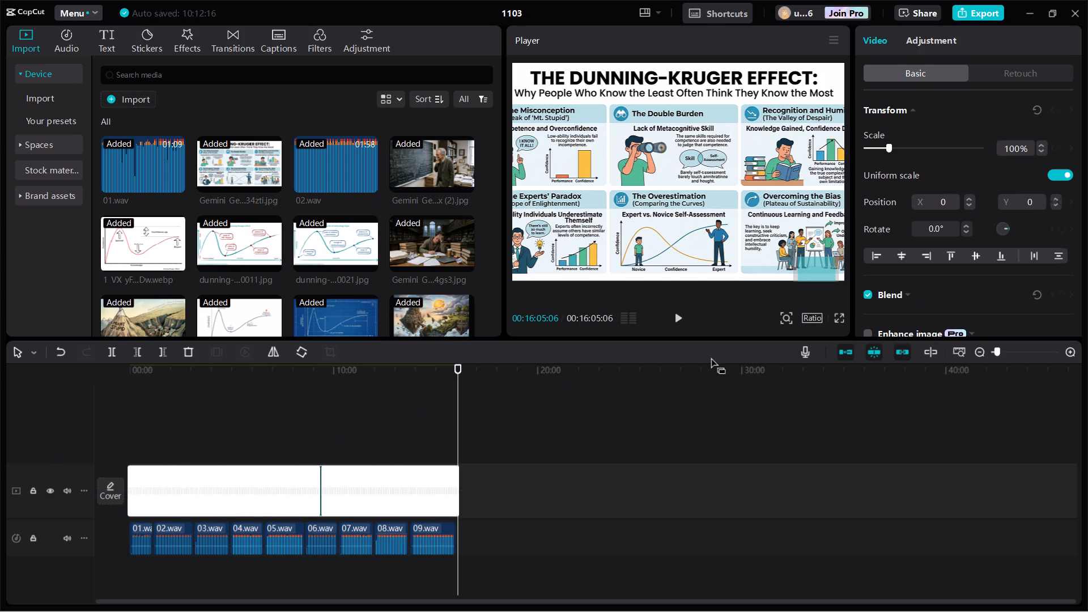
Reduce the Player's preview magnification so the whole video frame fits in view.
{"action": "left_click", "coordinate": [783, 315]}
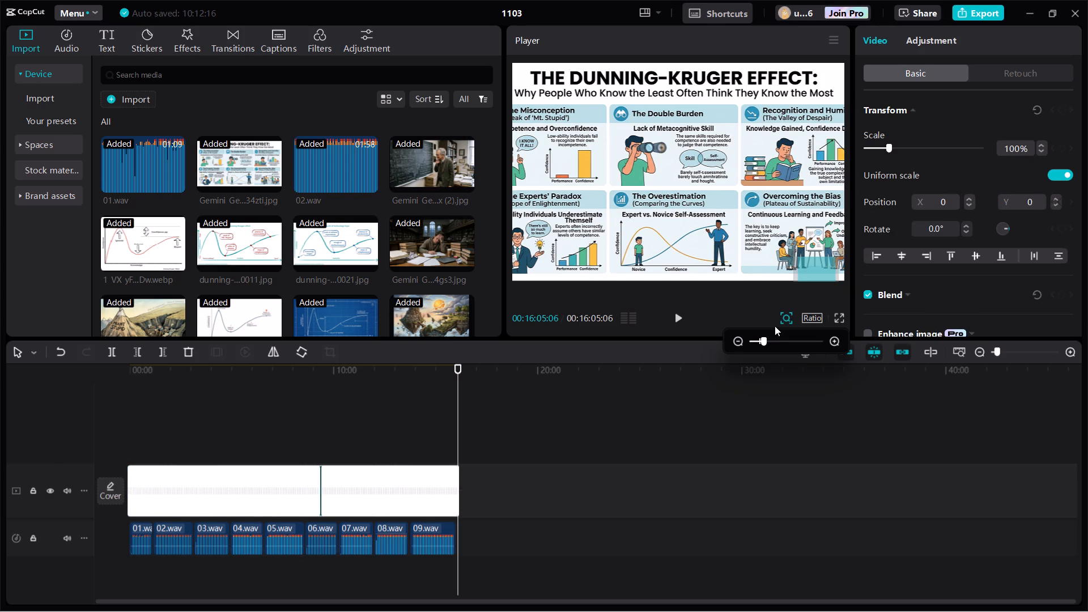
{"action": "left_click", "coordinate": [760, 345]}
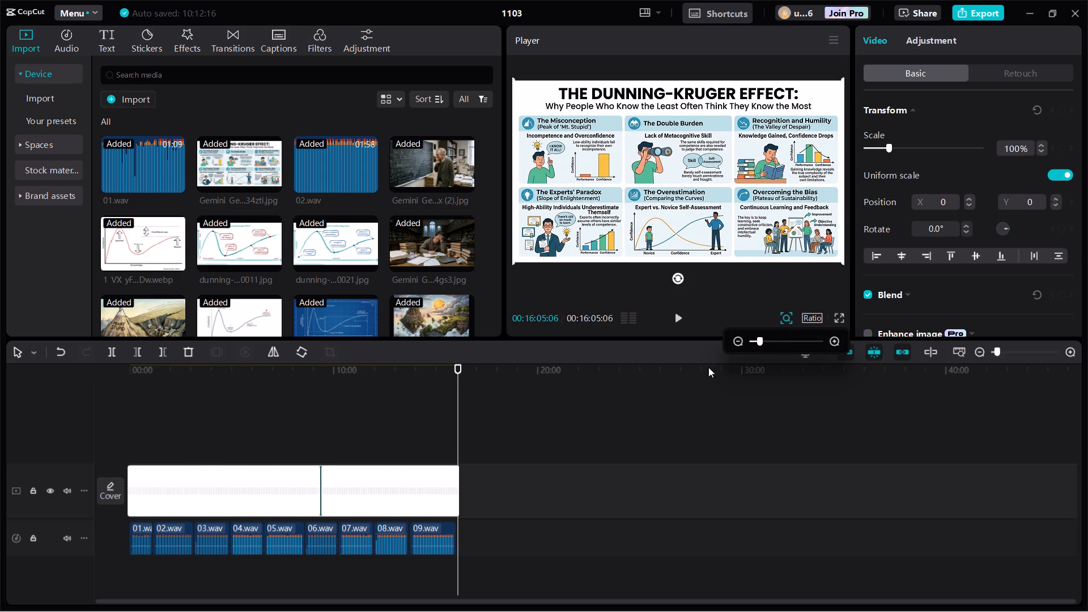
{"action": "left_click", "coordinate": [652, 401]}
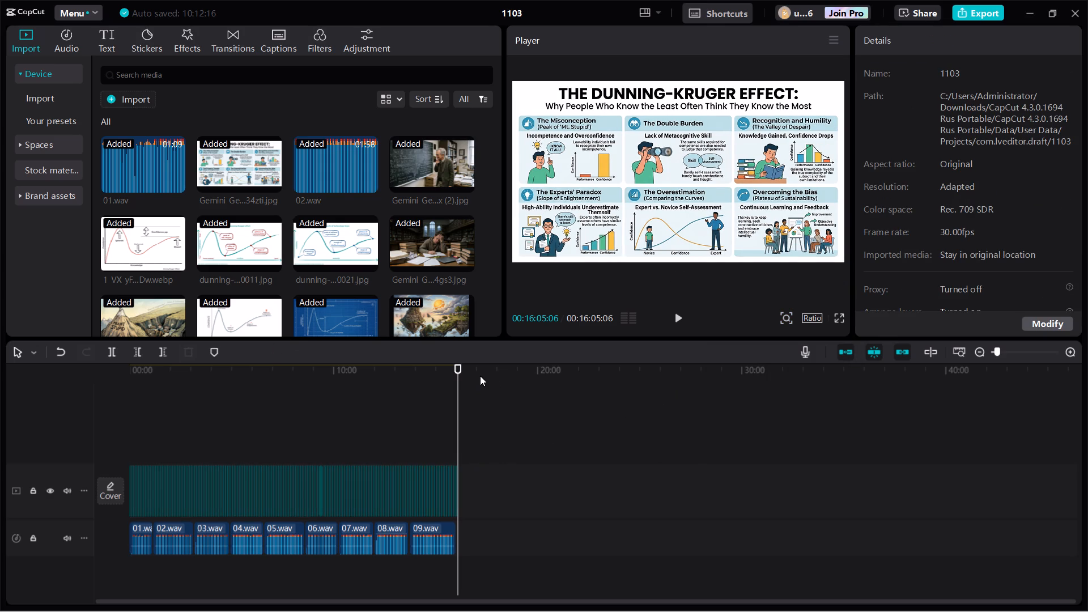
Play the video from 00:00:00:00 with the full frame in view.
{"action": "left_click_drag", "start_coordinate": [458, 397], "coordinate": [63, 372]}
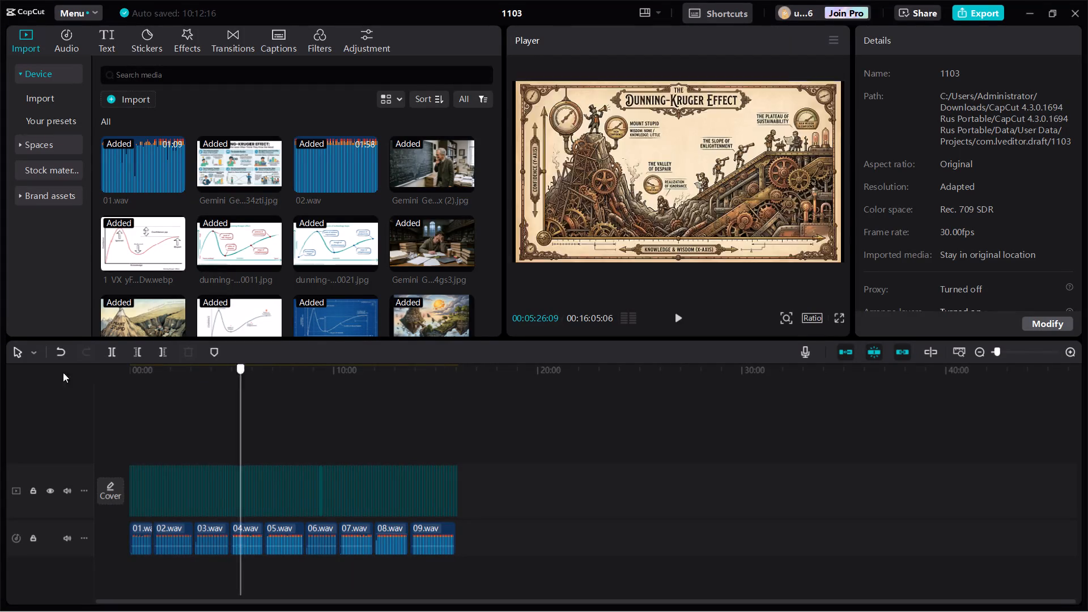
{"action": "left_click_drag", "start_coordinate": [63, 372], "coordinate": [1, 371]}
{"action": "left_click", "coordinate": [673, 316]}
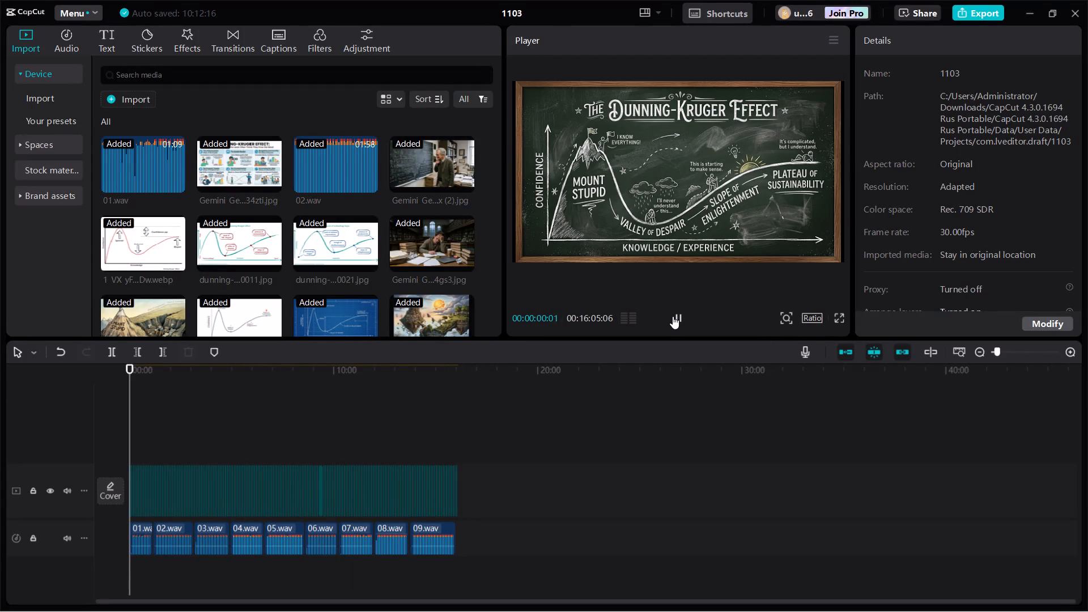
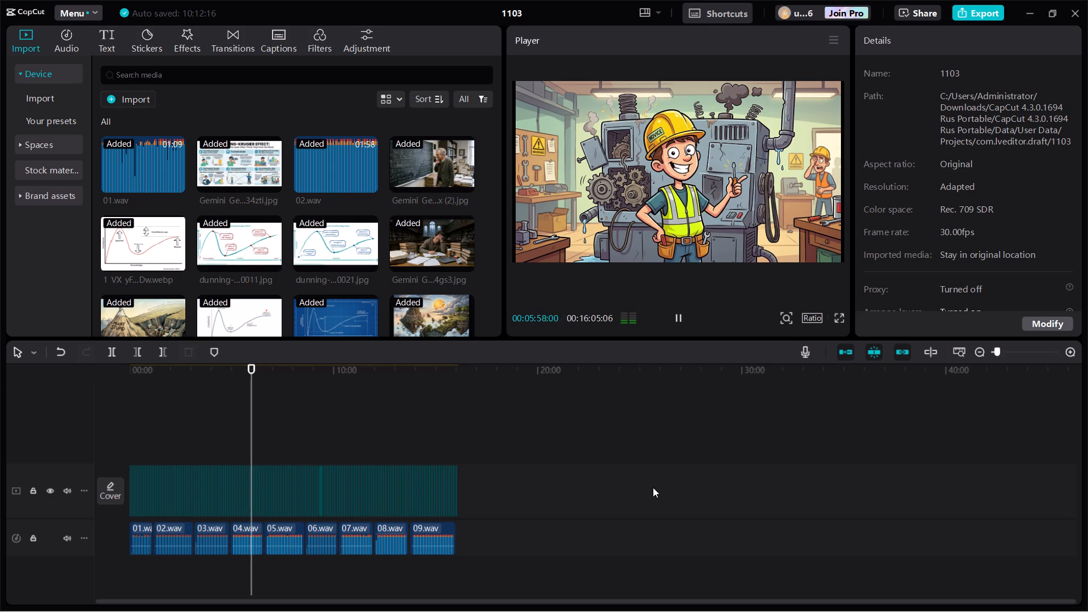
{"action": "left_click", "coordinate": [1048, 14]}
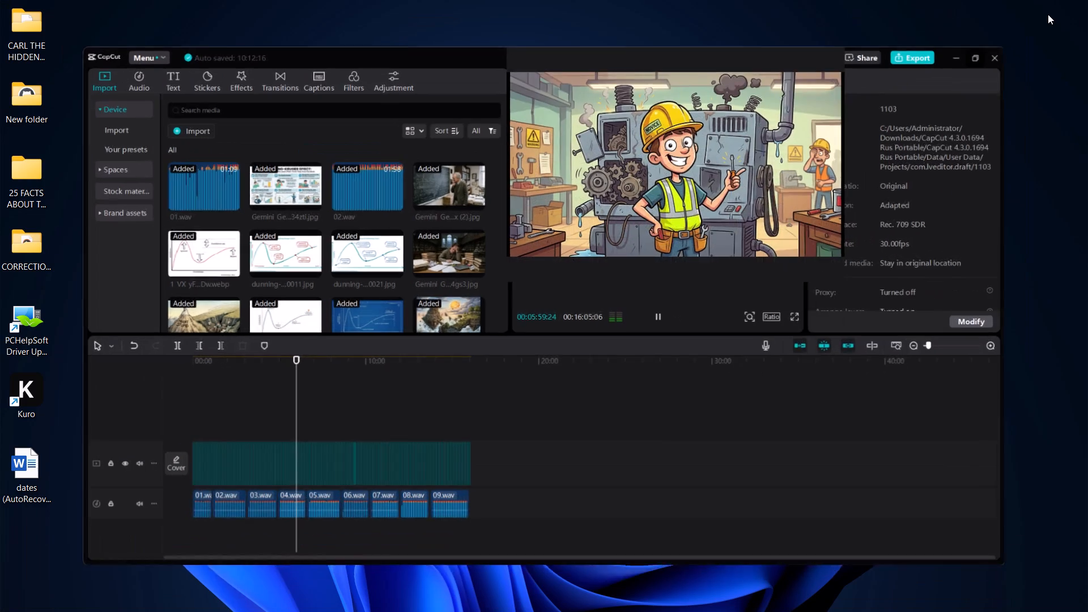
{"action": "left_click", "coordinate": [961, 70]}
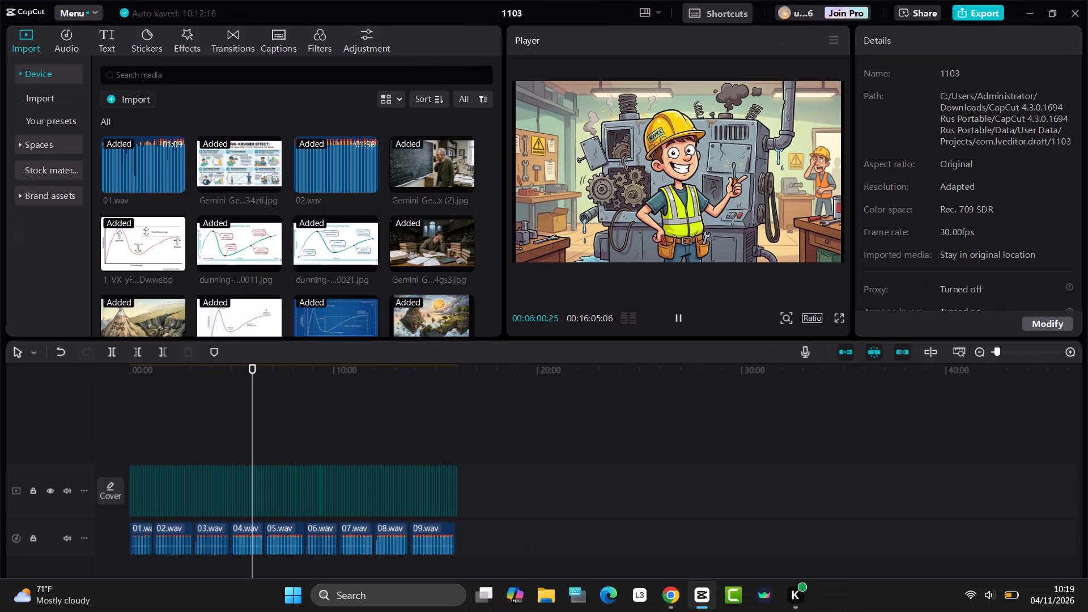
Play the section from about 00:09:11 around the white chart clip above 06.wav, and spot-check images at other points back to the start.
{"action": "double_click", "coordinate": [1070, 354]}
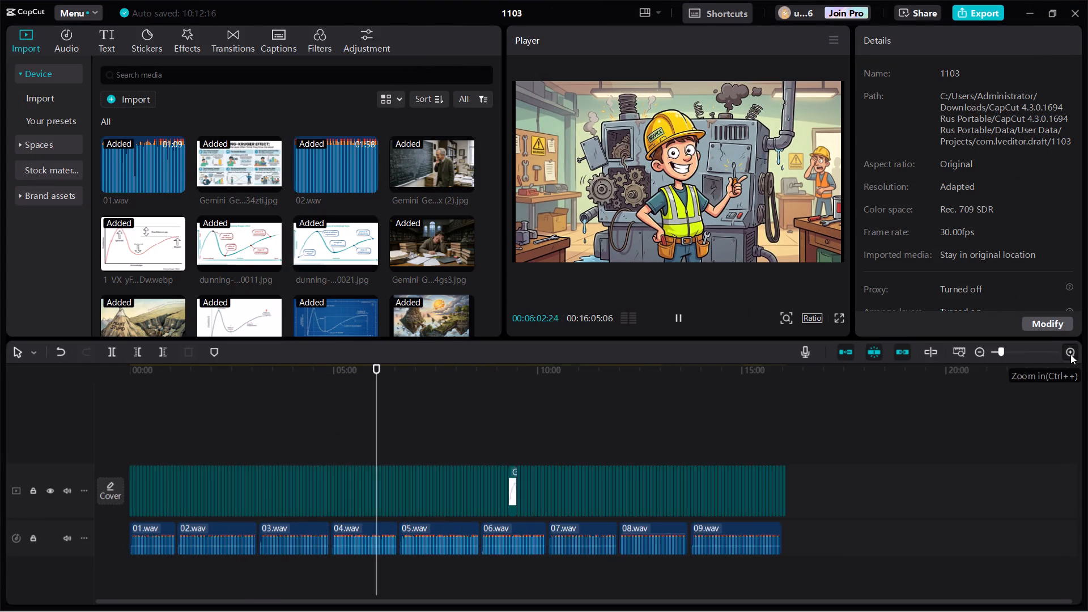
{"action": "left_click", "coordinate": [982, 351]}
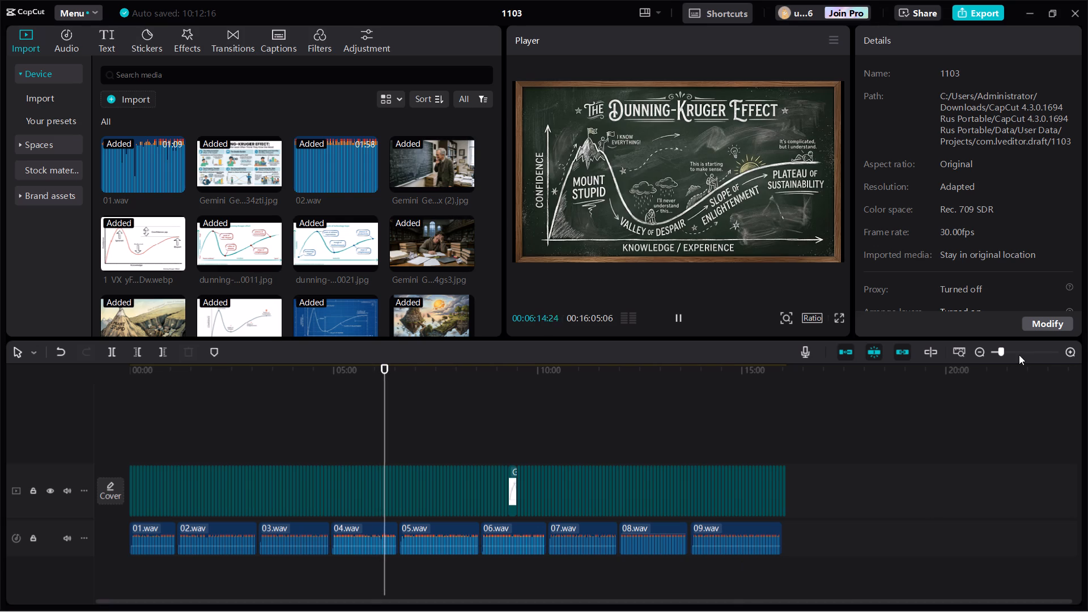
{"action": "left_click", "coordinate": [513, 491]}
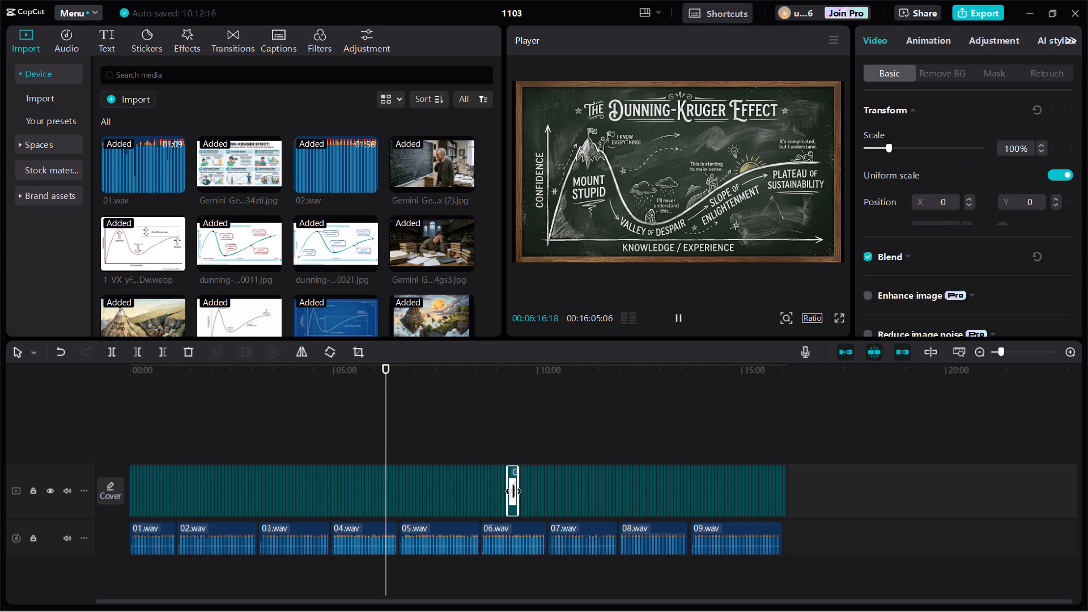
{"action": "left_click", "coordinate": [504, 437]}
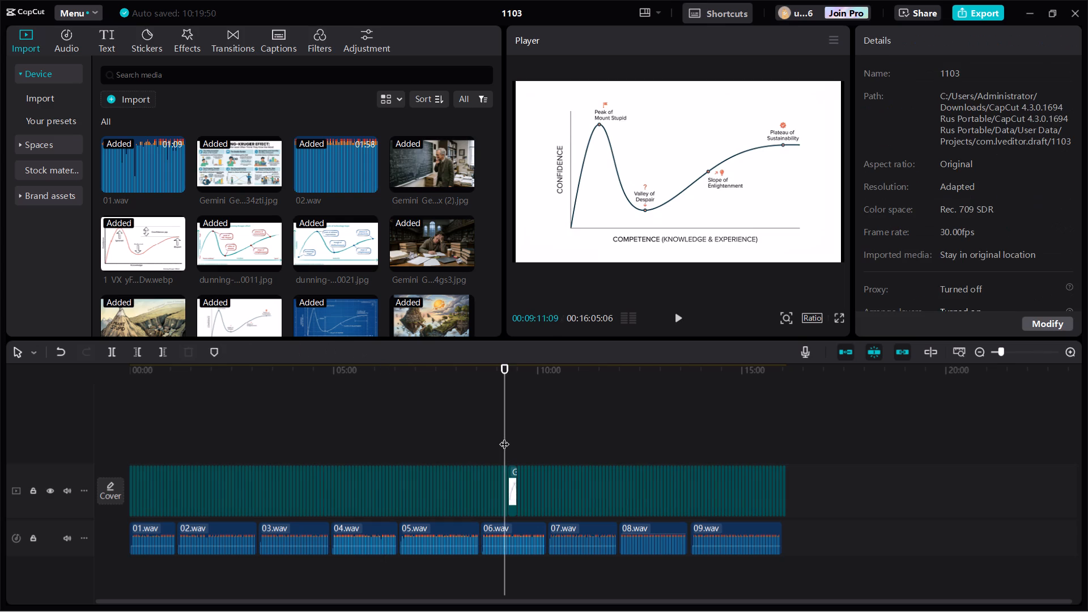
{"action": "left_click", "coordinate": [679, 312]}
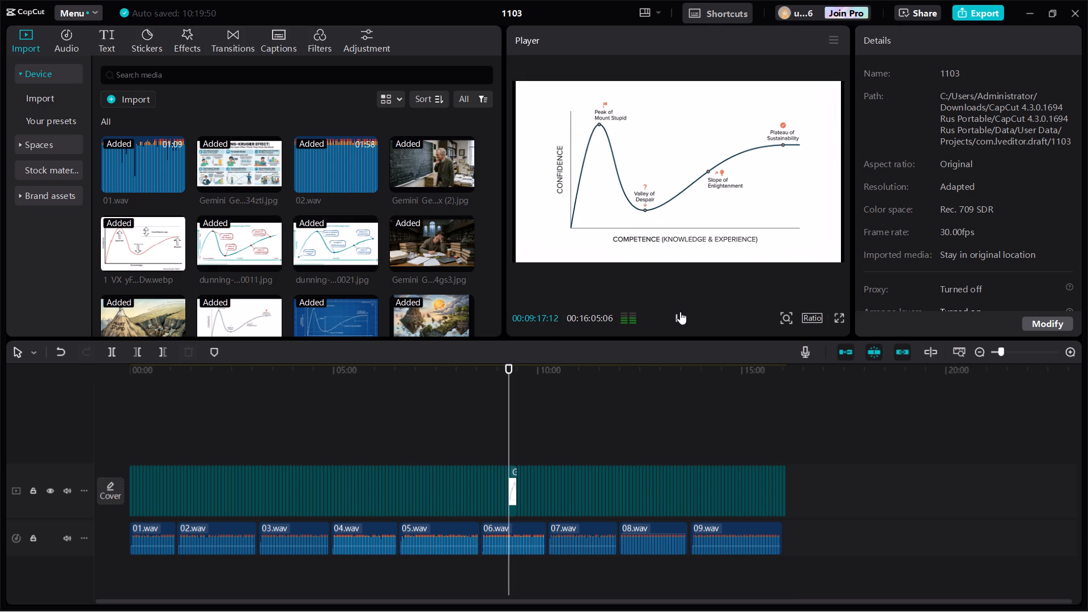
{"action": "left_click", "coordinate": [635, 423]}
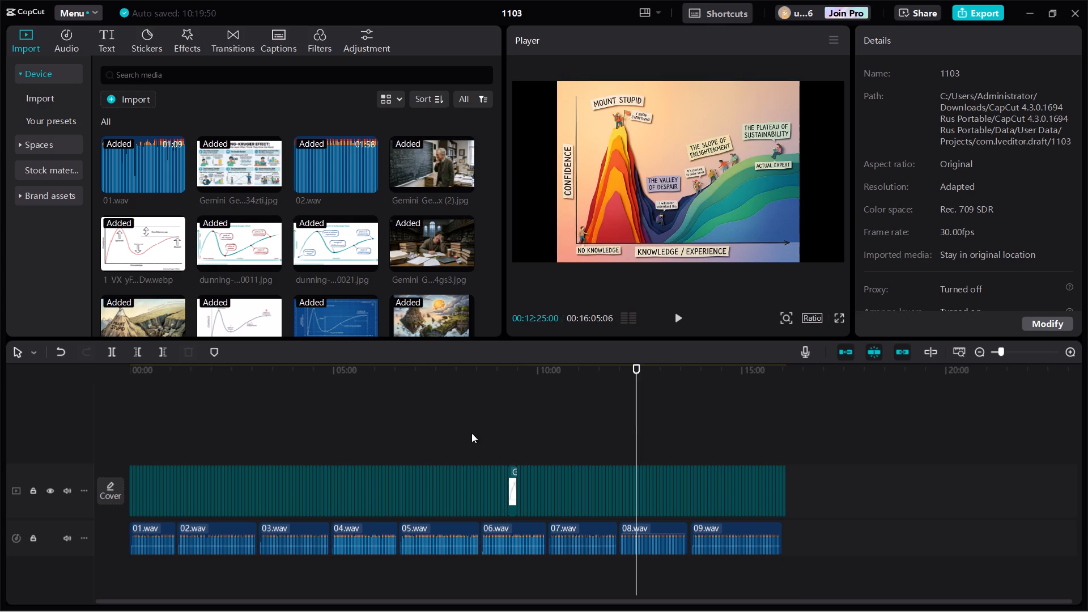
{"action": "left_click", "coordinate": [416, 428]}
{"action": "left_click", "coordinate": [339, 422]}
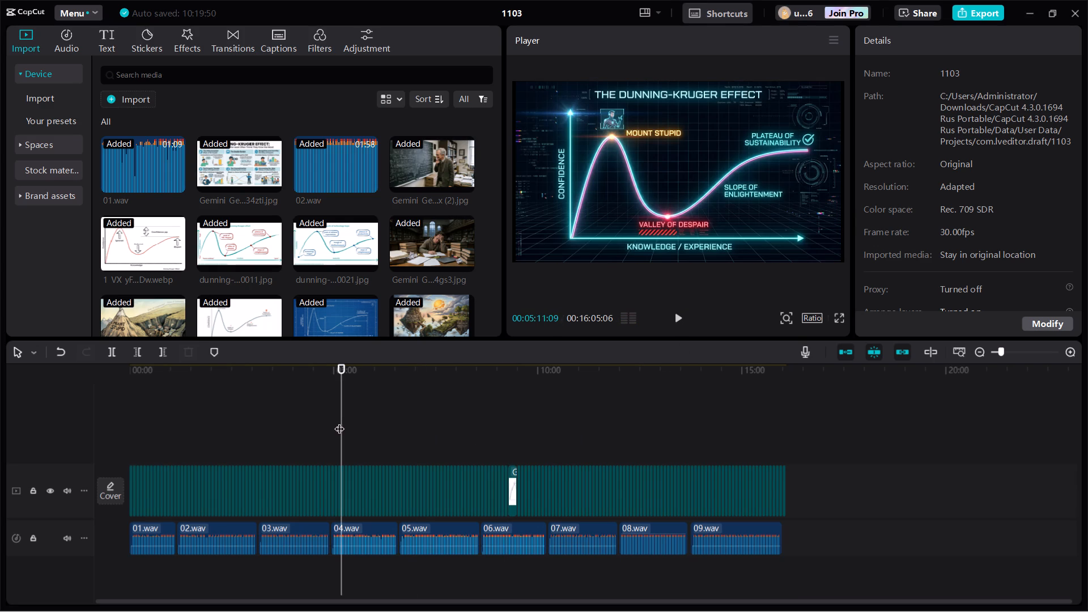
{"action": "left_click", "coordinate": [307, 423]}
{"action": "triple_click", "coordinate": [283, 421]}
{"action": "left_click", "coordinate": [278, 420]}
{"action": "left_click_drag", "start_coordinate": [265, 417], "coordinate": [259, 418]}
{"action": "left_click", "coordinate": [209, 411]}
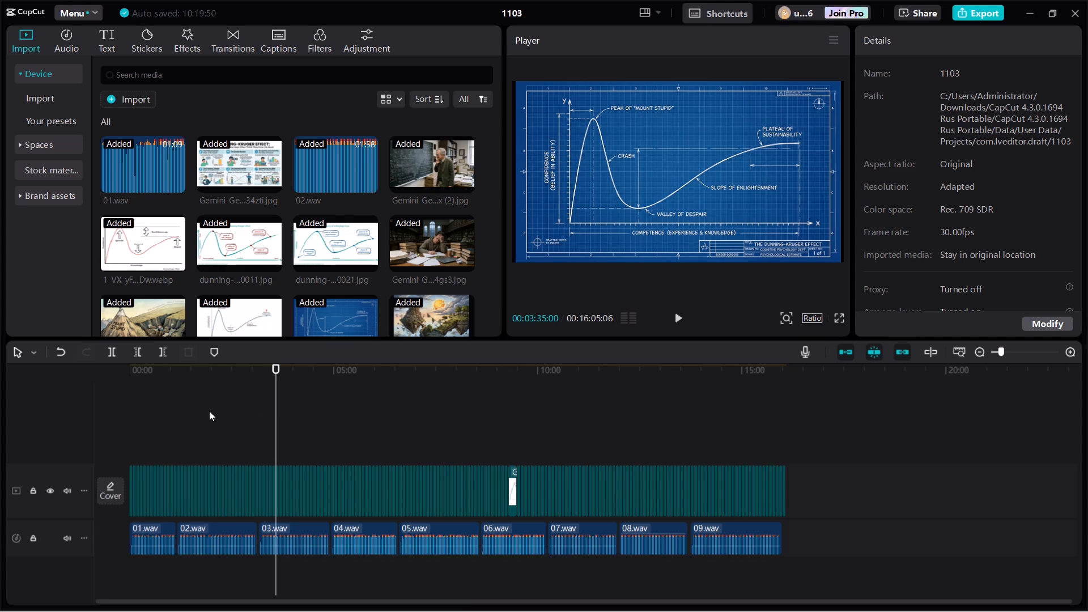
{"action": "left_click", "coordinate": [135, 415]}
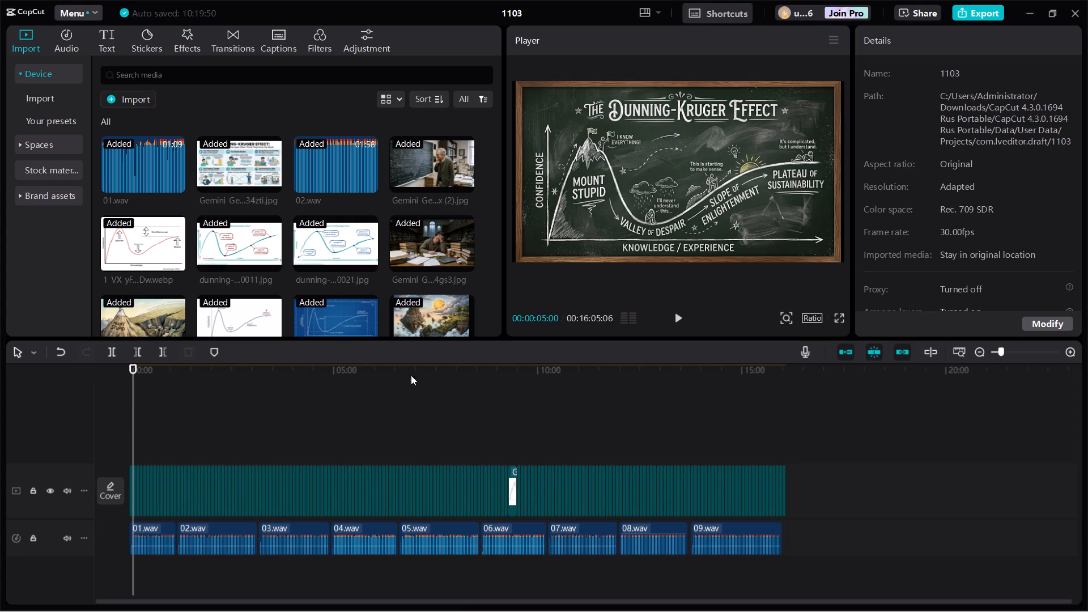
Append two copies of the dark neon Dunning-Kruger chart image to the end of the main track, at 00:16:05:06.
{"action": "left_click", "coordinate": [780, 431]}
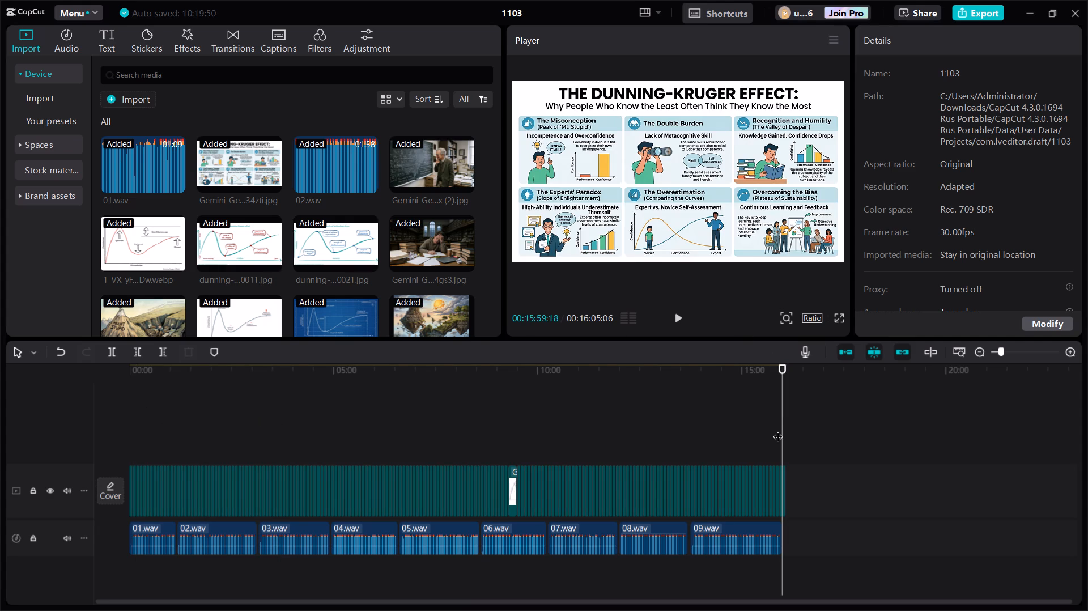
{"action": "left_click", "coordinate": [1068, 350]}
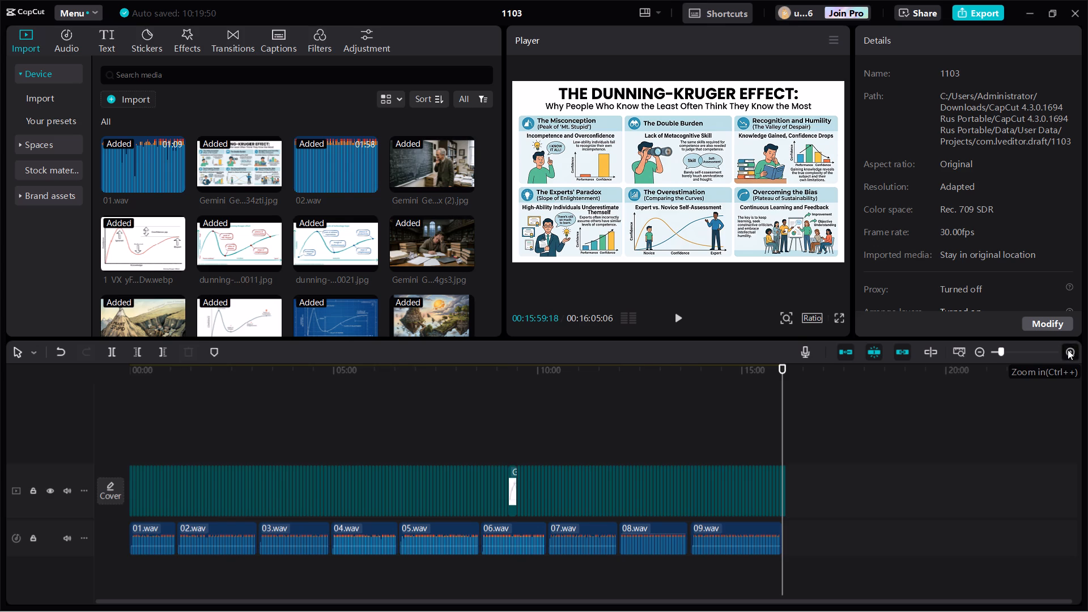
{"action": "left_click", "coordinate": [1068, 350]}
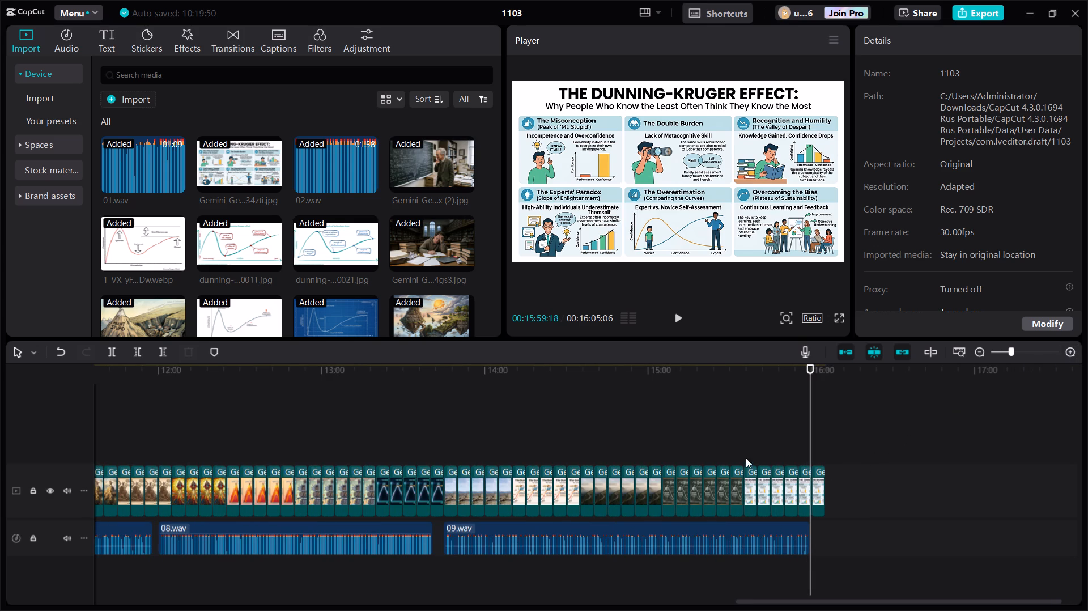
{"action": "scroll", "coordinate": [407, 273], "scroll_direction": "down", "scroll_amount": 2}
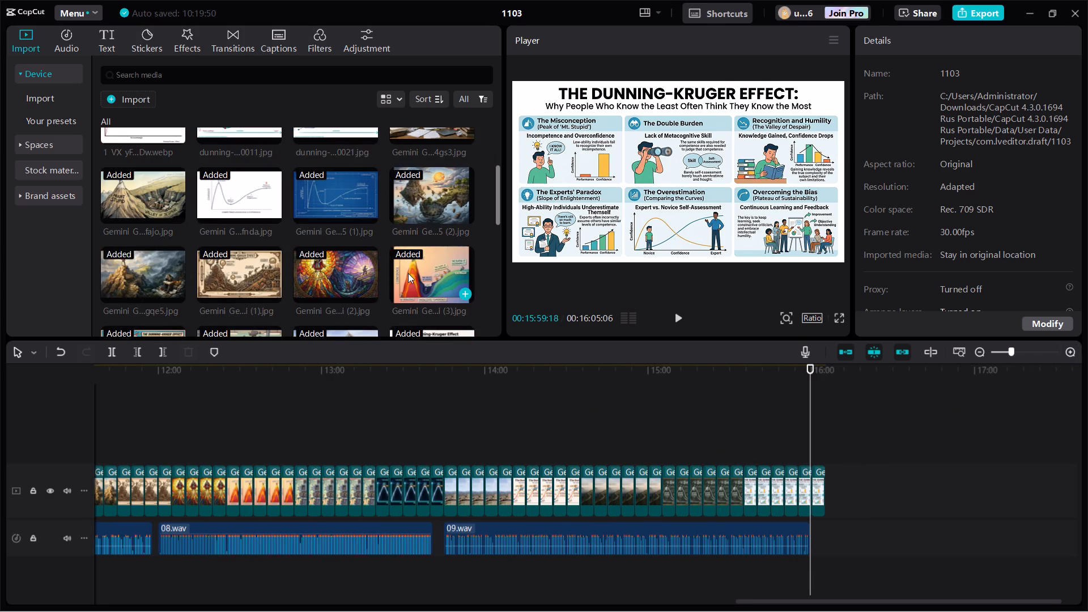
{"action": "scroll", "coordinate": [408, 273], "scroll_direction": "down", "scroll_amount": 4}
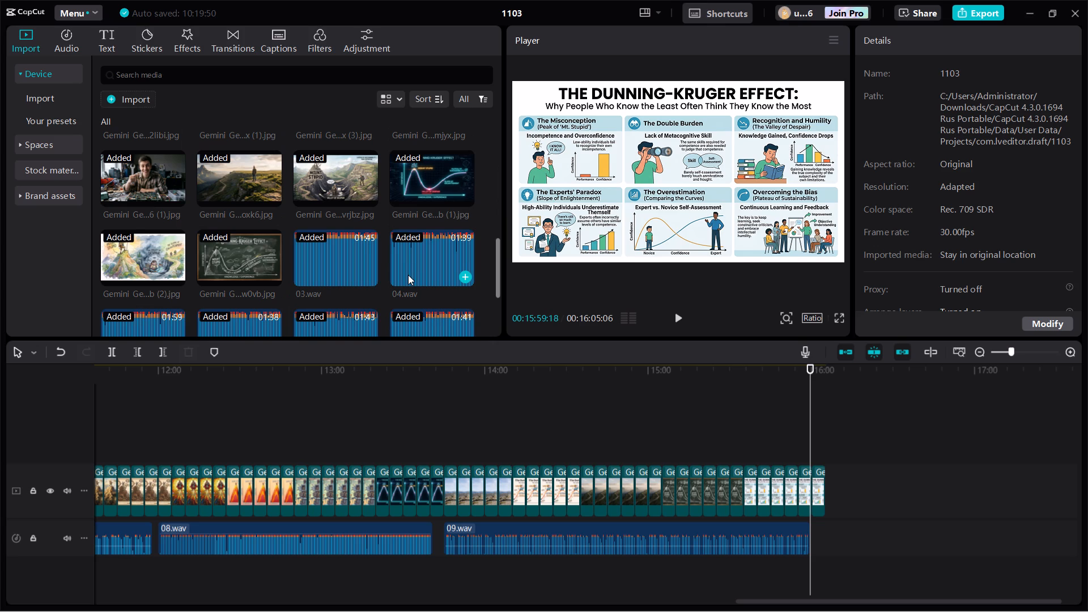
{"action": "scroll", "coordinate": [399, 253], "scroll_direction": "up", "scroll_amount": 1}
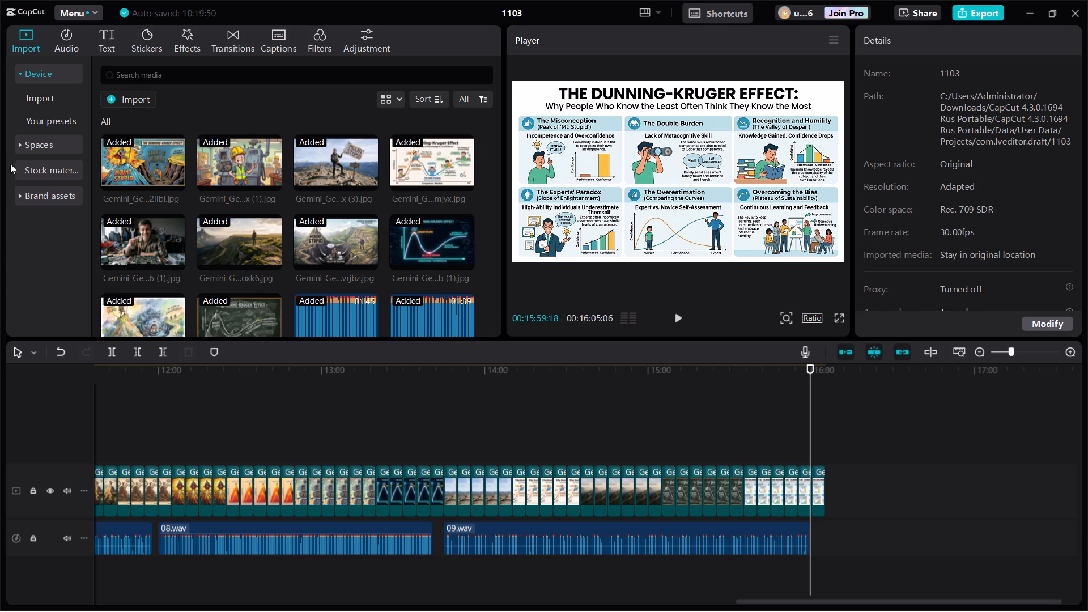
{"action": "left_click", "coordinate": [825, 420]}
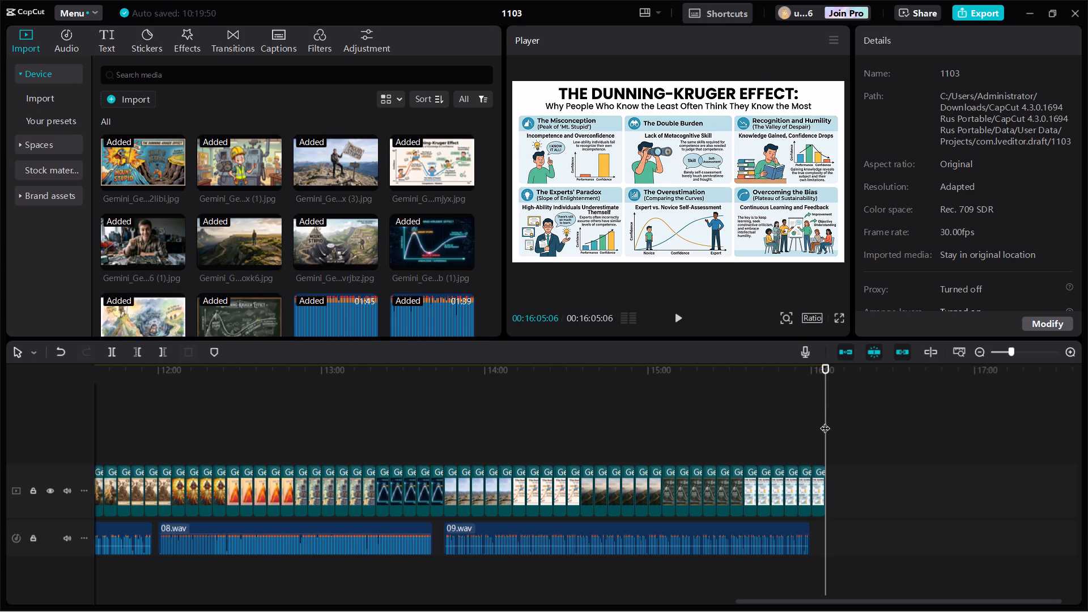
{"action": "left_click", "coordinate": [464, 262]}
{"action": "left_click", "coordinate": [464, 262]}
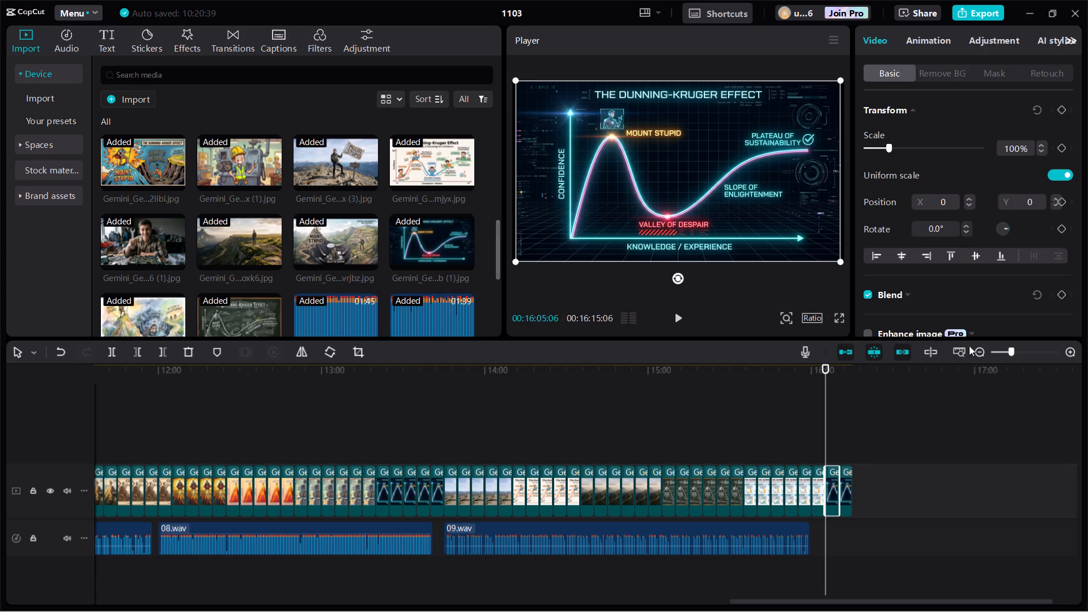
Trim the end of the last neon chart clip so the main track finishes at 00:16:15:00.
{"action": "left_click", "coordinate": [1070, 353]}
{"action": "left_click", "coordinate": [1070, 353]}
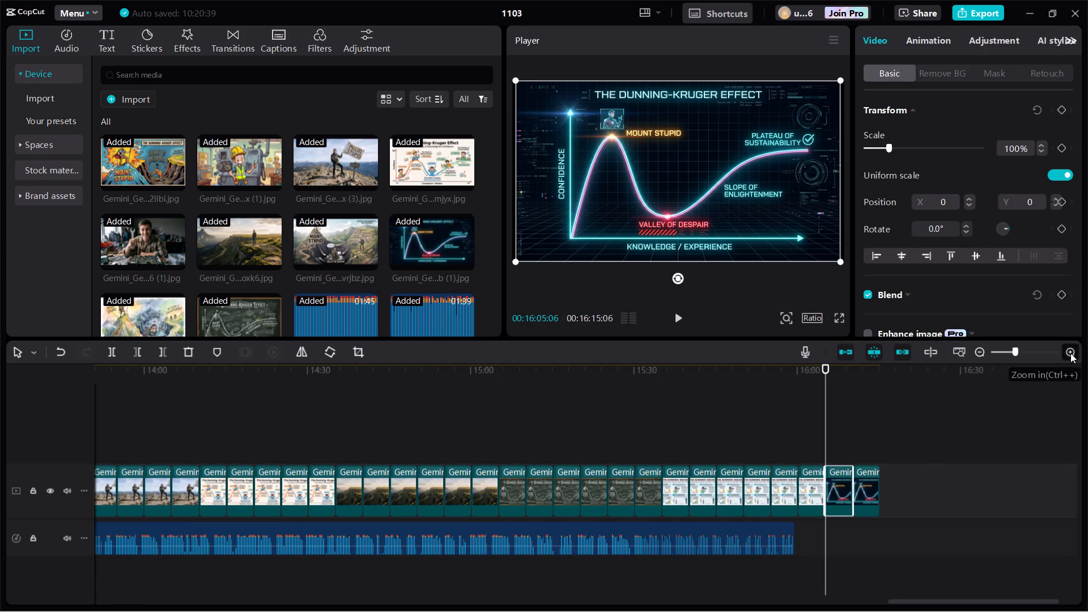
{"action": "left_click", "coordinate": [920, 406]}
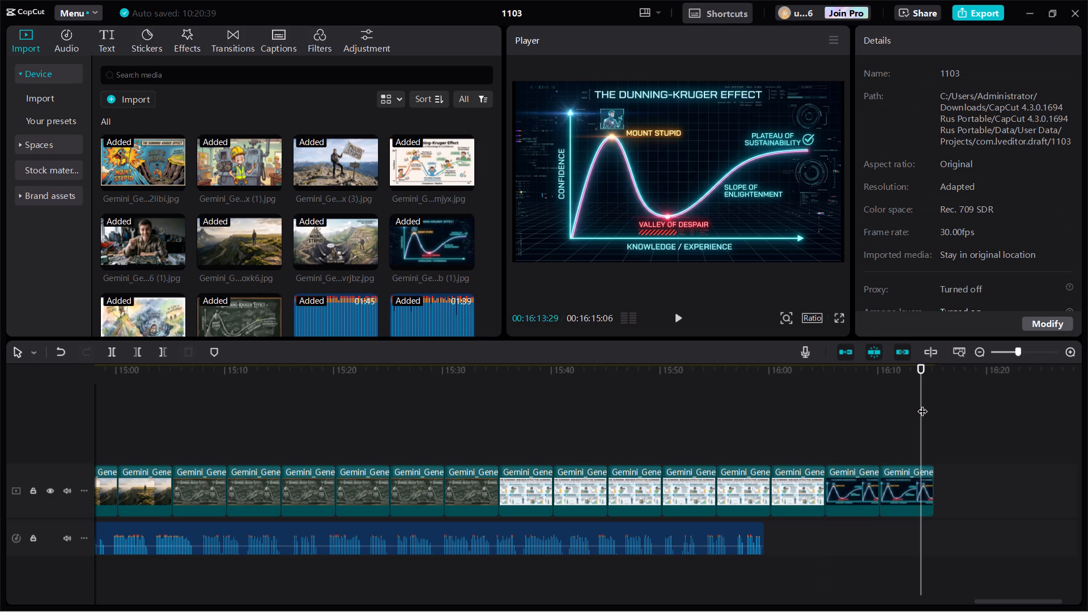
{"action": "left_click", "coordinate": [928, 401]}
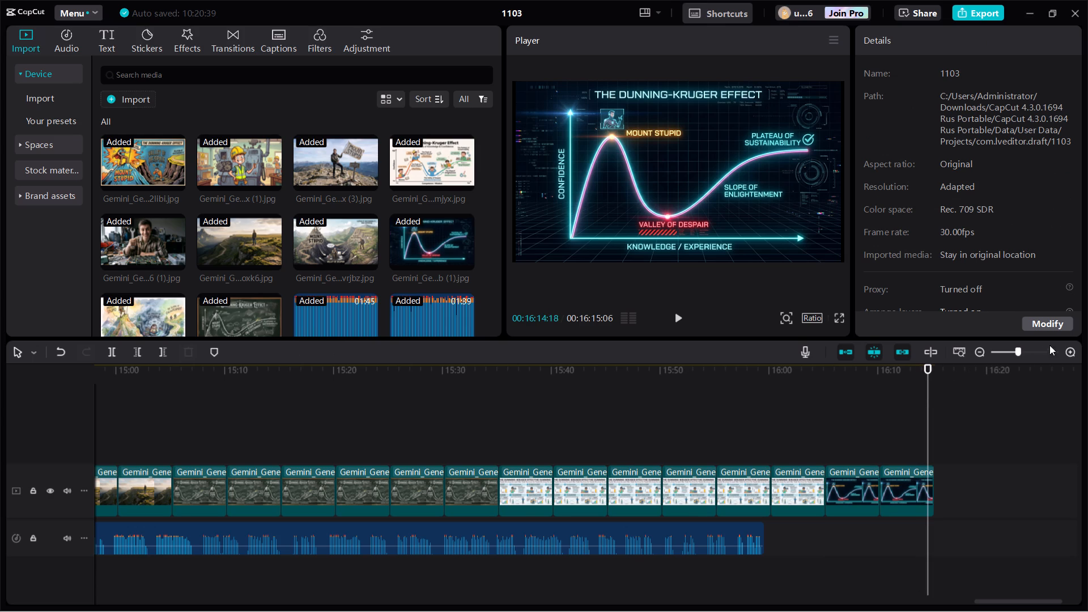
{"action": "double_click", "coordinate": [1061, 350]}
{"action": "double_click", "coordinate": [1067, 348]}
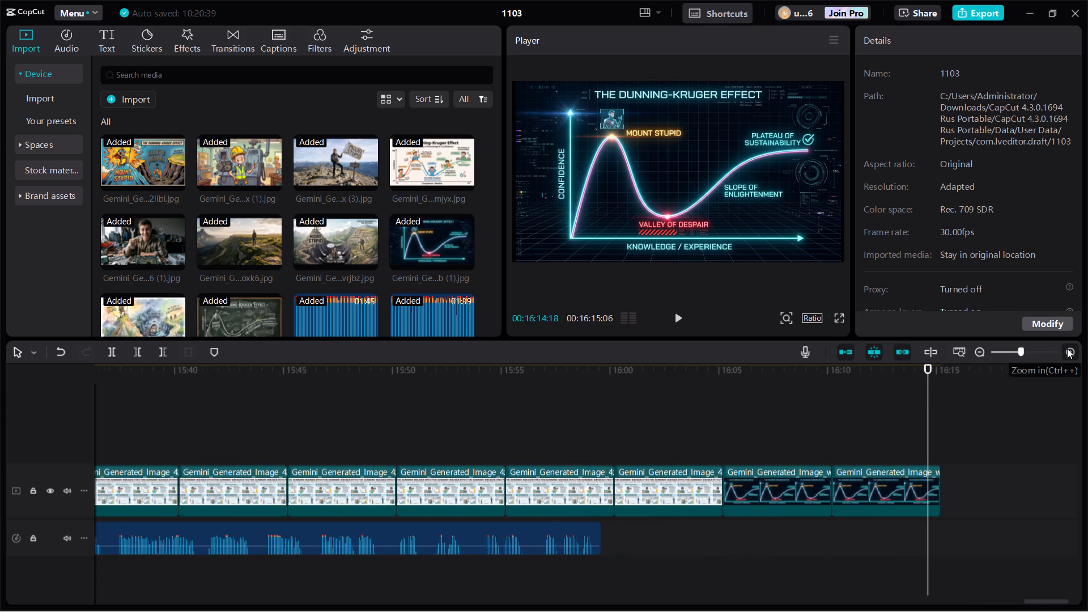
{"action": "left_click", "coordinate": [1067, 348]}
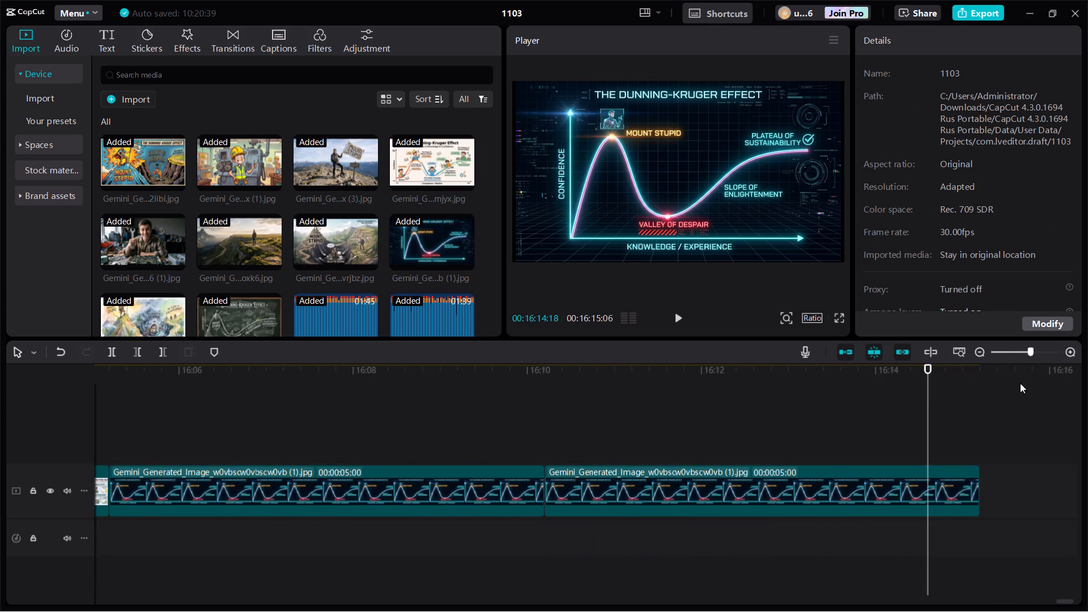
{"action": "left_click", "coordinate": [948, 372]}
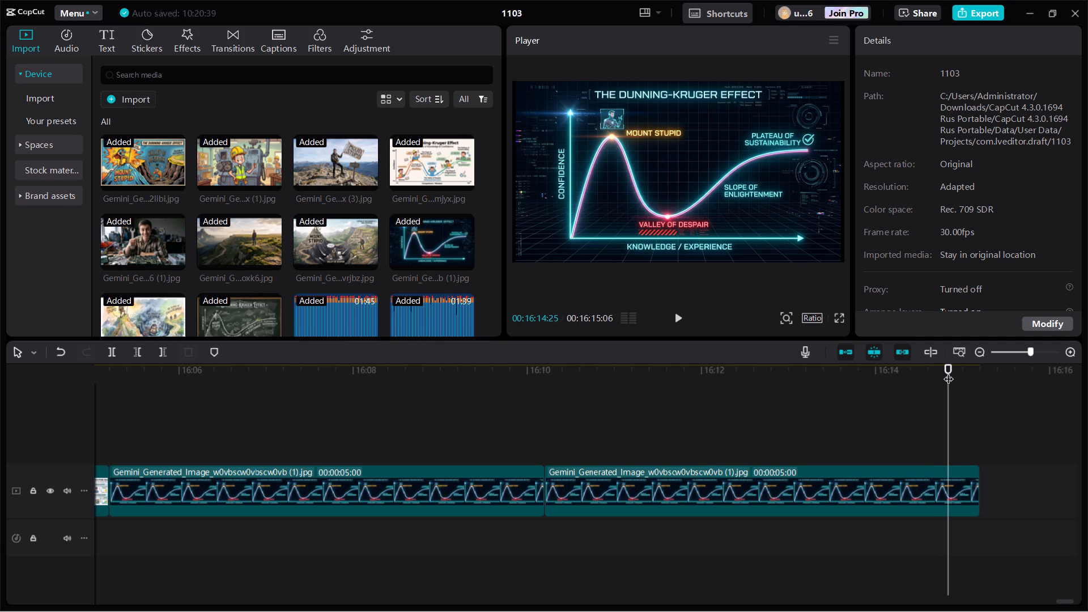
{"action": "double_click", "coordinate": [1069, 351]}
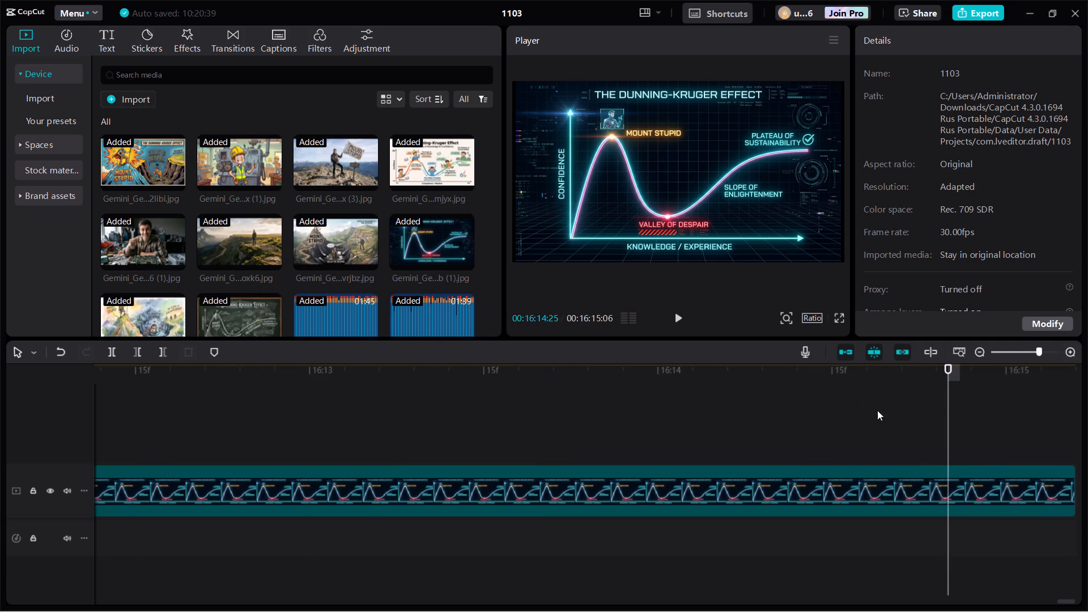
{"action": "left_click", "coordinate": [1005, 373]}
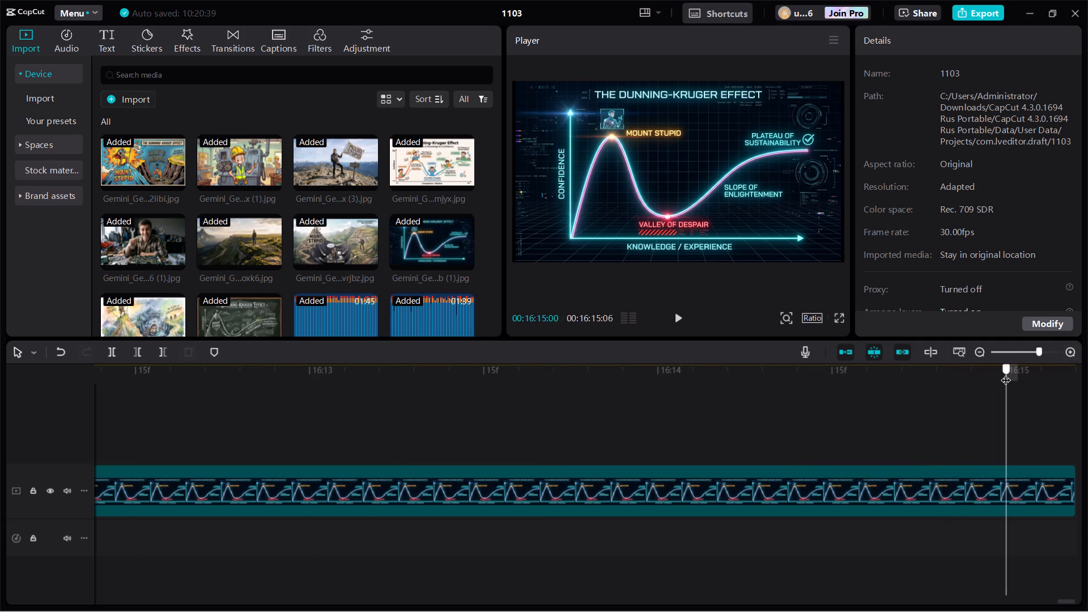
{"action": "left_click", "coordinate": [1029, 482]}
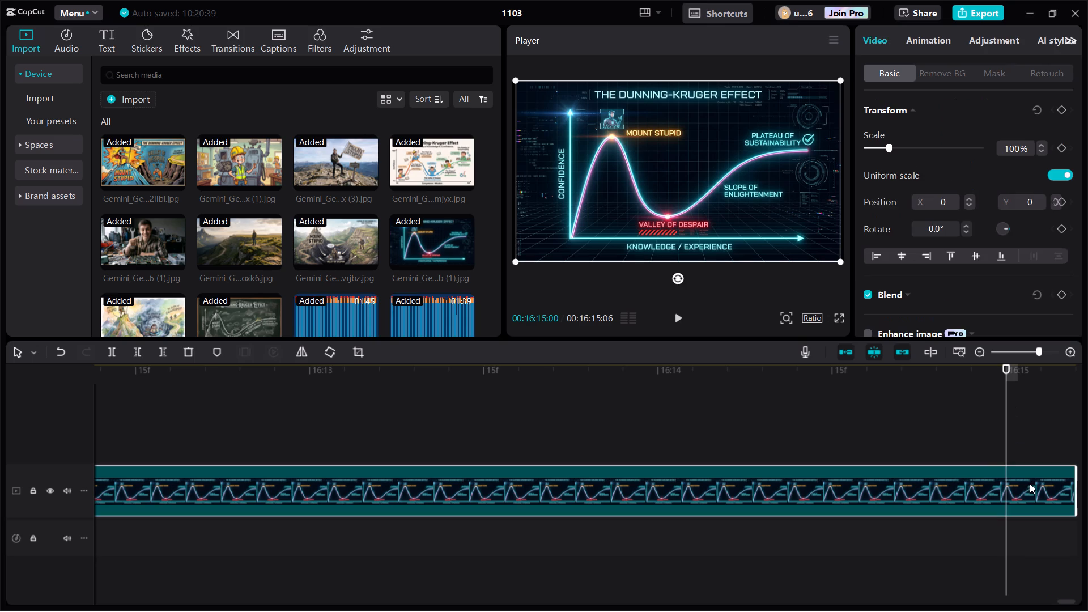
{"action": "left_click", "coordinate": [164, 353]}
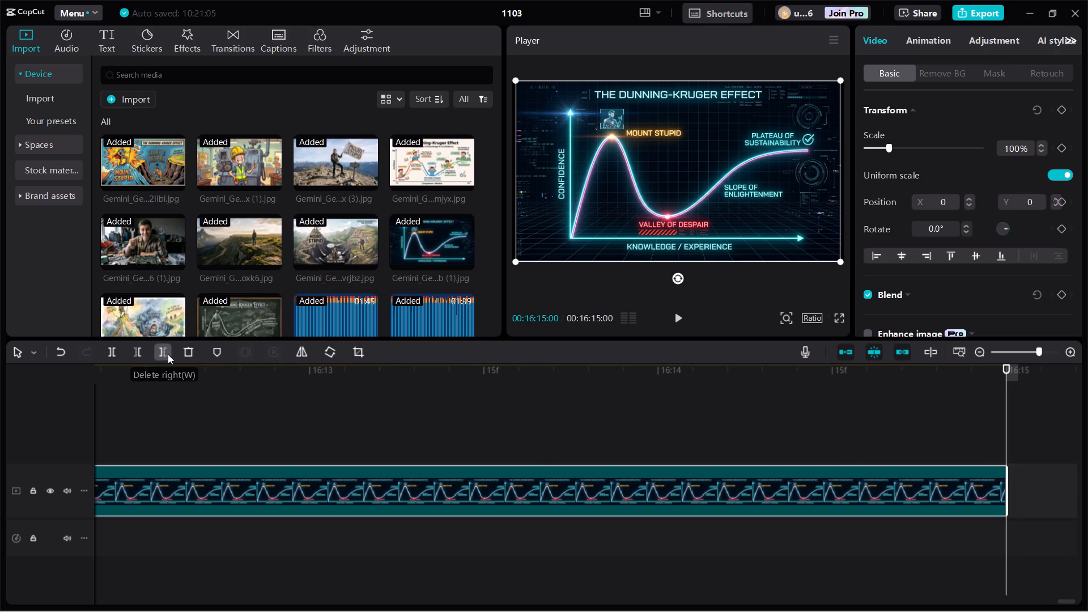
Play the video again from about 00:09:11 to check the white confidence-competence chart against 06.wav.
{"action": "left_click", "coordinate": [541, 454]}
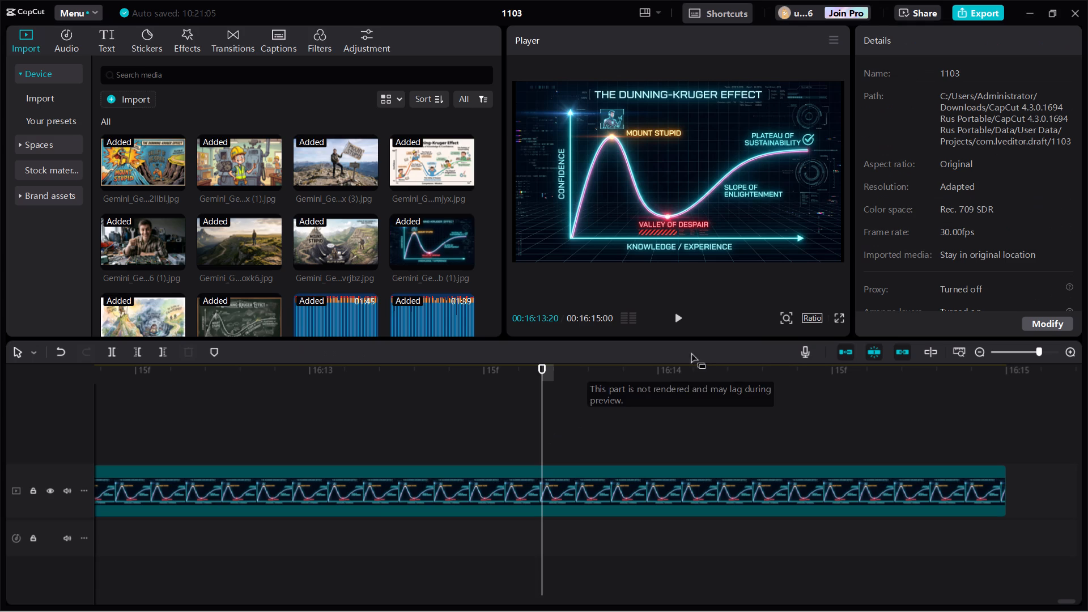
{"action": "triple_click", "coordinate": [981, 348]}
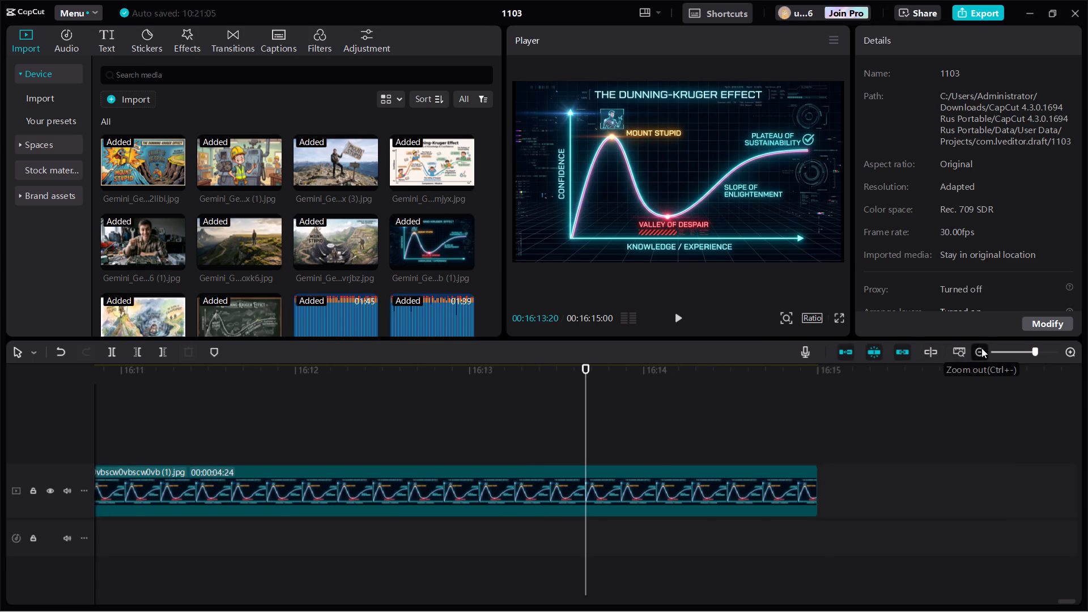
{"action": "triple_click", "coordinate": [981, 348]}
{"action": "left_click", "coordinate": [981, 348]}
{"action": "left_click", "coordinate": [981, 348]}
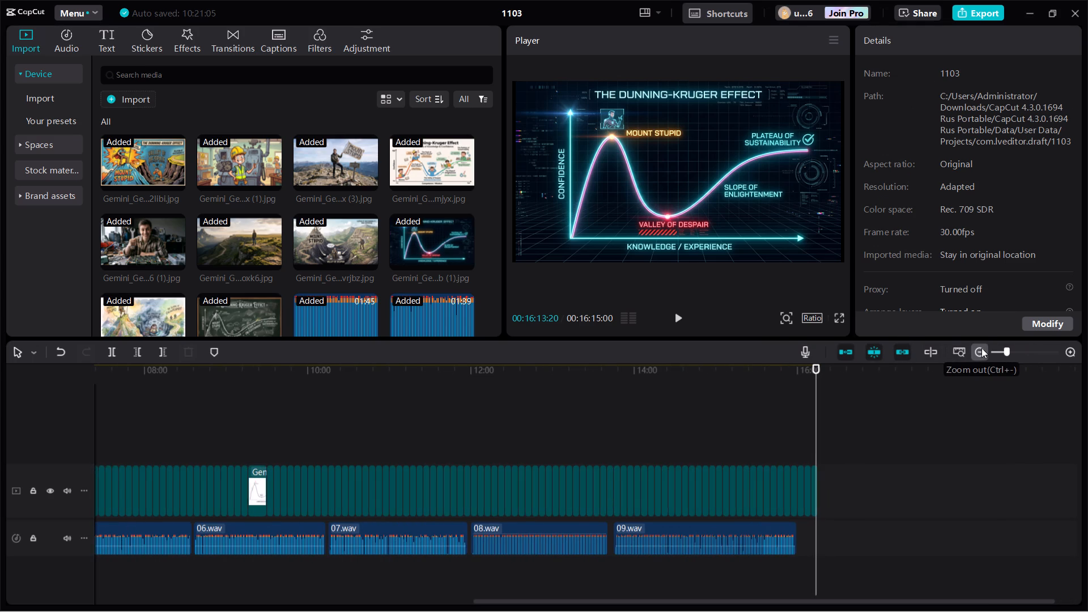
{"action": "left_click", "coordinate": [981, 348]}
{"action": "triple_click", "coordinate": [981, 348]}
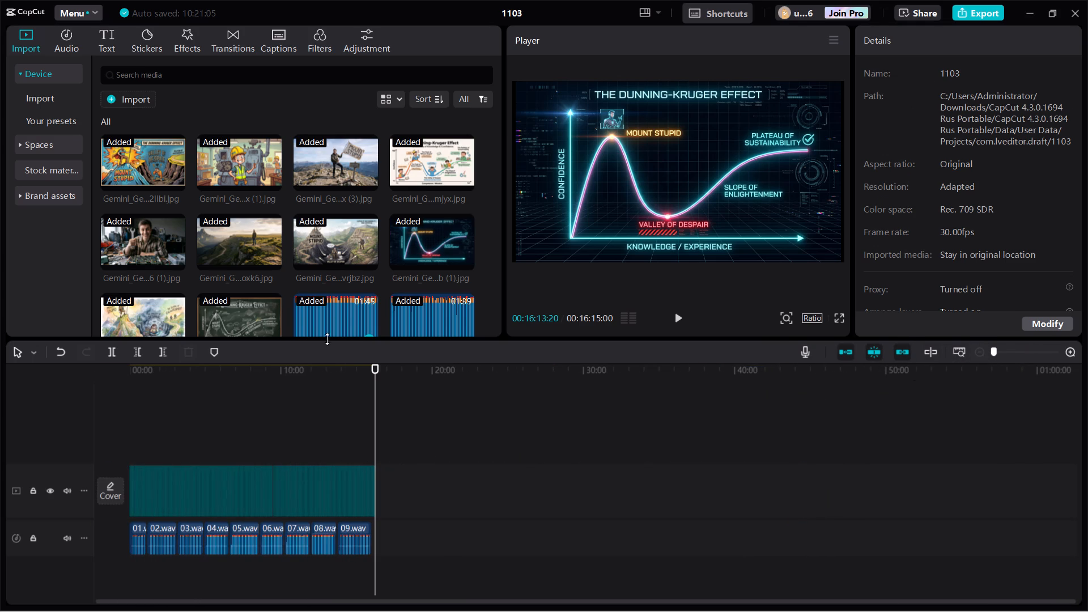
{"action": "left_click", "coordinate": [274, 423]}
{"action": "left_click", "coordinate": [277, 419]}
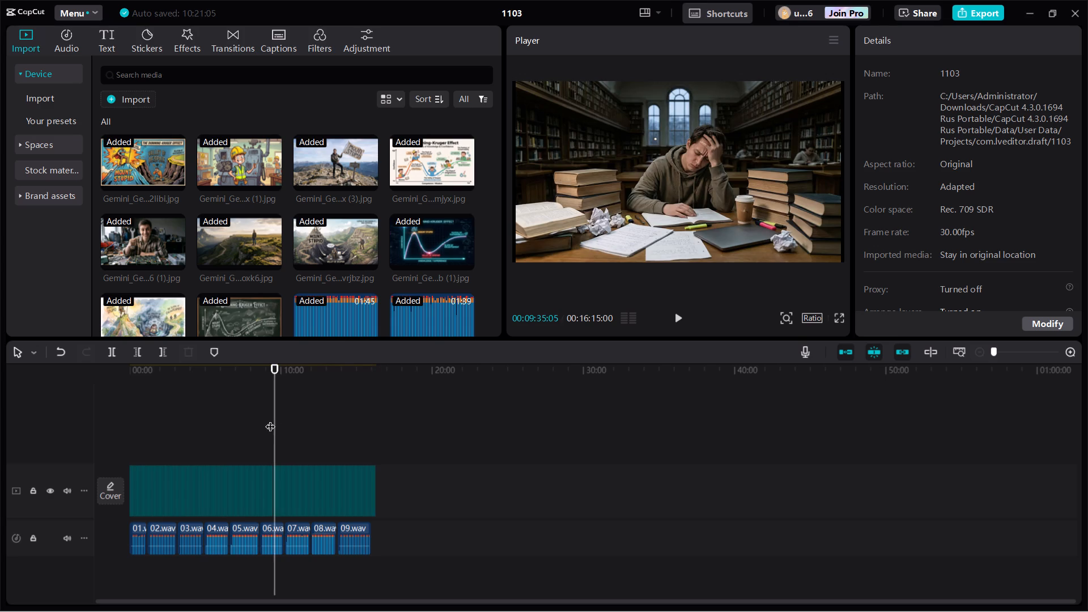
{"action": "left_click", "coordinate": [270, 419]}
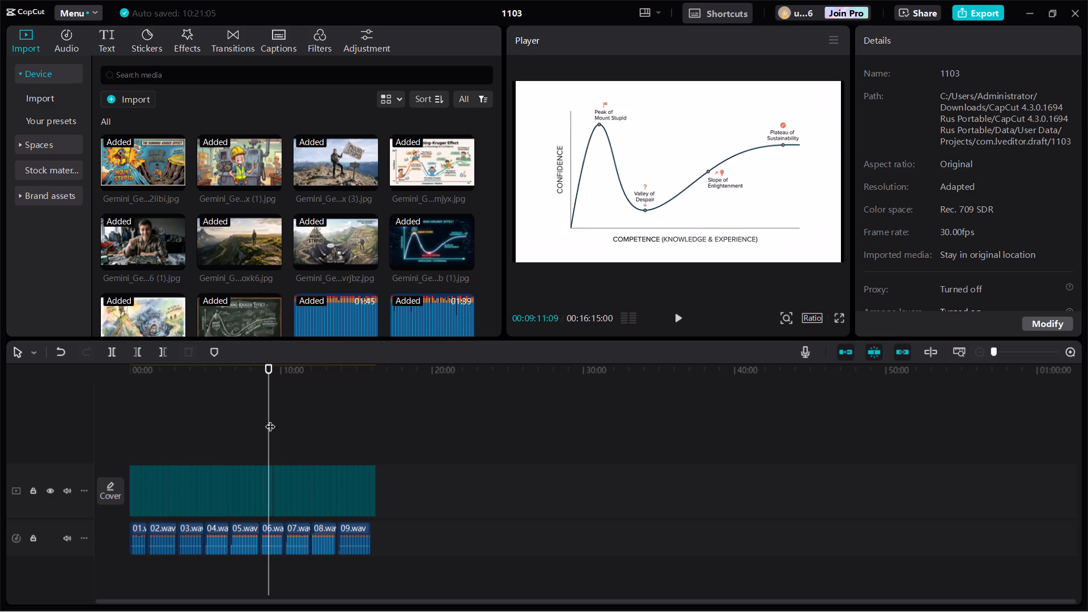
{"action": "key", "text": "Left"}
{"action": "key", "text": "space"}
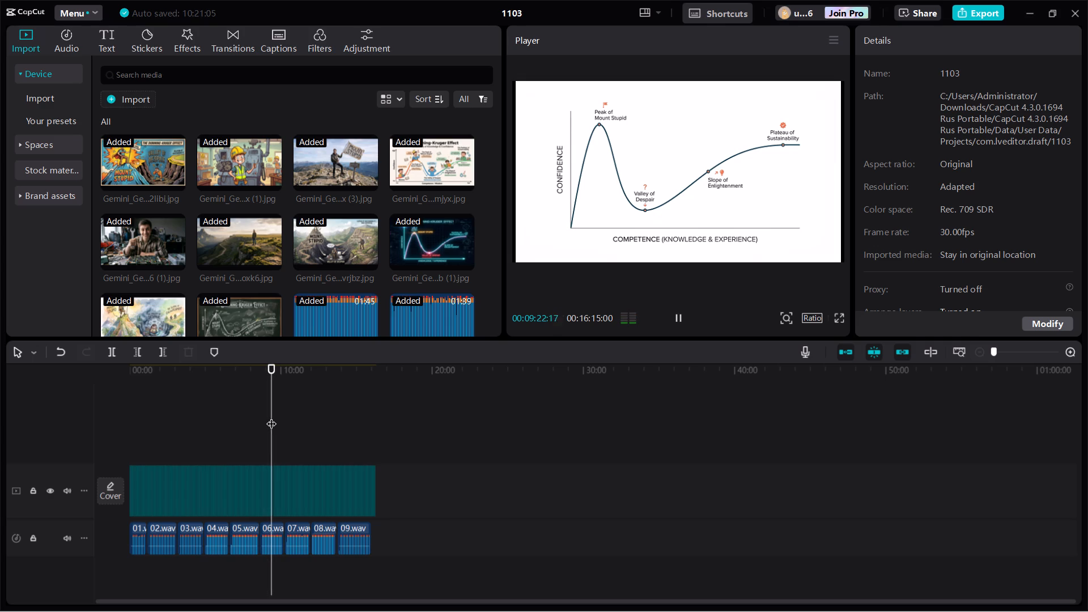
Generate English auto captions for the whole video, with the playhead at 00:00:00:00.
{"action": "left_click", "coordinate": [274, 34]}
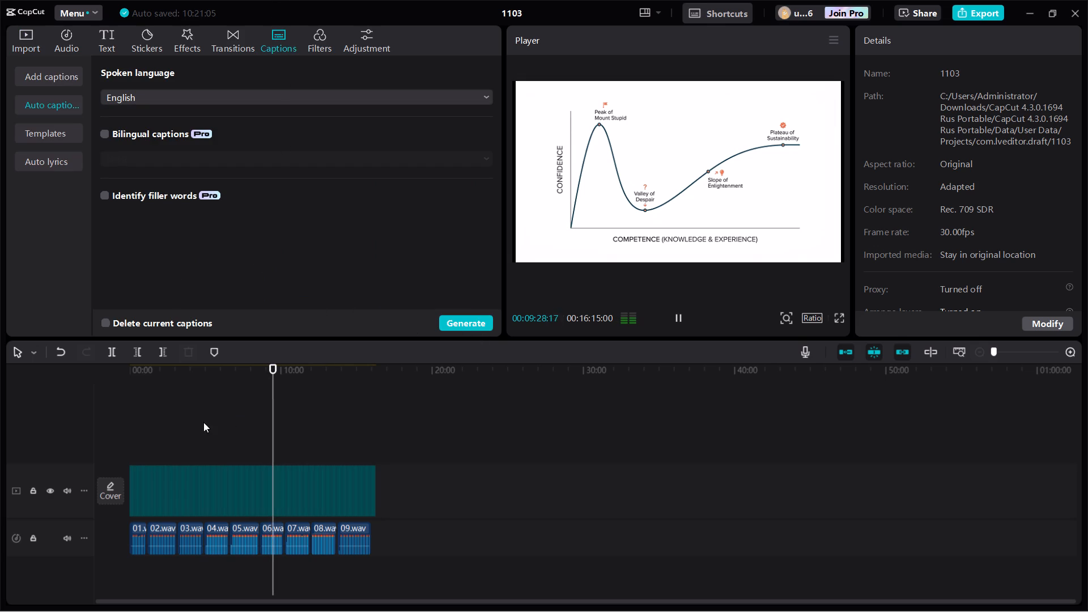
{"action": "left_click", "coordinate": [125, 418]}
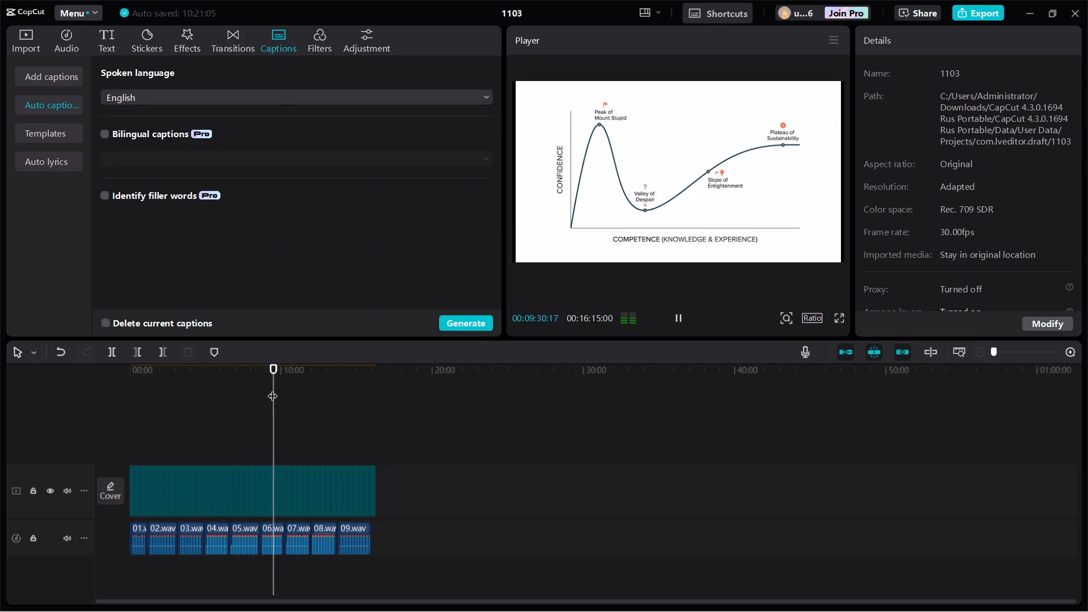
{"action": "left_click_drag", "start_coordinate": [273, 389], "coordinate": [80, 423]}
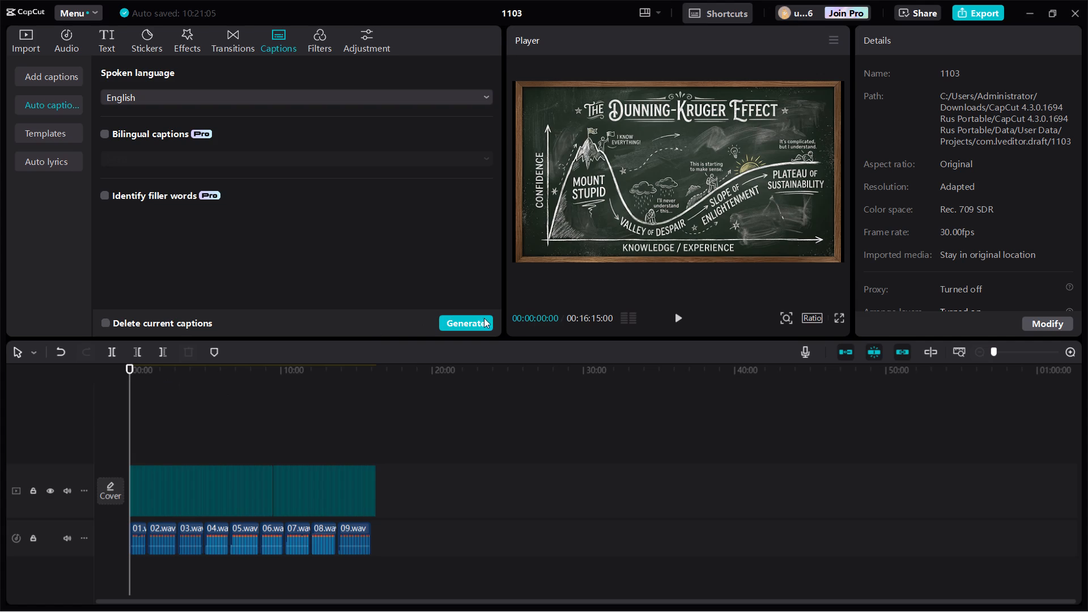
{"action": "left_click", "coordinate": [475, 323]}
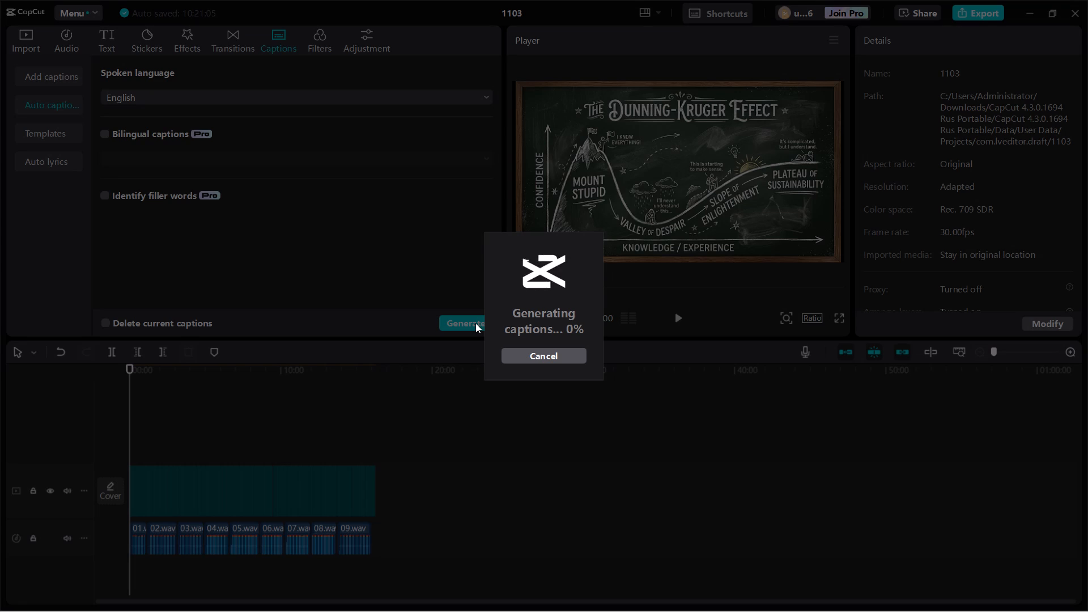
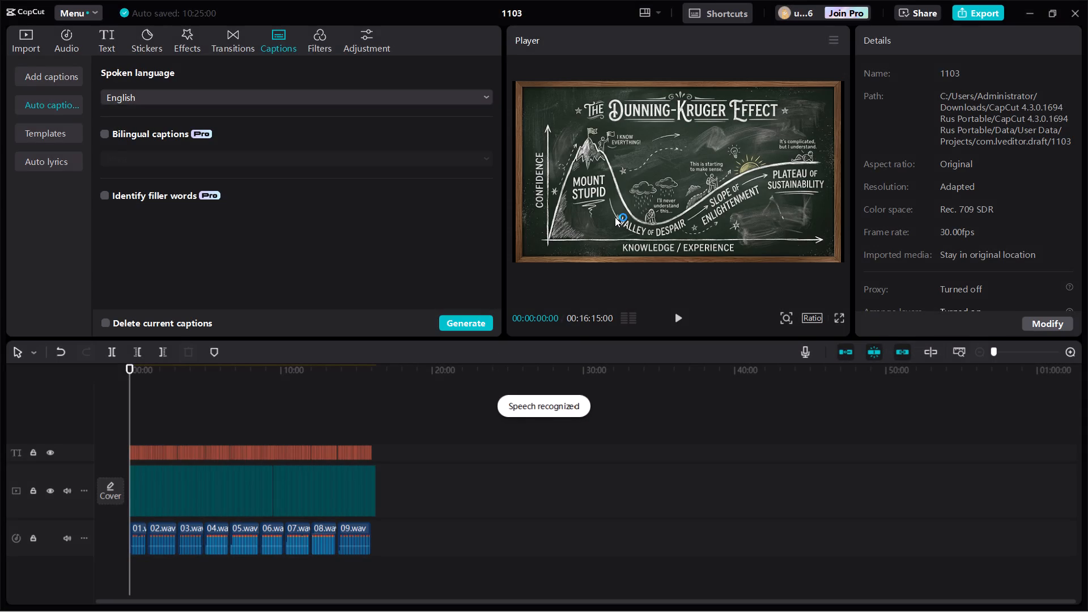
Play the video from 00:00:00:00 to check the generated captions over the chalkboard chart.
{"action": "left_click", "coordinate": [682, 321]}
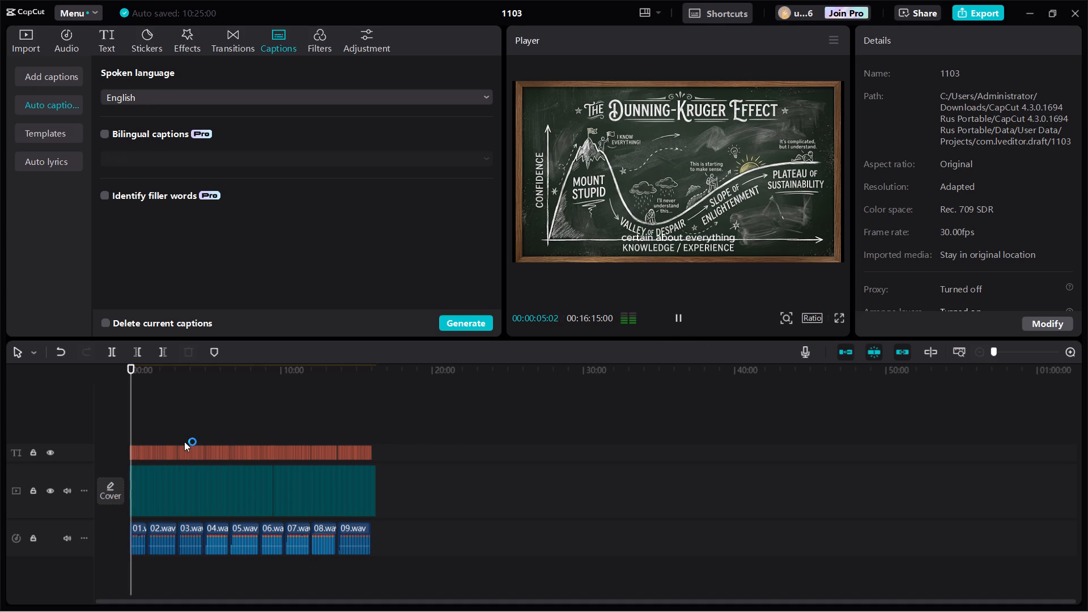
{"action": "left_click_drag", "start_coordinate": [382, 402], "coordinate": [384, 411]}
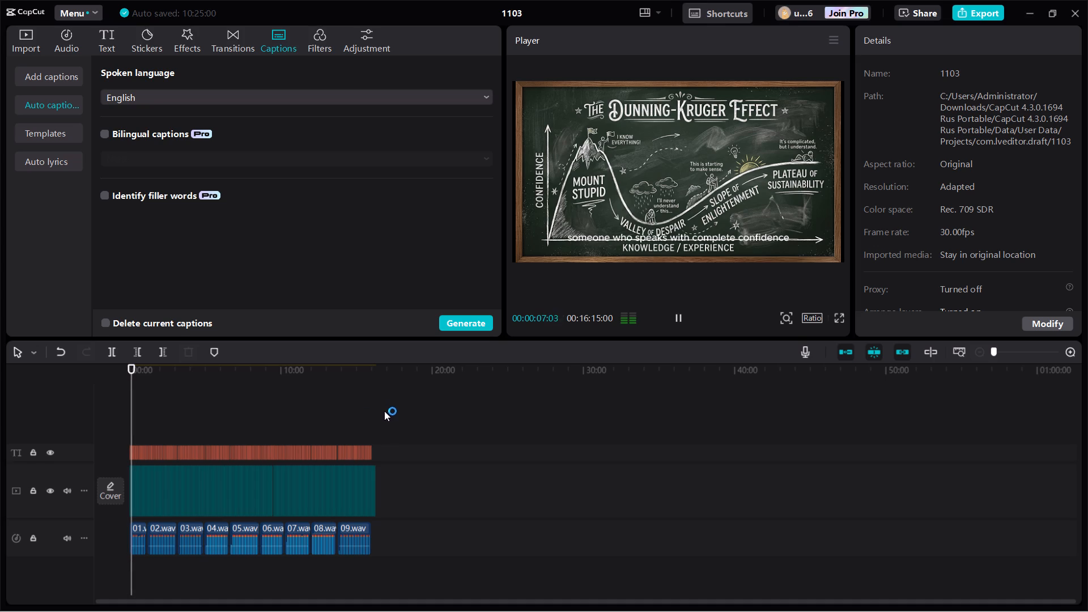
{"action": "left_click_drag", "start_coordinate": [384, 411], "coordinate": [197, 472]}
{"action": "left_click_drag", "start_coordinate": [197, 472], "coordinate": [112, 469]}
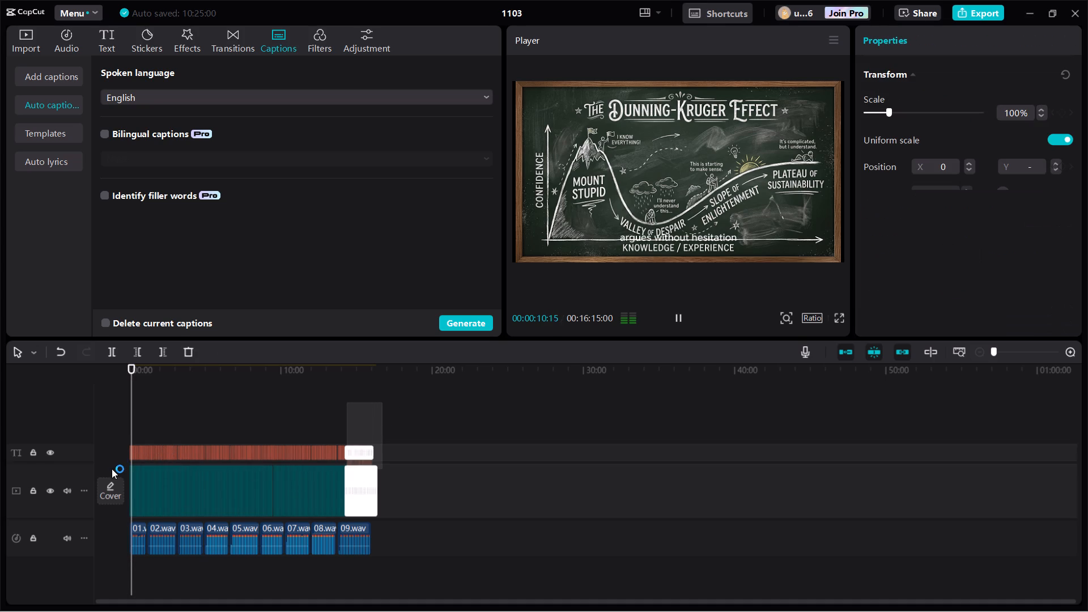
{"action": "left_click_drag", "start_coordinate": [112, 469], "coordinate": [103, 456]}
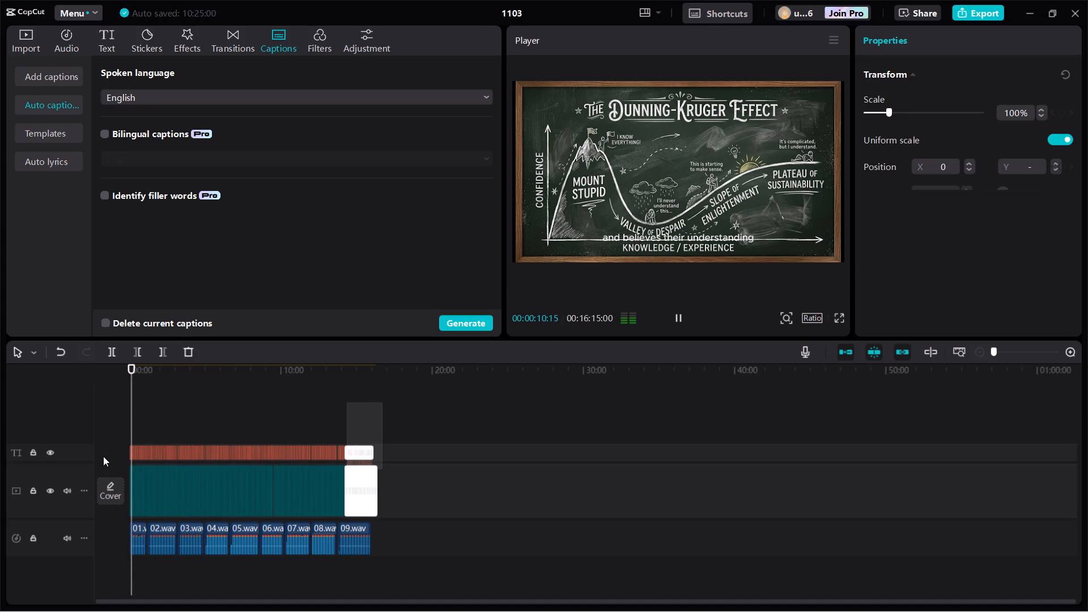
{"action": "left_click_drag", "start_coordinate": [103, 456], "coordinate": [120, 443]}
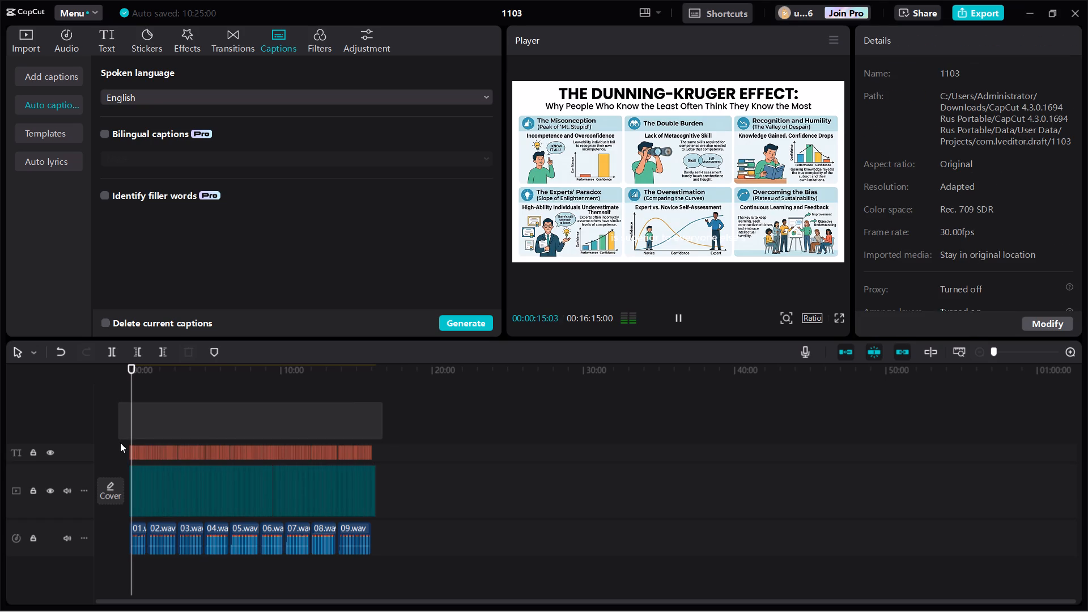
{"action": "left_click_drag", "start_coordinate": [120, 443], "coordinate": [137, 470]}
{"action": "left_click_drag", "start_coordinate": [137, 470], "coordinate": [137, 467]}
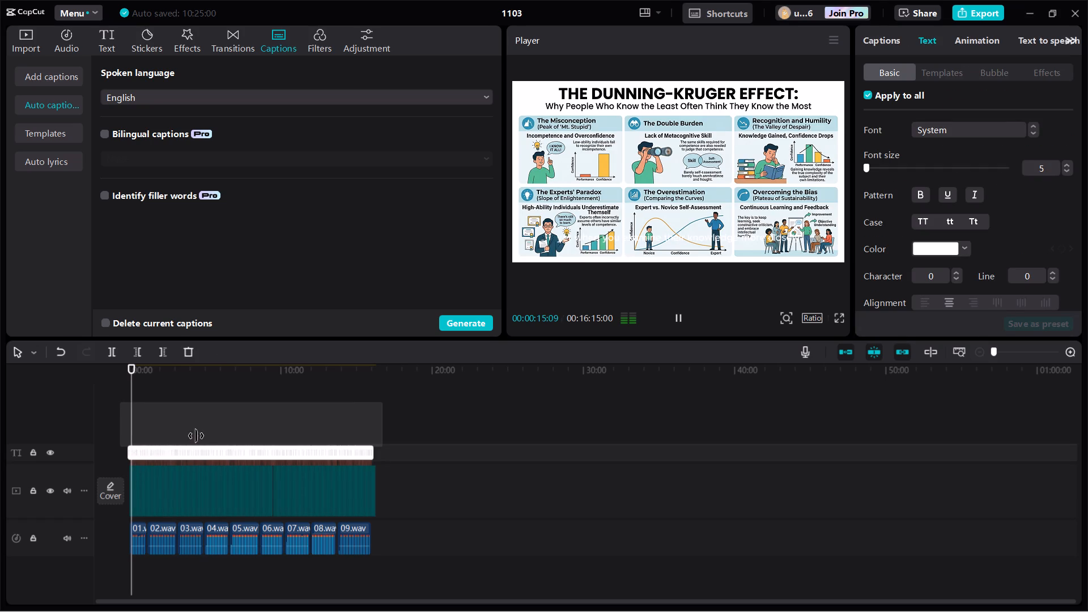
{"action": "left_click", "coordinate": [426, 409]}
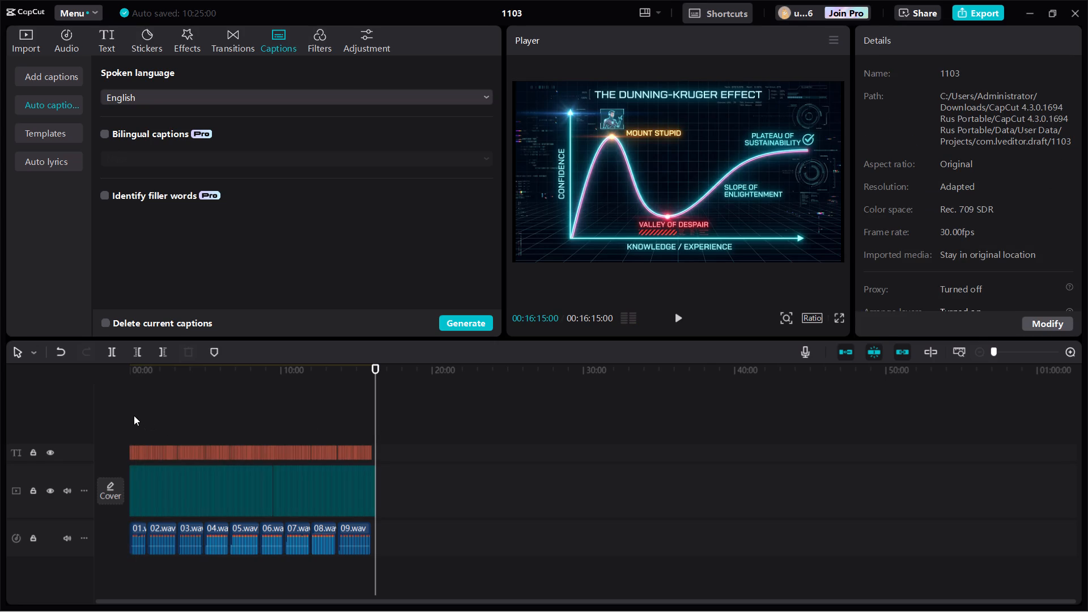
Select all the captions on the text track and make them bold and uppercase.
{"action": "left_click_drag", "start_coordinate": [131, 413], "coordinate": [298, 449]}
{"action": "left_click_drag", "start_coordinate": [298, 449], "coordinate": [393, 465]}
{"action": "left_click_drag", "start_coordinate": [393, 465], "coordinate": [382, 454]}
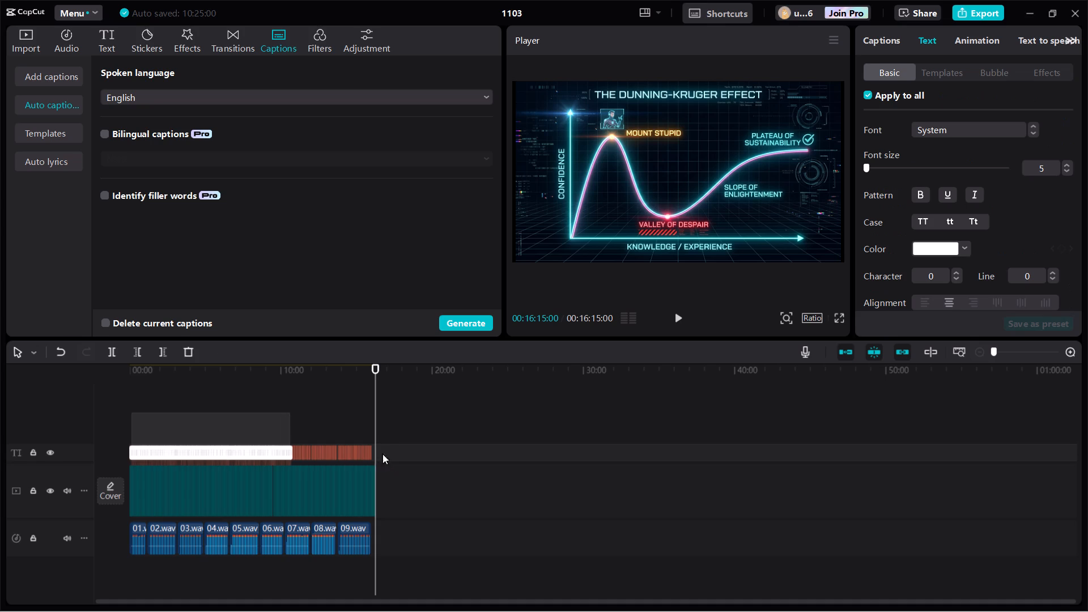
{"action": "left_click_drag", "start_coordinate": [382, 454], "coordinate": [407, 446]}
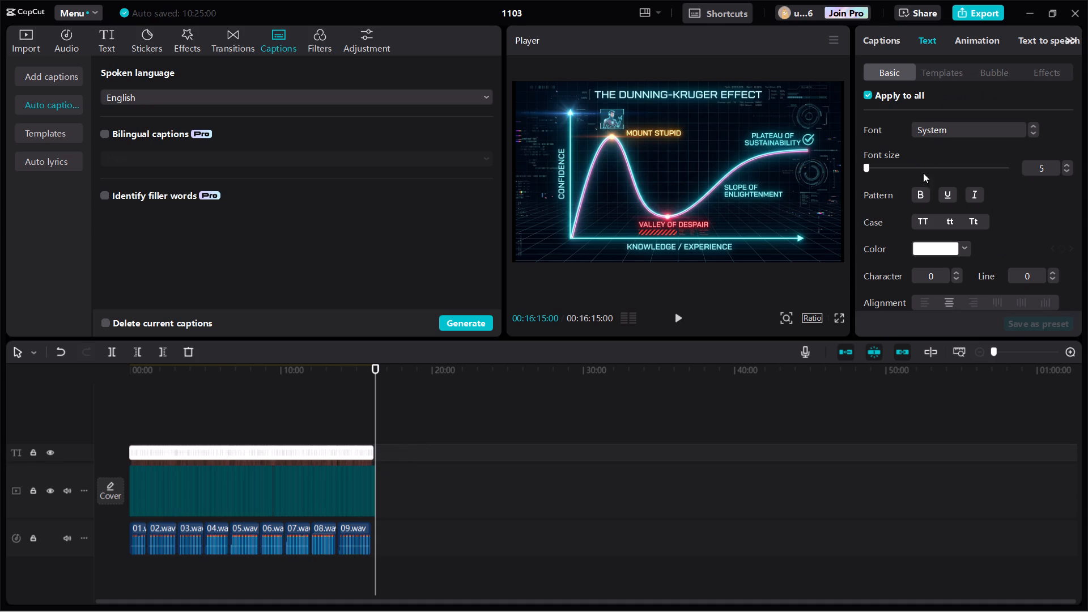
{"action": "left_click", "coordinate": [920, 193]}
{"action": "left_click", "coordinate": [923, 221]}
Play from 00:00:00:00 to about 00:00:12:11 and move the captions down over the chalkboard's KNOWLEDGE / EXPERIENCE label, centred horizontally.
{"action": "left_click_drag", "start_coordinate": [377, 399], "coordinate": [184, 437]}
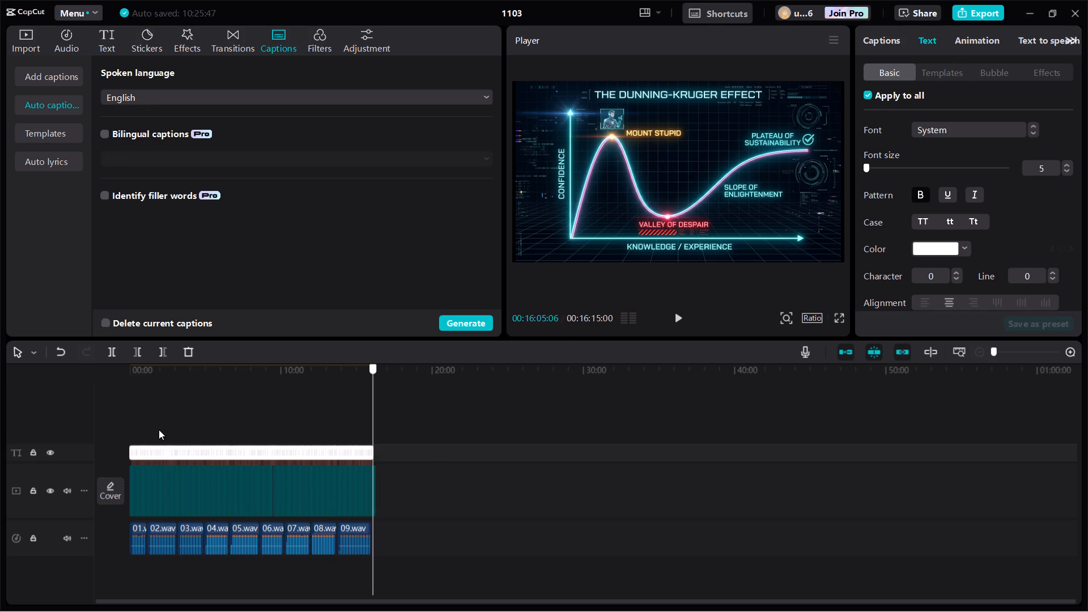
{"action": "left_click", "coordinate": [116, 403]}
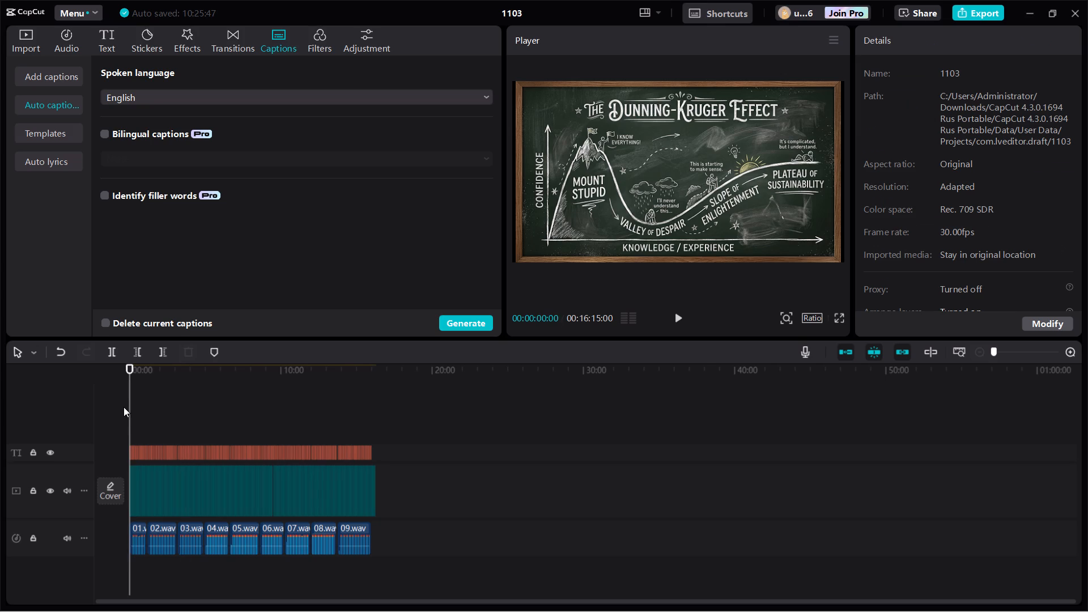
{"action": "left_click", "coordinate": [676, 317]}
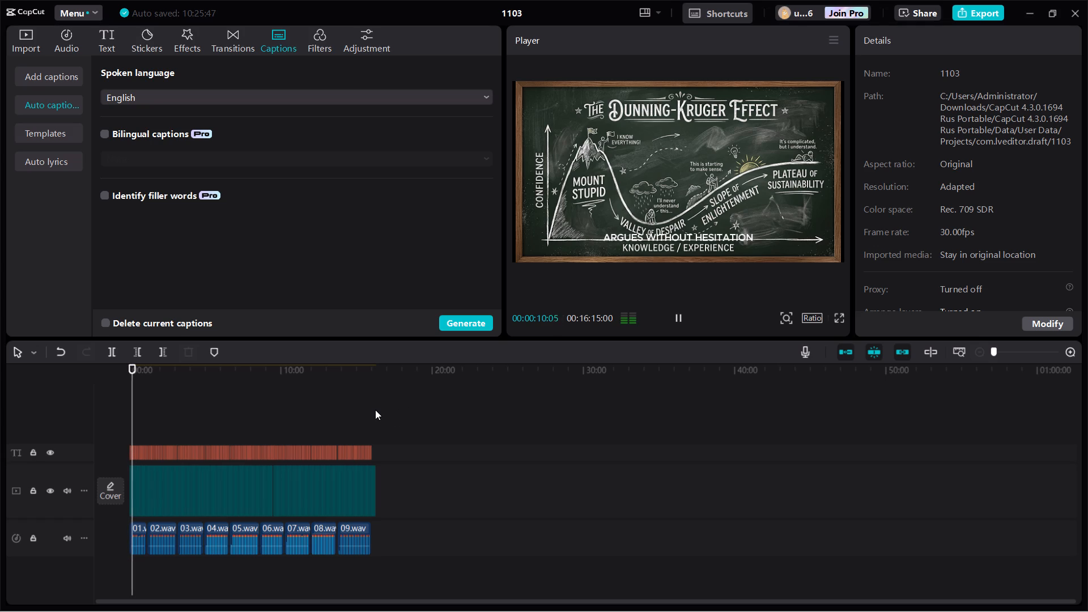
{"action": "left_click", "coordinate": [661, 239]}
{"action": "left_click_drag", "start_coordinate": [661, 239], "coordinate": [663, 249]}
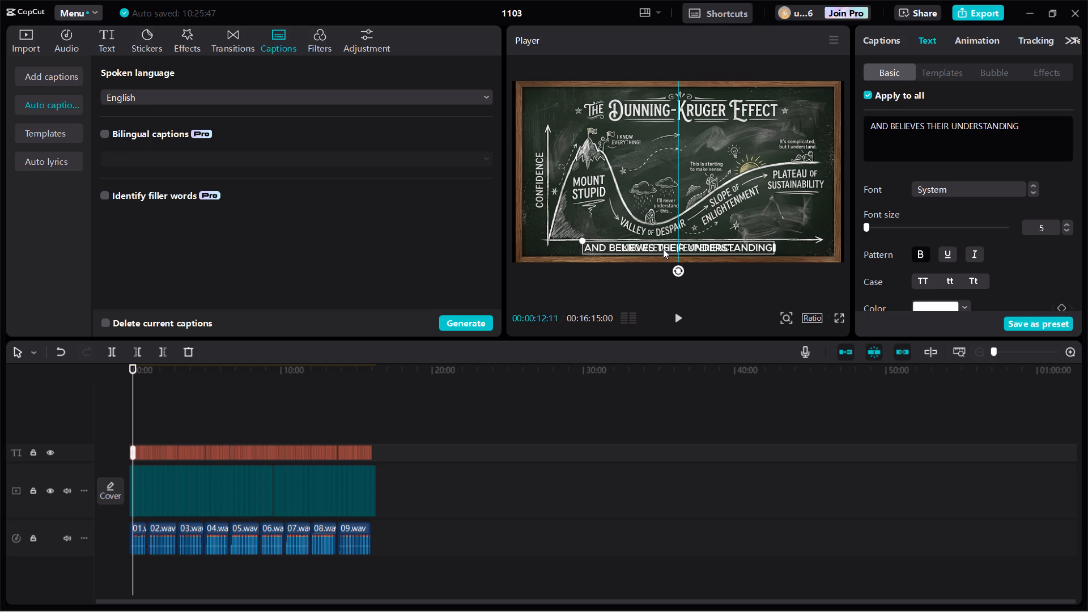
{"action": "left_click_drag", "start_coordinate": [663, 249], "coordinate": [663, 250]}
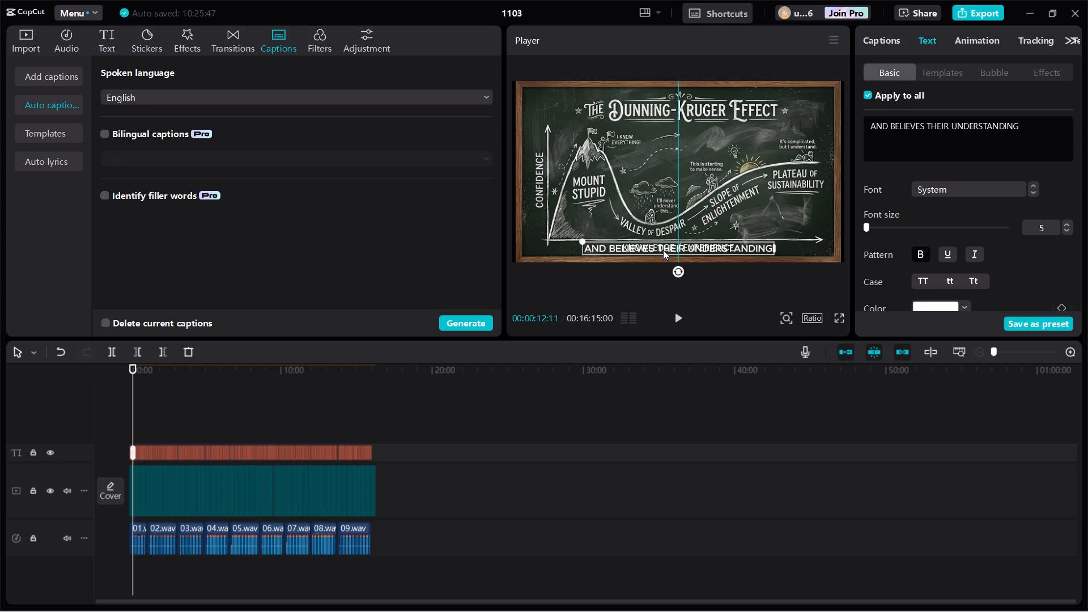
{"action": "left_click_drag", "start_coordinate": [663, 250], "coordinate": [665, 252]}
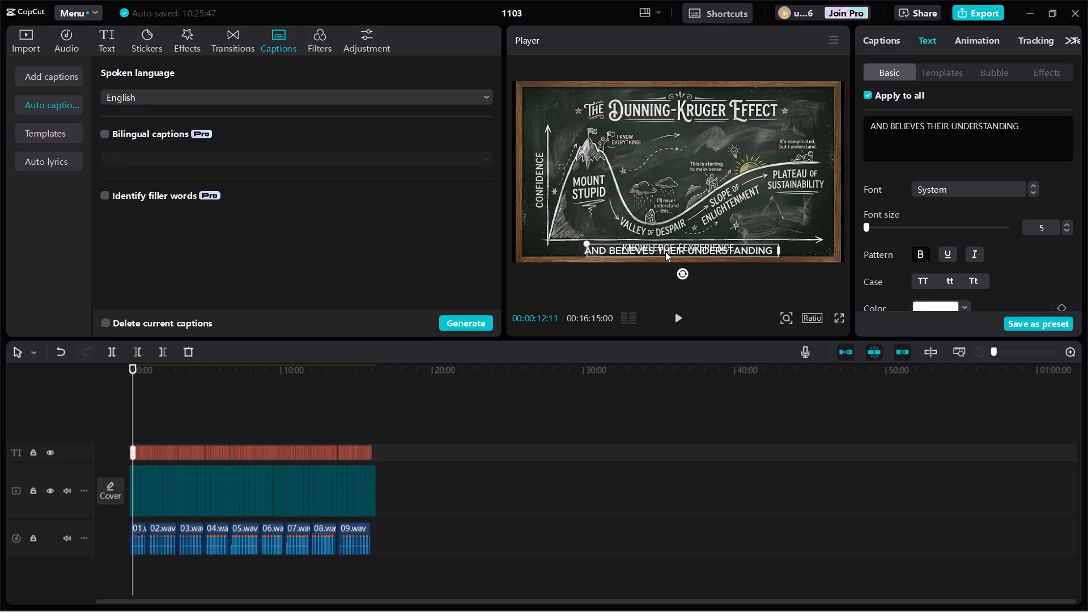
{"action": "left_click_drag", "start_coordinate": [665, 252], "coordinate": [663, 249]}
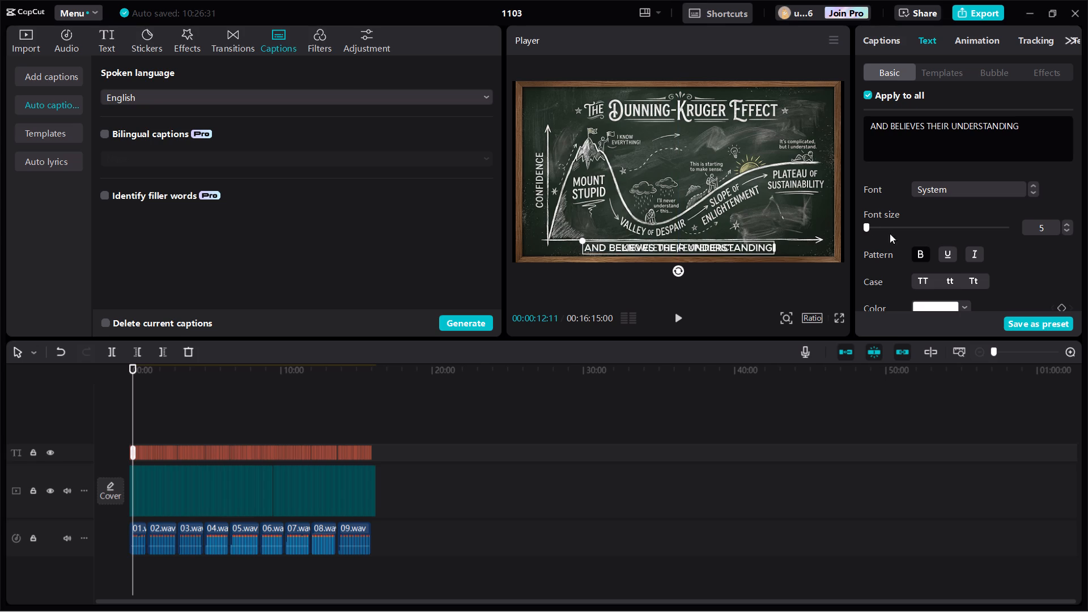
{"action": "left_click", "coordinate": [200, 403]}
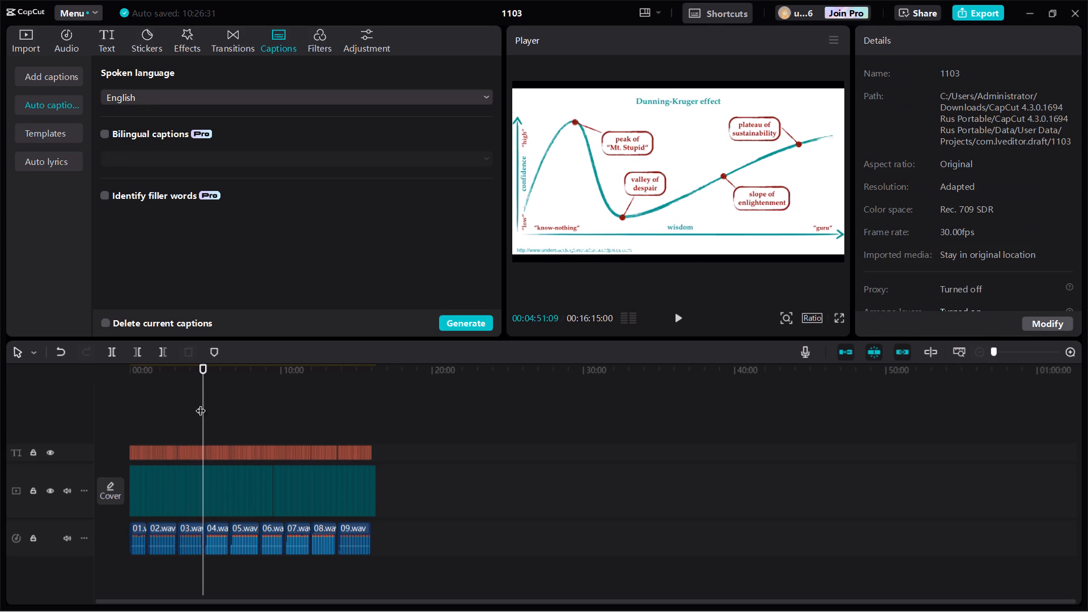
Select every caption on the text track again, including the very first one, and apply bold and uppercase.
{"action": "left_click_drag", "start_coordinate": [127, 405], "coordinate": [151, 438]}
{"action": "left_click_drag", "start_coordinate": [151, 438], "coordinate": [376, 443]}
{"action": "left_click", "coordinate": [457, 413]}
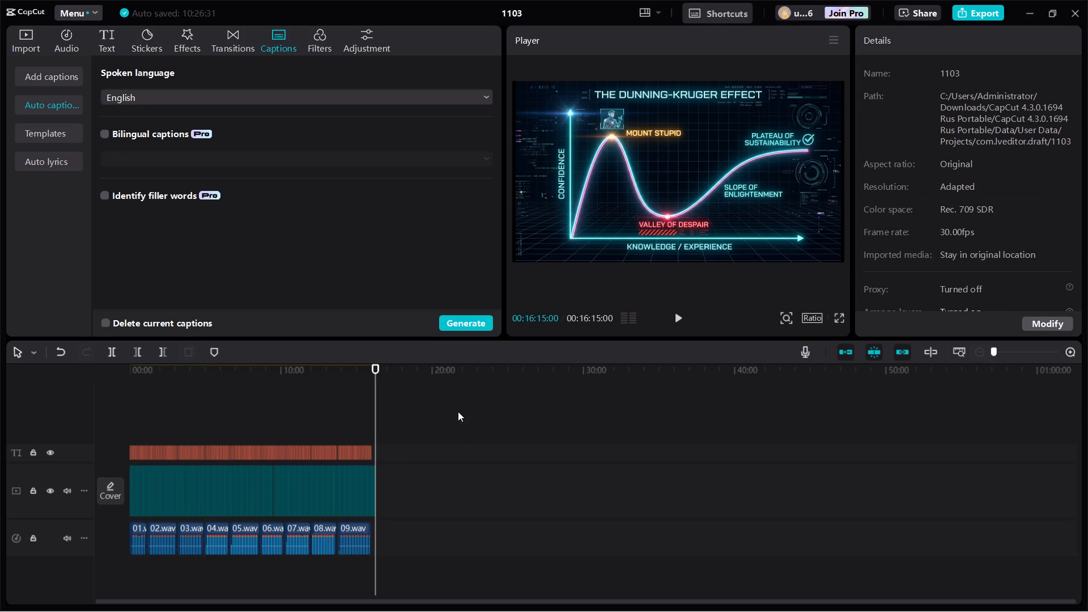
{"action": "left_click_drag", "start_coordinate": [393, 397], "coordinate": [252, 468]}
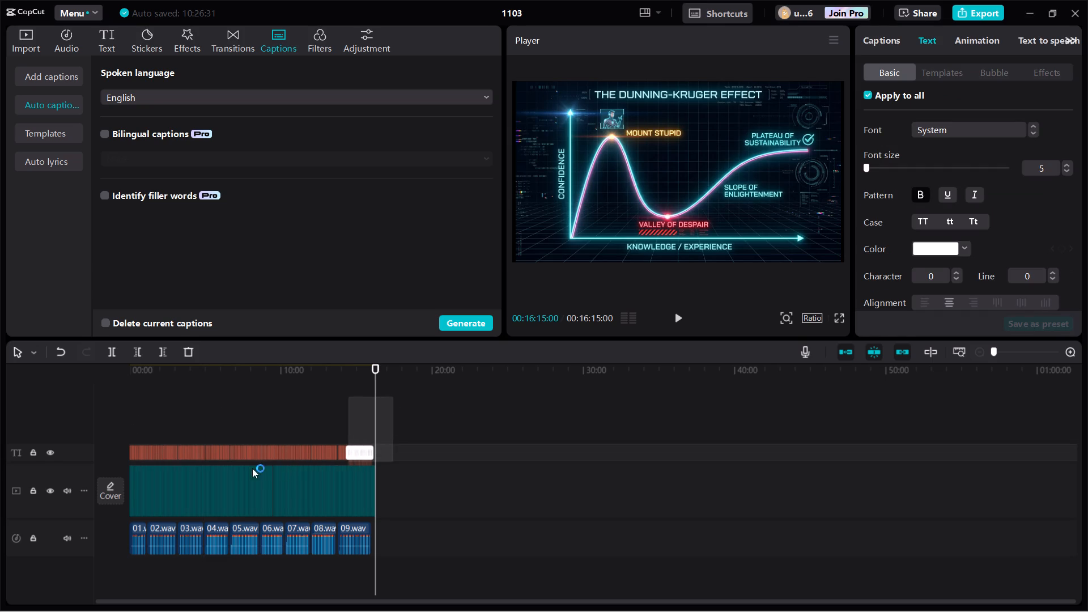
{"action": "left_click_drag", "start_coordinate": [252, 468], "coordinate": [114, 436]}
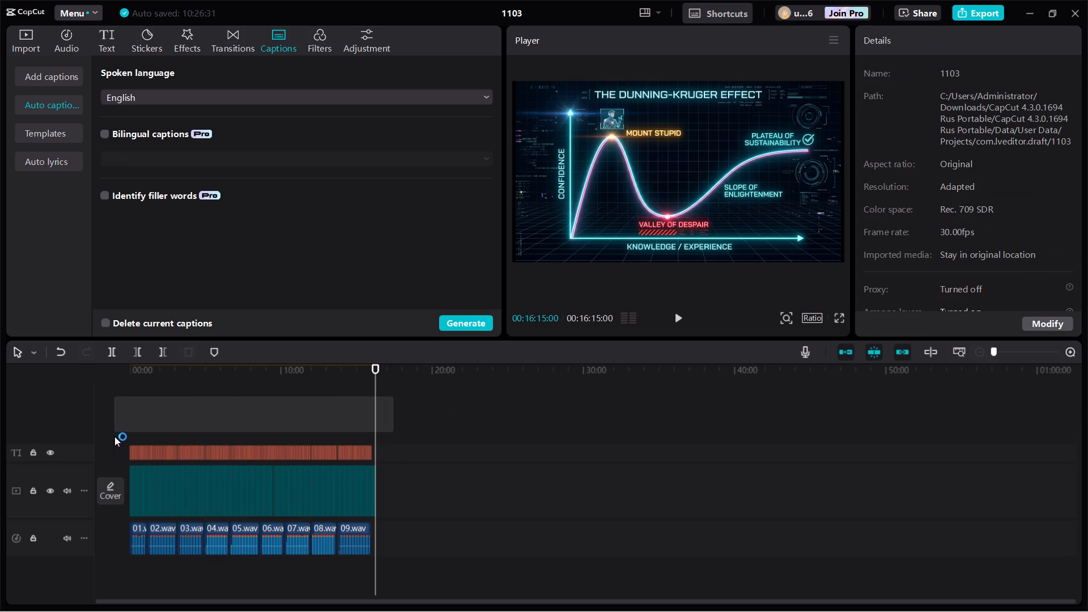
{"action": "left_click_drag", "start_coordinate": [114, 436], "coordinate": [119, 461]}
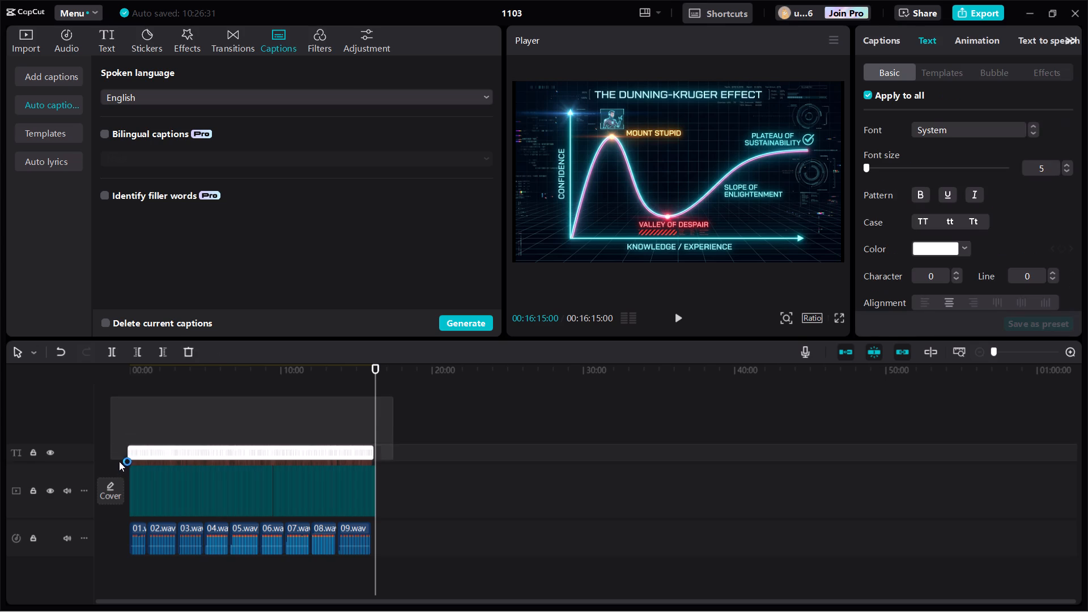
{"action": "left_click_drag", "start_coordinate": [119, 461], "coordinate": [122, 458]}
{"action": "left_click", "coordinate": [921, 195]}
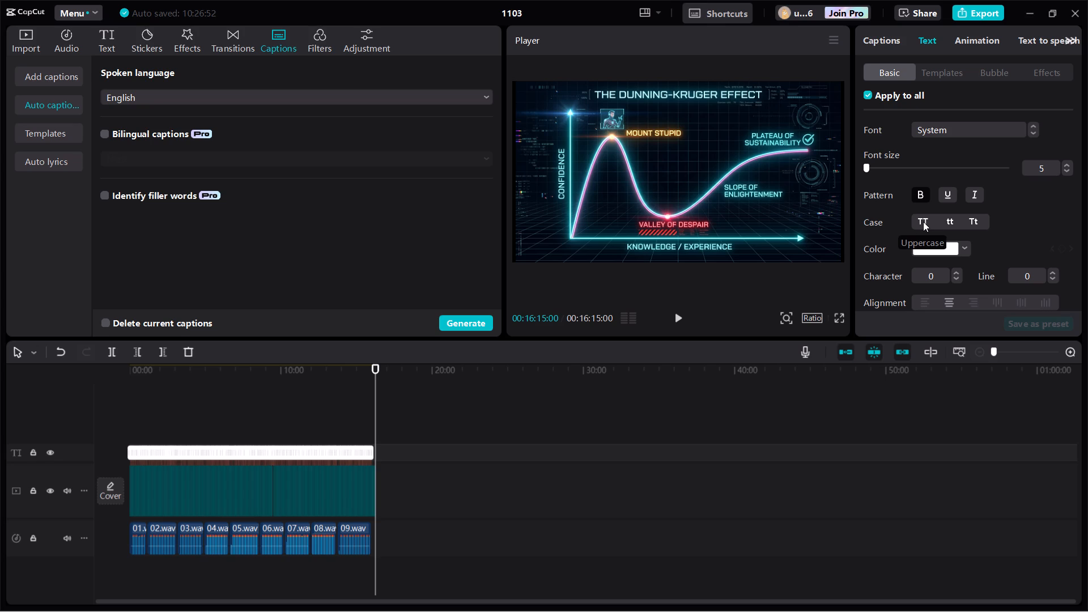
{"action": "left_click", "coordinate": [923, 222]}
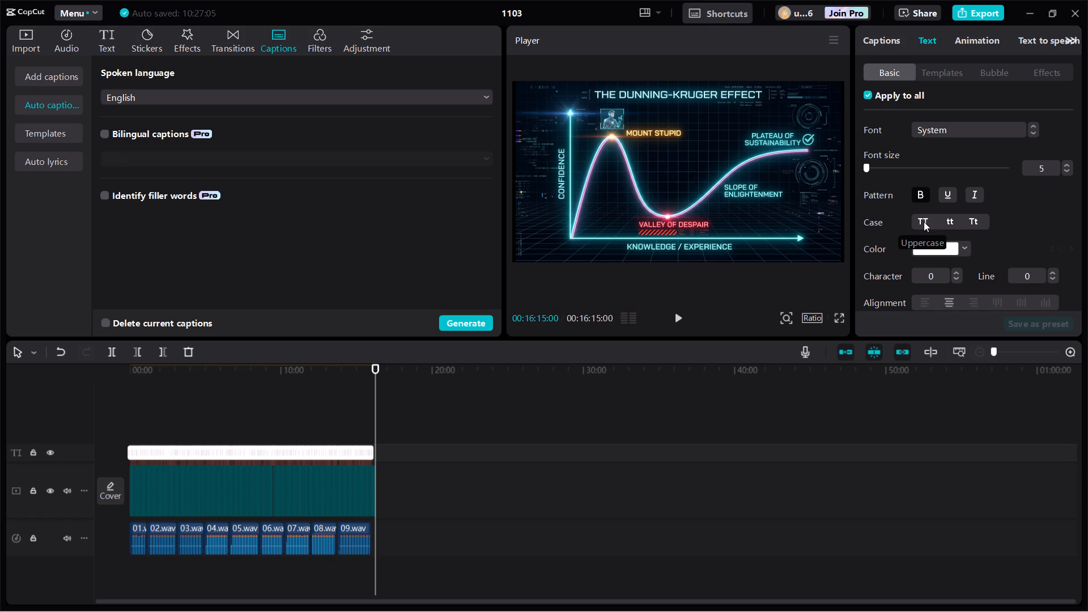
{"action": "left_click", "coordinate": [924, 222]}
Set the text colour of all captions to yellow, starting from the golden-yellow preset and shifting it to a brighter, more saturated shade.
{"action": "left_click", "coordinate": [1005, 131]}
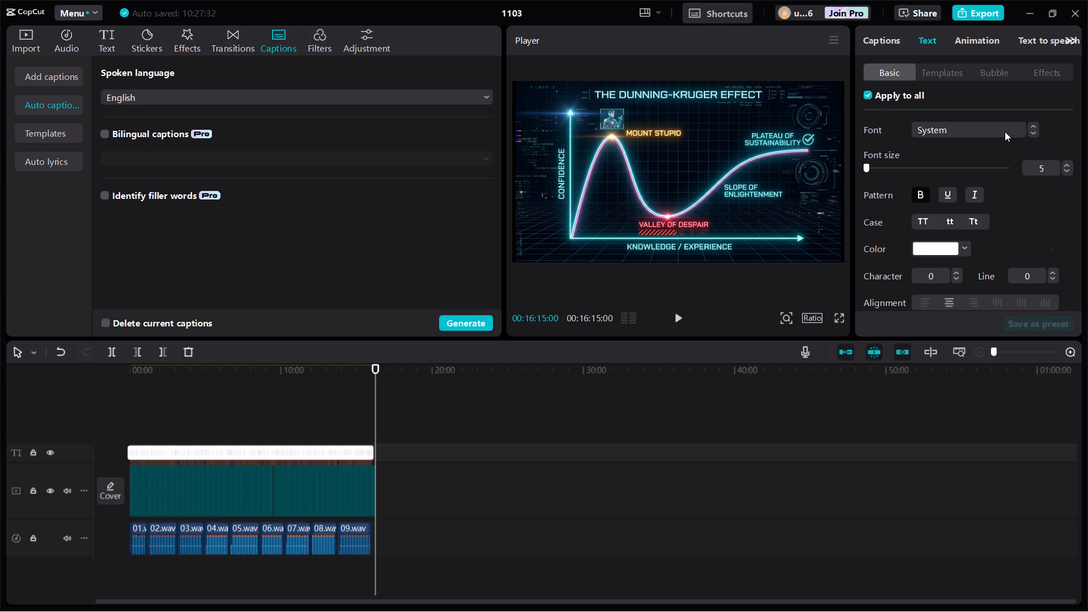
{"action": "left_click", "coordinate": [899, 182]}
{"action": "left_click", "coordinate": [959, 249]}
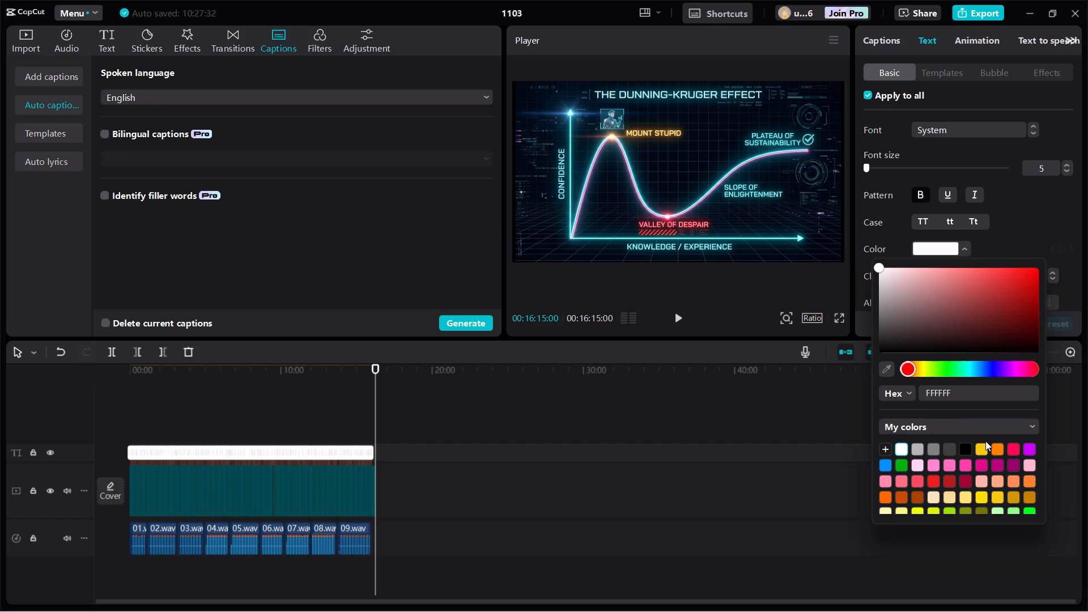
{"action": "left_click", "coordinate": [982, 453]}
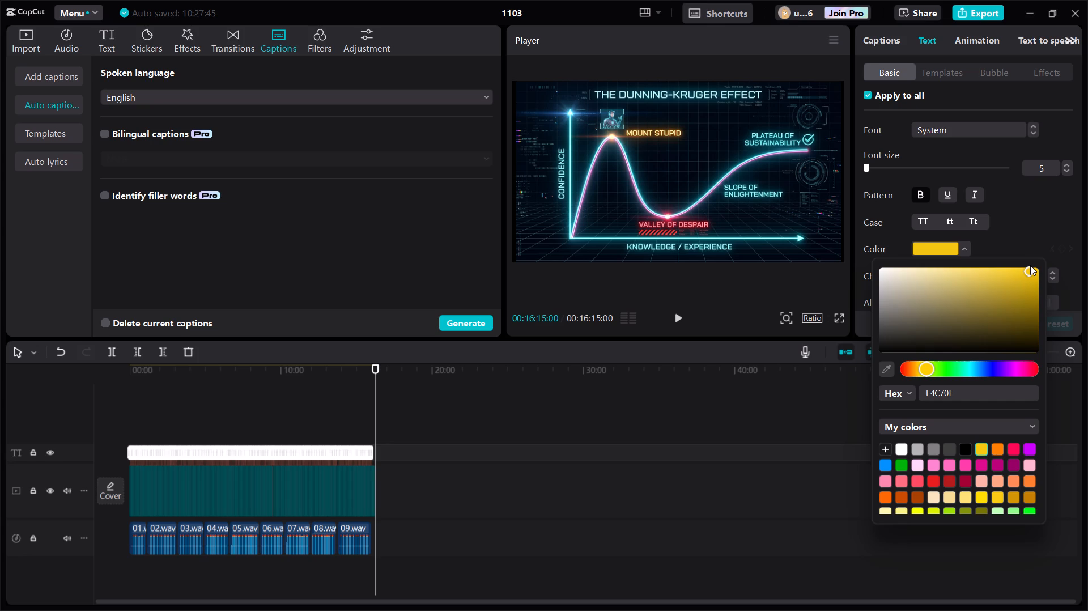
{"action": "left_click_drag", "start_coordinate": [1030, 270], "coordinate": [1042, 263]}
{"action": "left_click_drag", "start_coordinate": [1032, 270], "coordinate": [1043, 269]}
{"action": "left_click_drag", "start_coordinate": [1031, 267], "coordinate": [1087, 0]}
{"action": "left_click", "coordinate": [359, 41]}
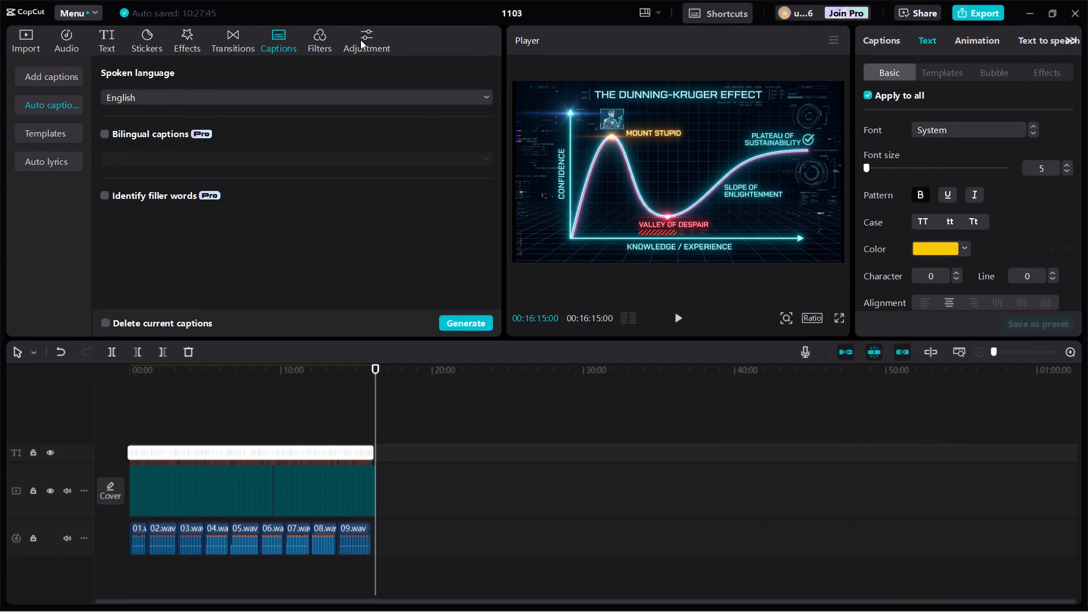
Add a custom adjustment to the timeline at 00:16:15:00, right after the end of the video.
{"action": "left_click", "coordinate": [364, 40]}
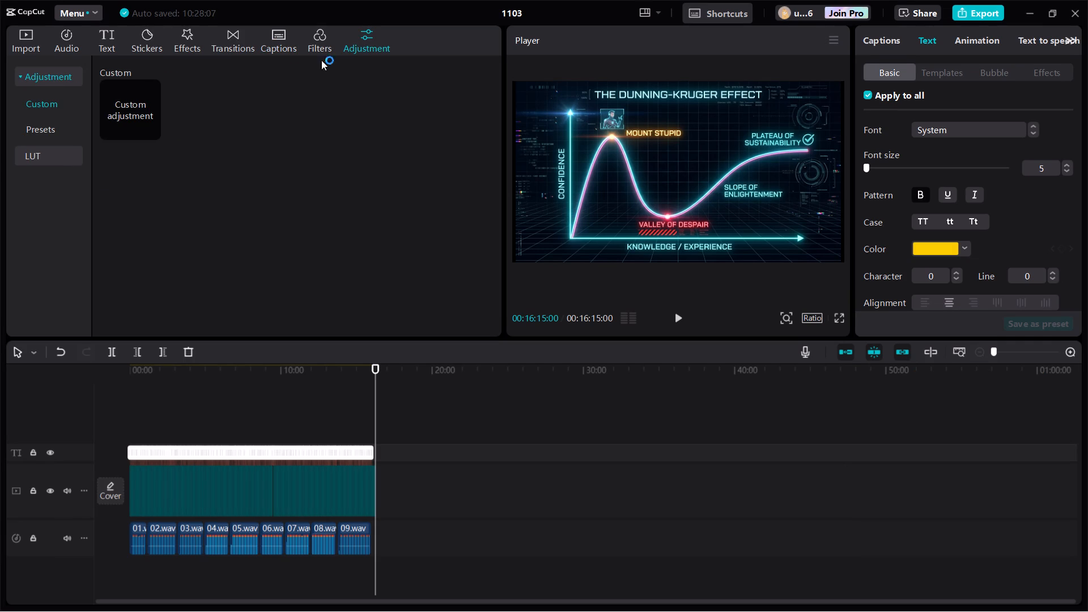
{"action": "left_click", "coordinate": [141, 99]}
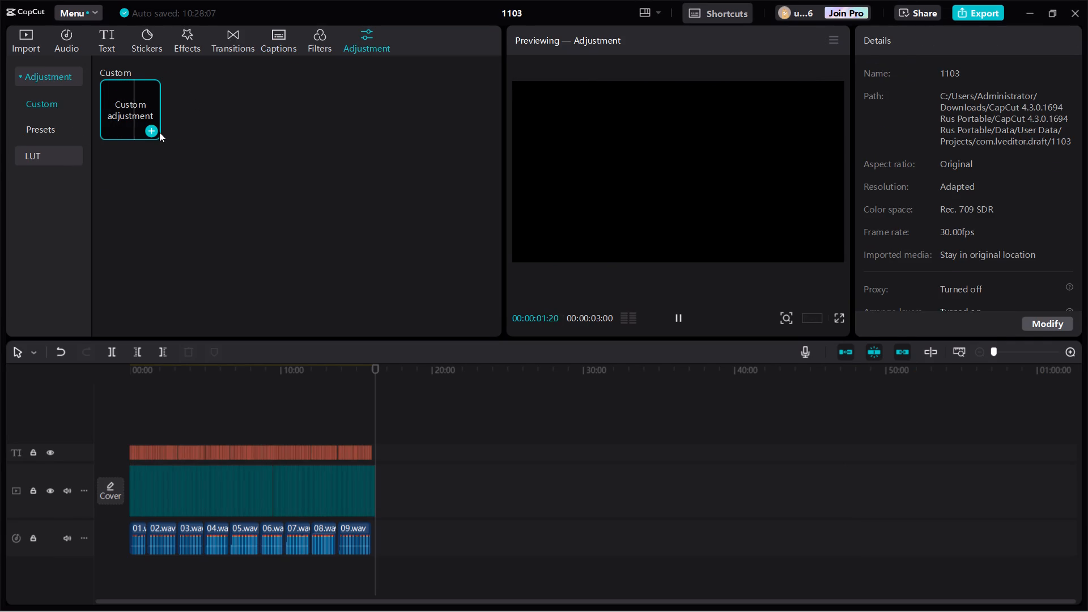
{"action": "left_click", "coordinate": [150, 128]}
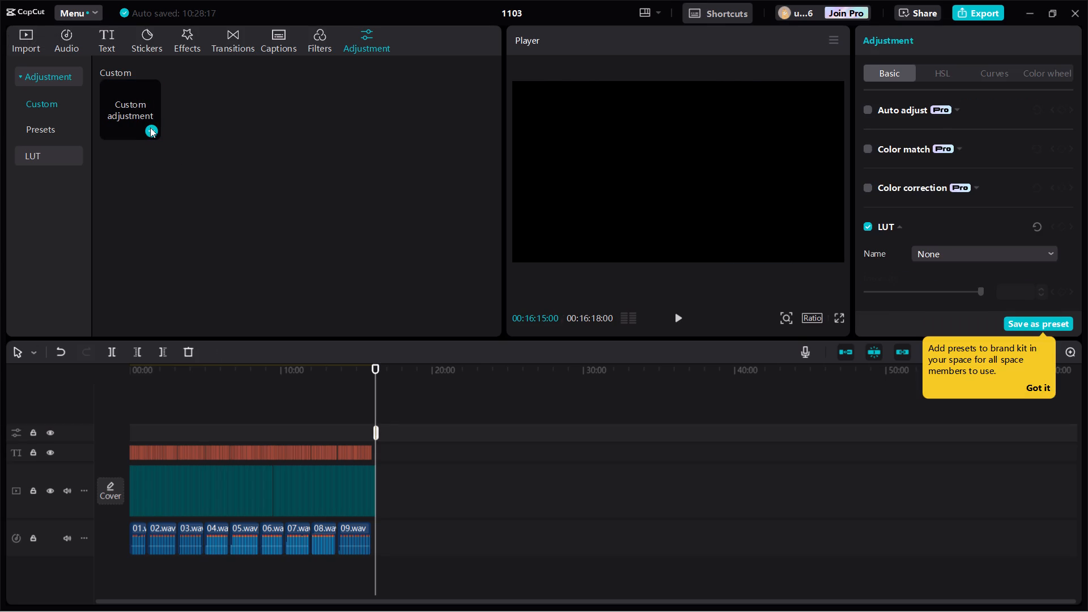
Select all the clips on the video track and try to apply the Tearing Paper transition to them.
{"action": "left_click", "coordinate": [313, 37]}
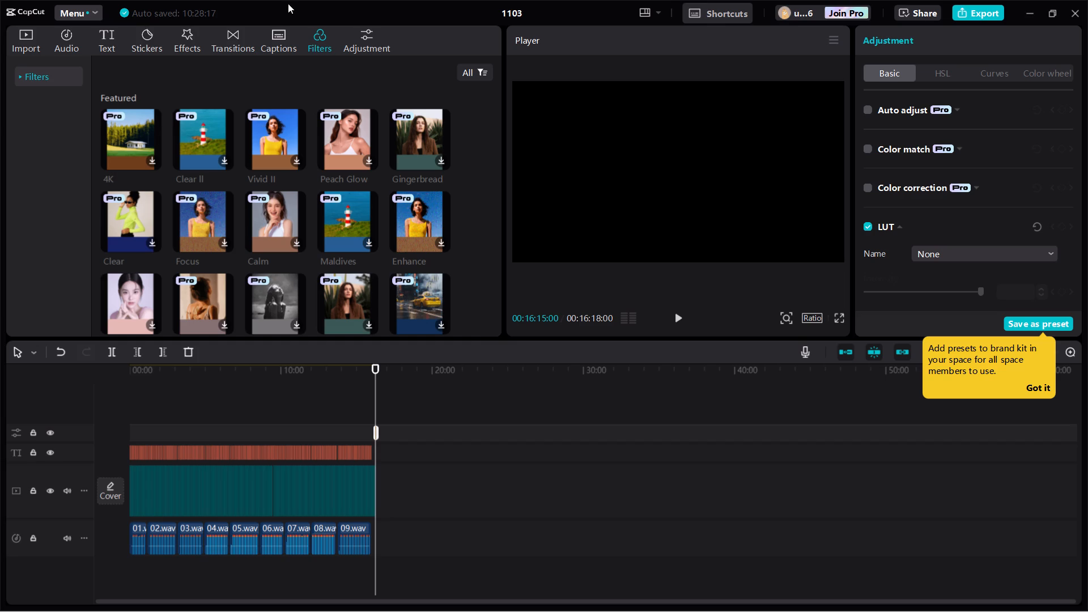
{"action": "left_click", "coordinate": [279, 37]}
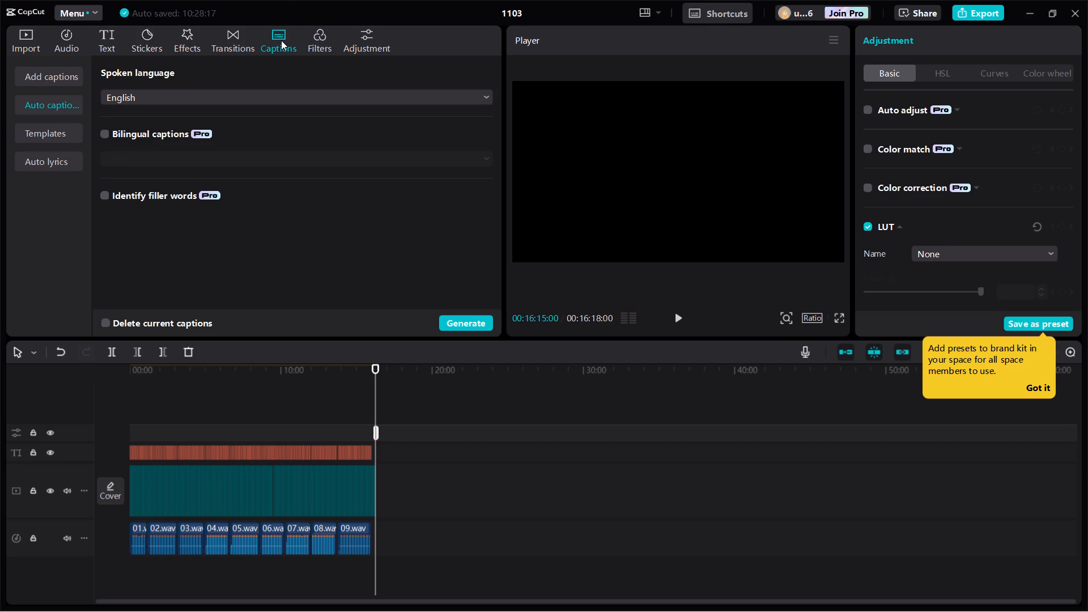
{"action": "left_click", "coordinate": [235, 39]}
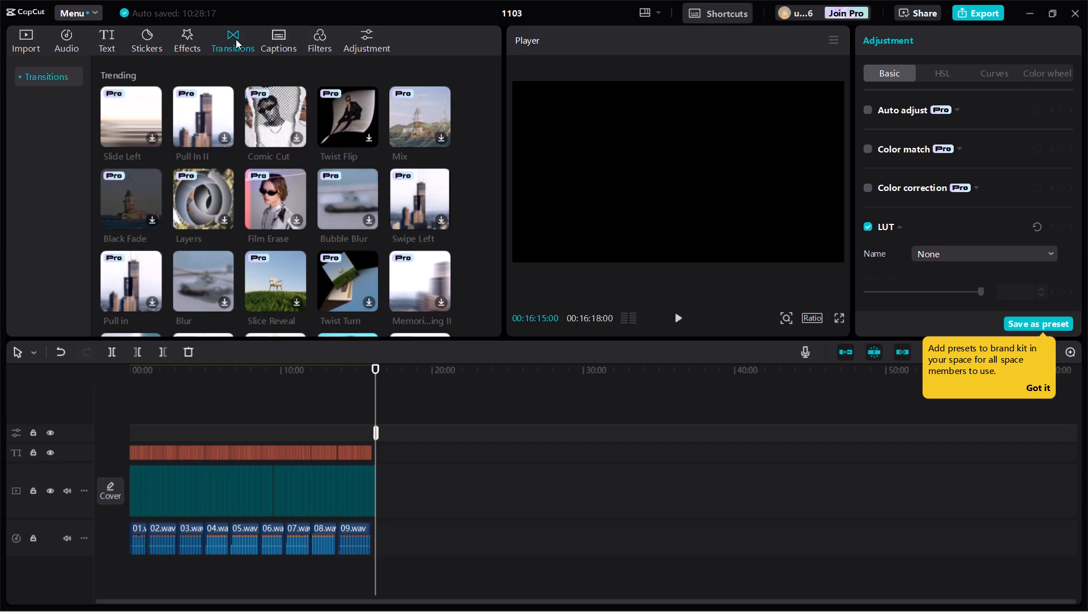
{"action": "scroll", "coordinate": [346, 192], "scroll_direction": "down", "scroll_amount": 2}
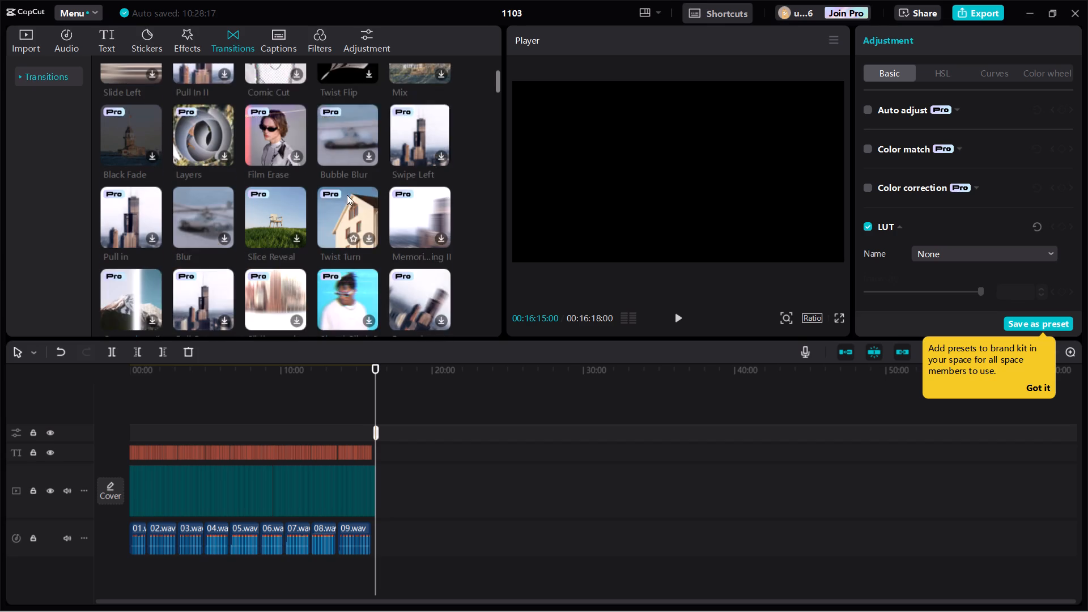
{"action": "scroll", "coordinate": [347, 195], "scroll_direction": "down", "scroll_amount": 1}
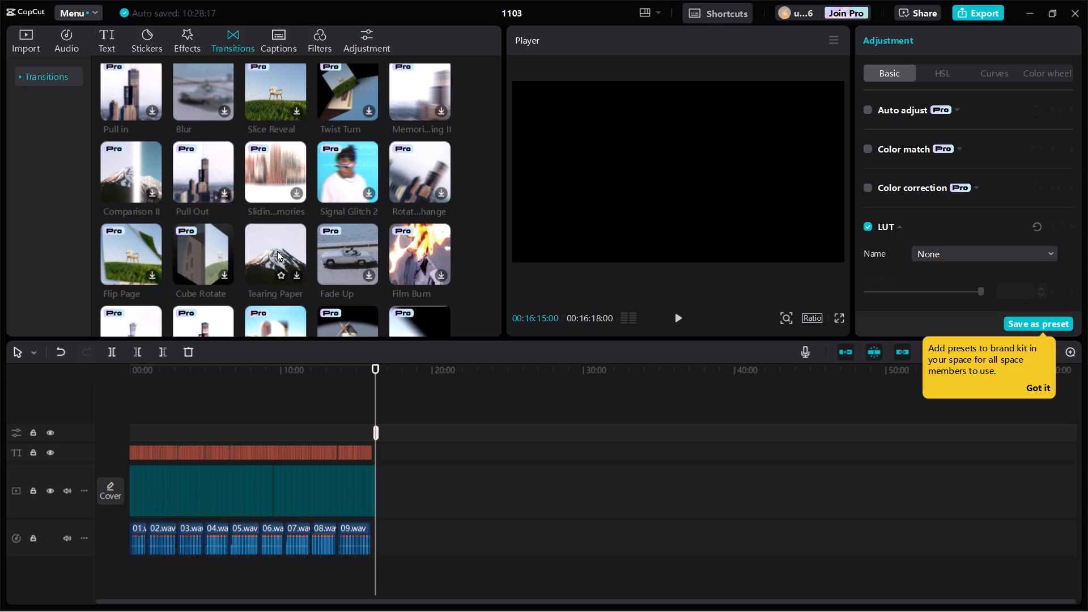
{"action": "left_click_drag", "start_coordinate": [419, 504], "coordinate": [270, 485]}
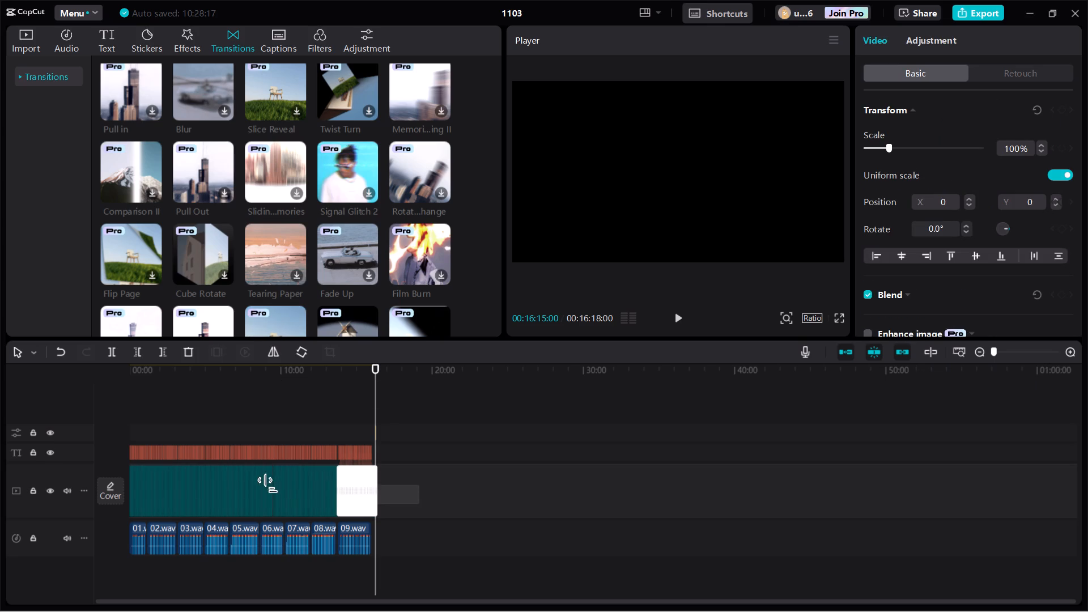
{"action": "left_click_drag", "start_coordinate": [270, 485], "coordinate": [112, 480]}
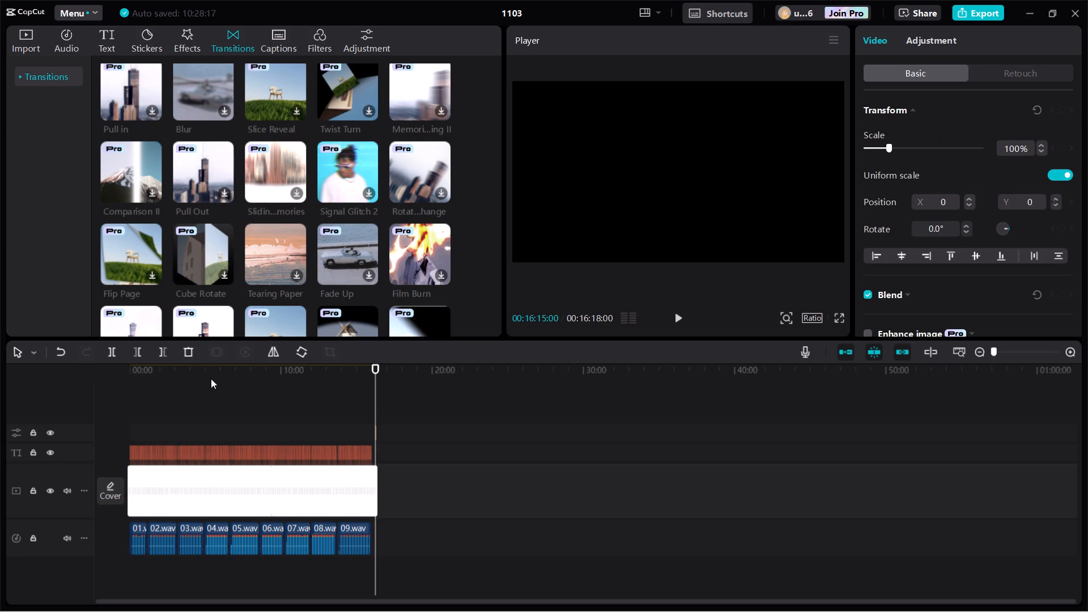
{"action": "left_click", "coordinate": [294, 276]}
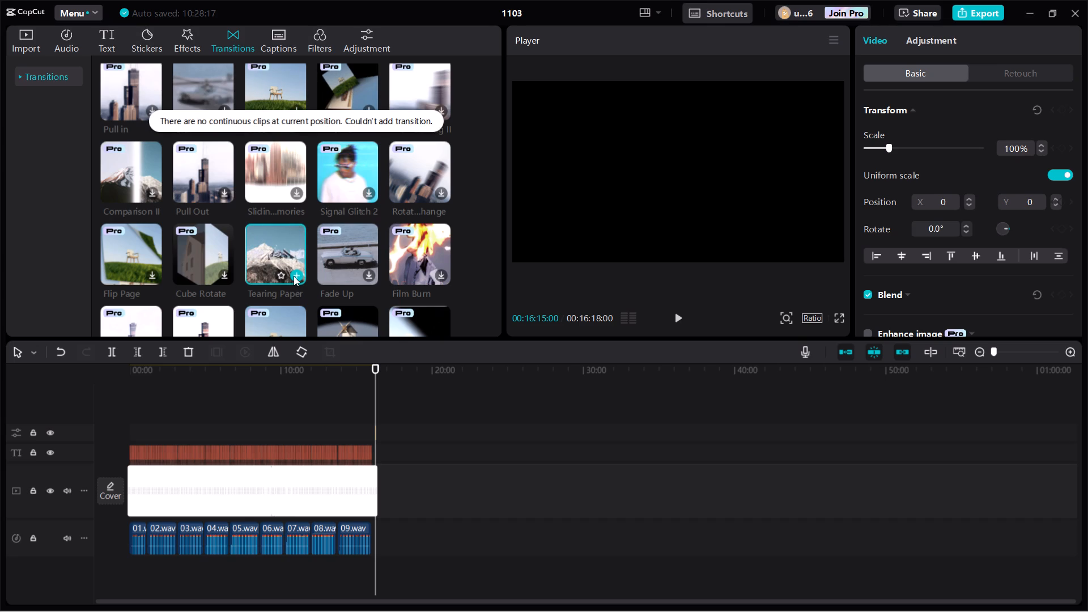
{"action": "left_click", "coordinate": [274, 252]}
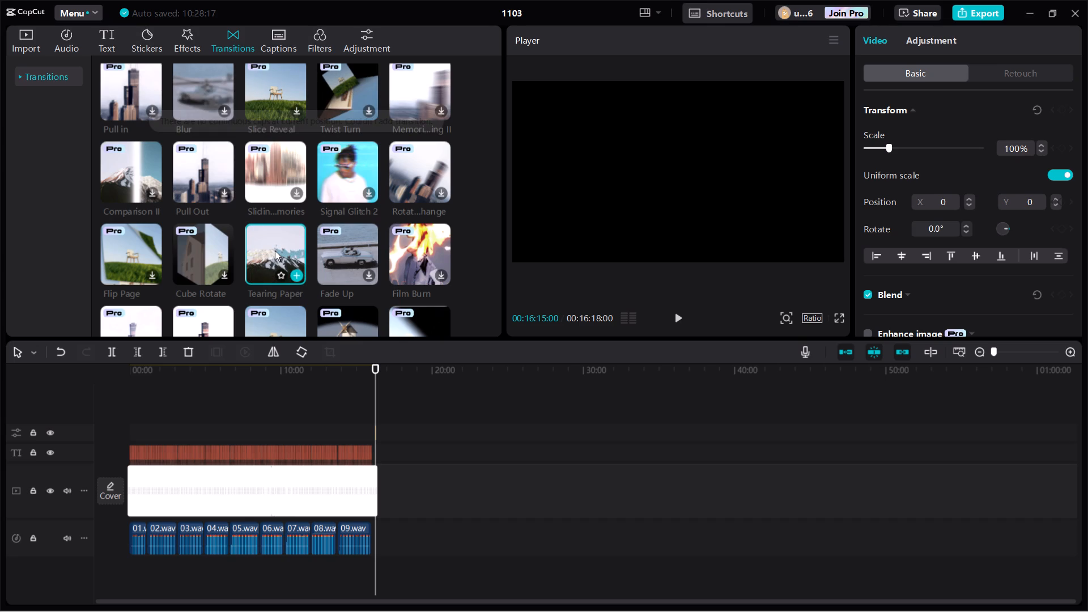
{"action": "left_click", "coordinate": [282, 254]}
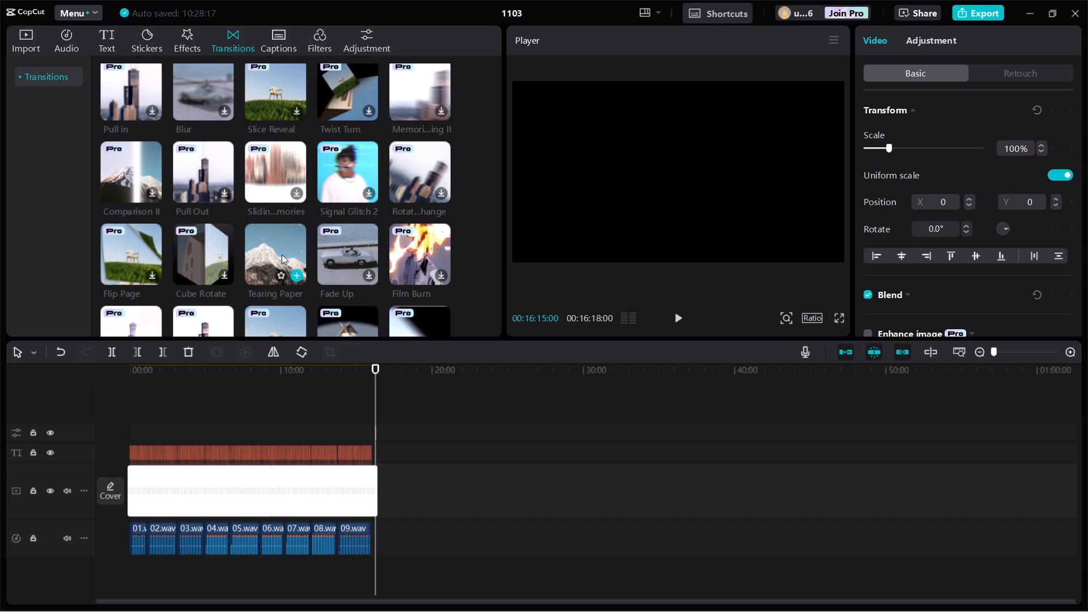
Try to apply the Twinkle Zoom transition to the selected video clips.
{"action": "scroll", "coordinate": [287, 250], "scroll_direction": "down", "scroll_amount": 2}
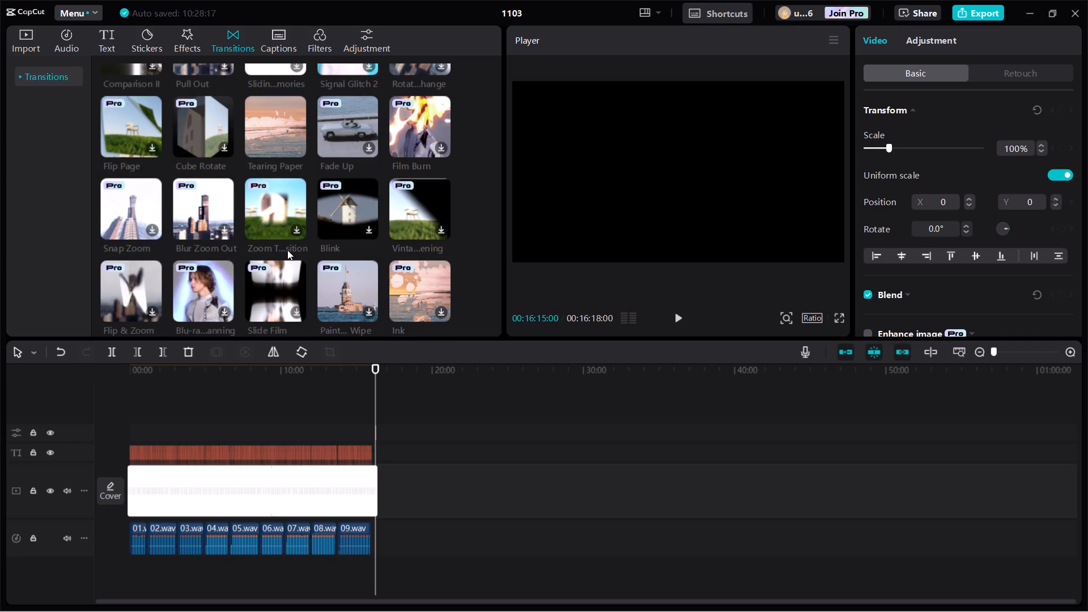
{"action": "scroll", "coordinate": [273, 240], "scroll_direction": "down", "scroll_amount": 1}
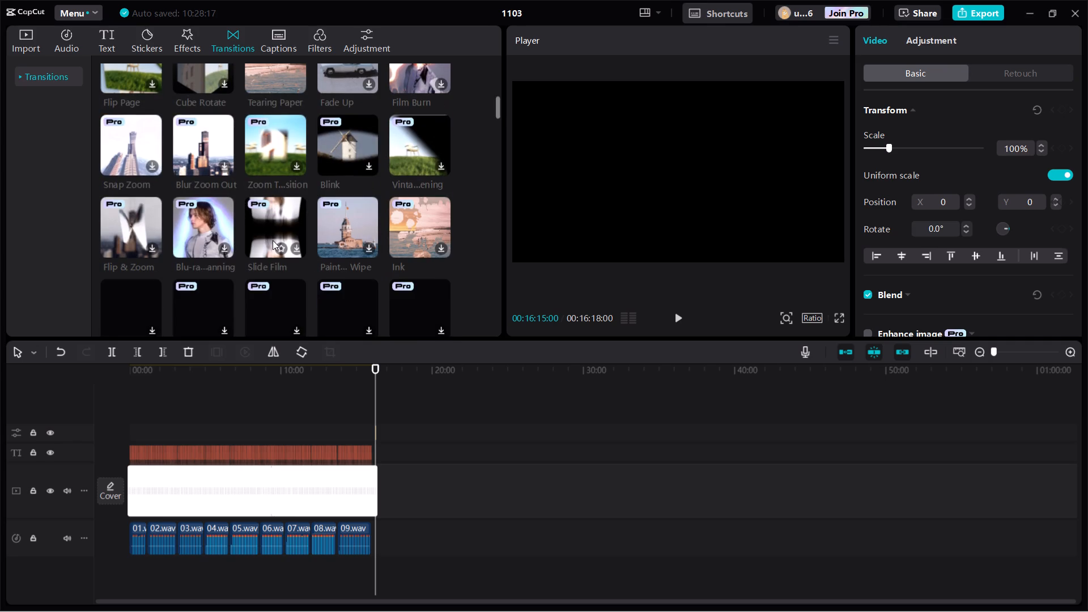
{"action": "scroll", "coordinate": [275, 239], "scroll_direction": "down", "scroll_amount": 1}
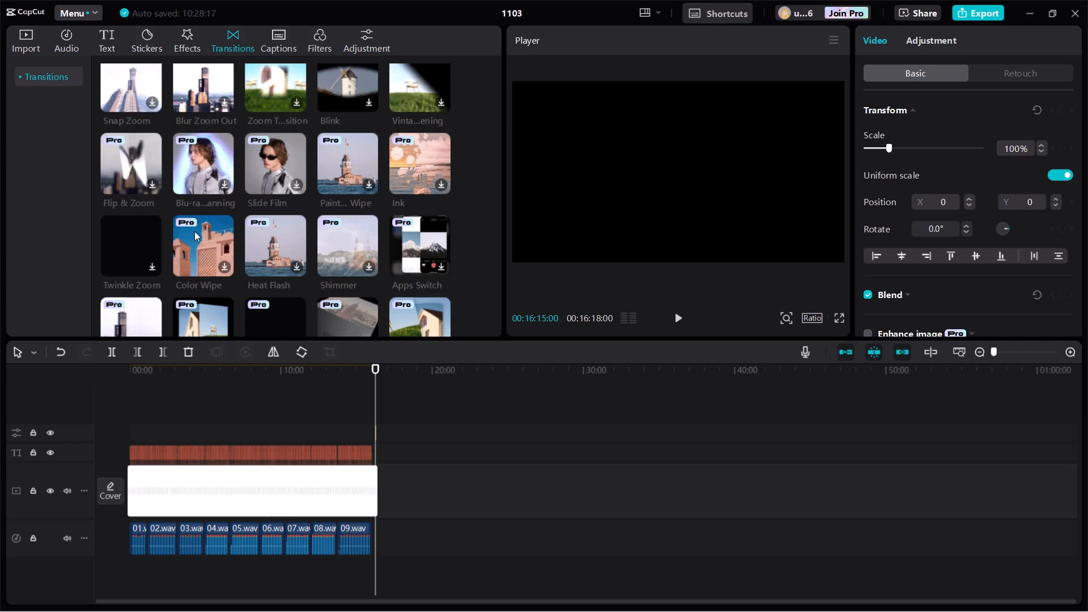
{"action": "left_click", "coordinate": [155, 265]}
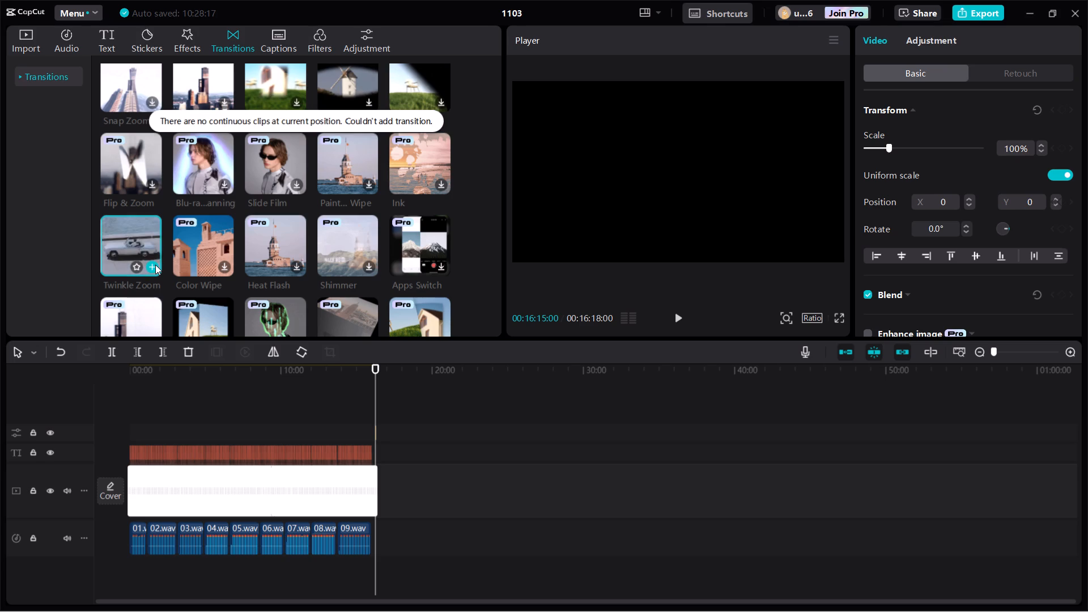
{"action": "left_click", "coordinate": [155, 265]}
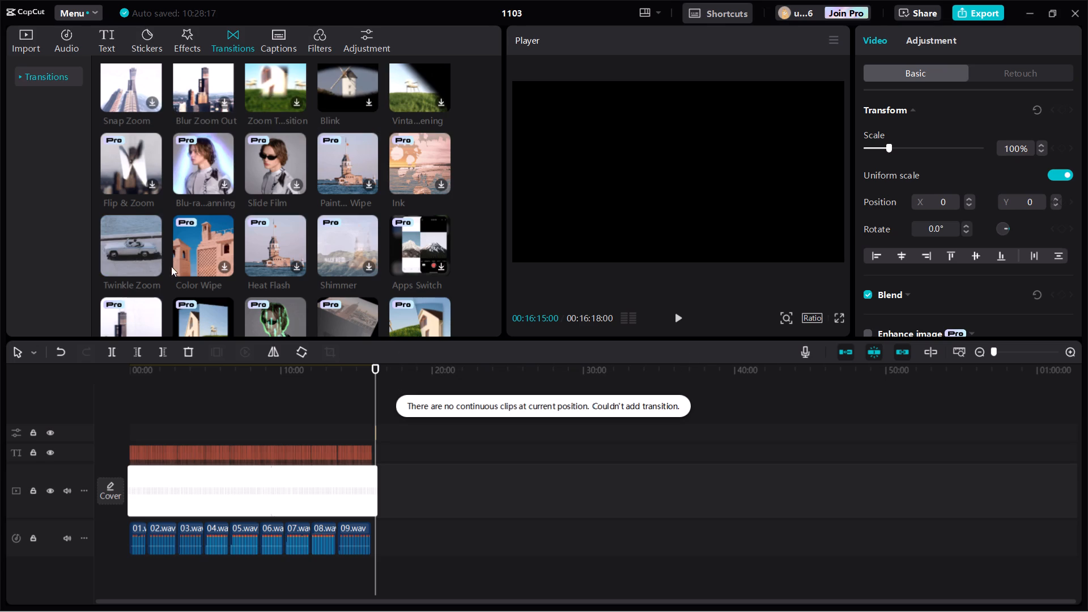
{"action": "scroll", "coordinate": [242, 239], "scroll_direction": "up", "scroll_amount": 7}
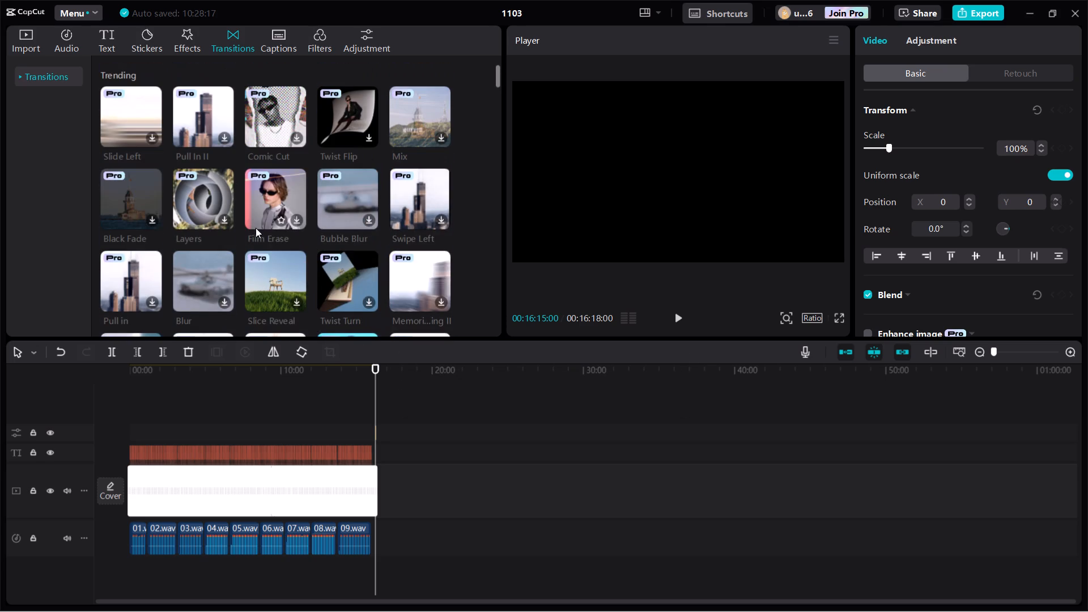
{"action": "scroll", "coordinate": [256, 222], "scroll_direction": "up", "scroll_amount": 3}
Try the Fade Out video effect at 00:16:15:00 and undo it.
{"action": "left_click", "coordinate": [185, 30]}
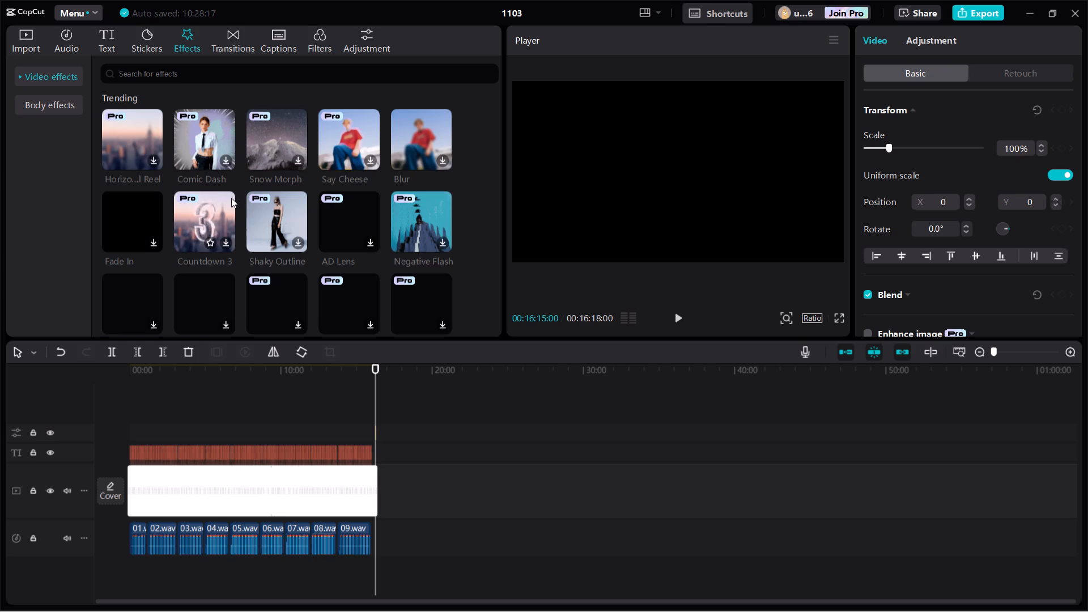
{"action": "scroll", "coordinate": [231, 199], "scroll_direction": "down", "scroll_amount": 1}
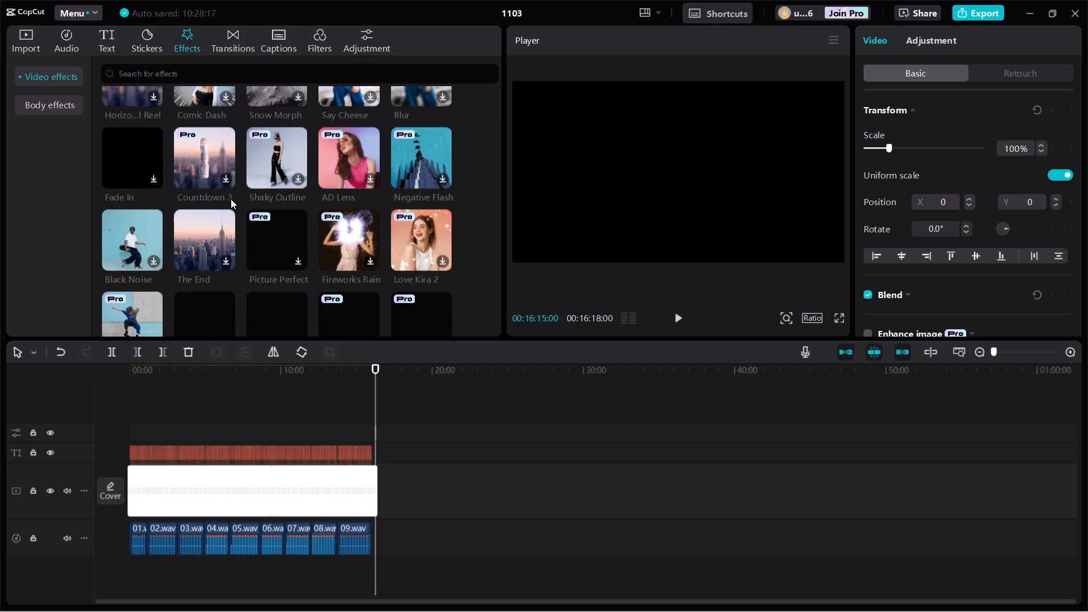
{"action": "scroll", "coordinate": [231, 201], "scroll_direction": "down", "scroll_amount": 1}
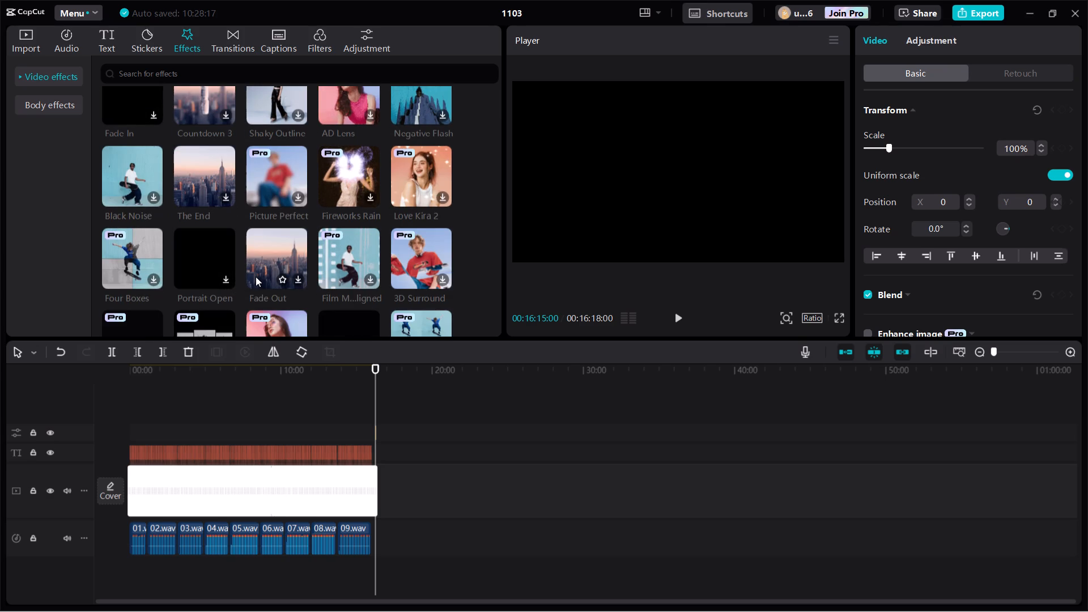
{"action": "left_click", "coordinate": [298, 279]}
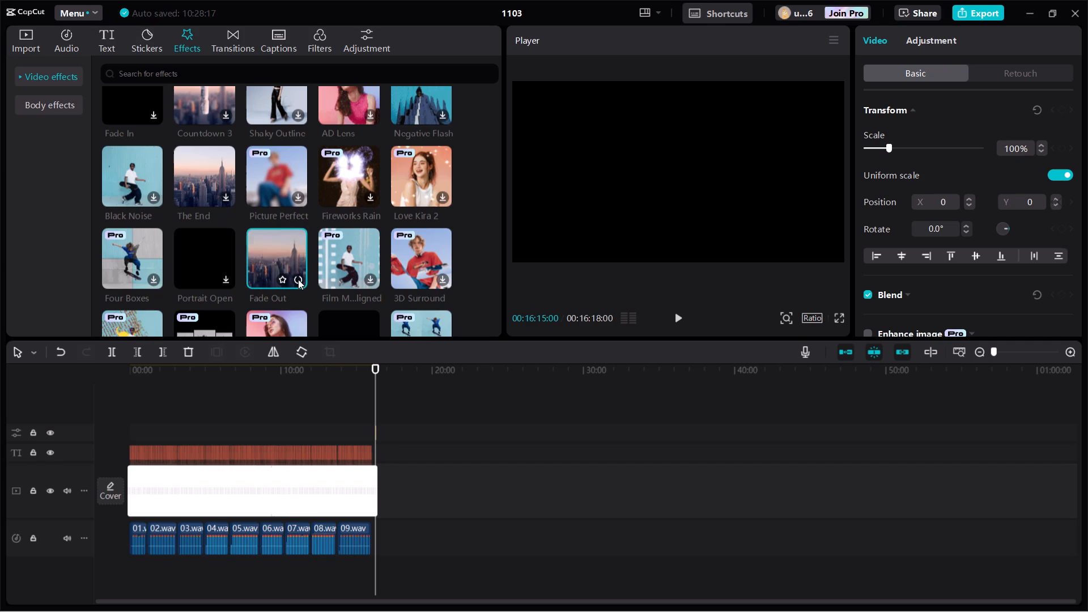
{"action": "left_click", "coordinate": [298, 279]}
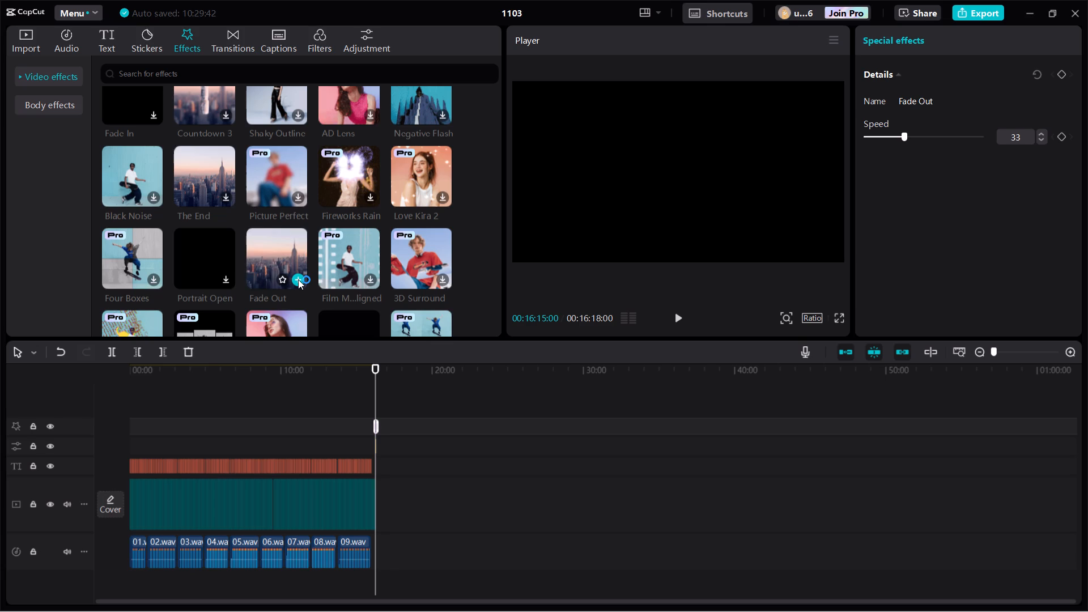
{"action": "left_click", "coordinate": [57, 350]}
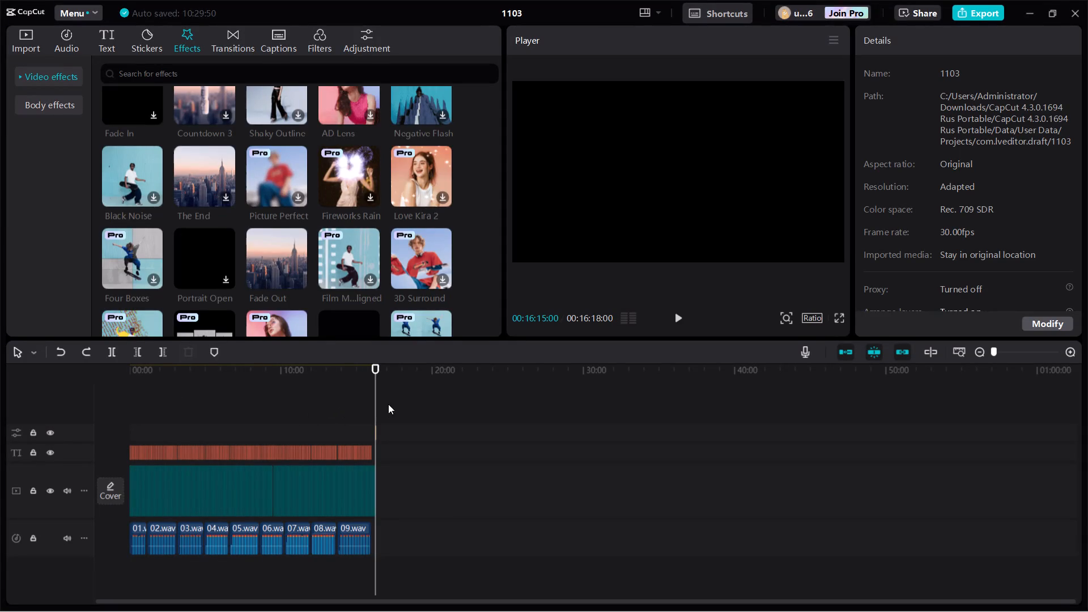
Scrub through the video from 00:00:00:00 to its end to examine the clips and captions.
{"action": "left_click", "coordinate": [381, 418]}
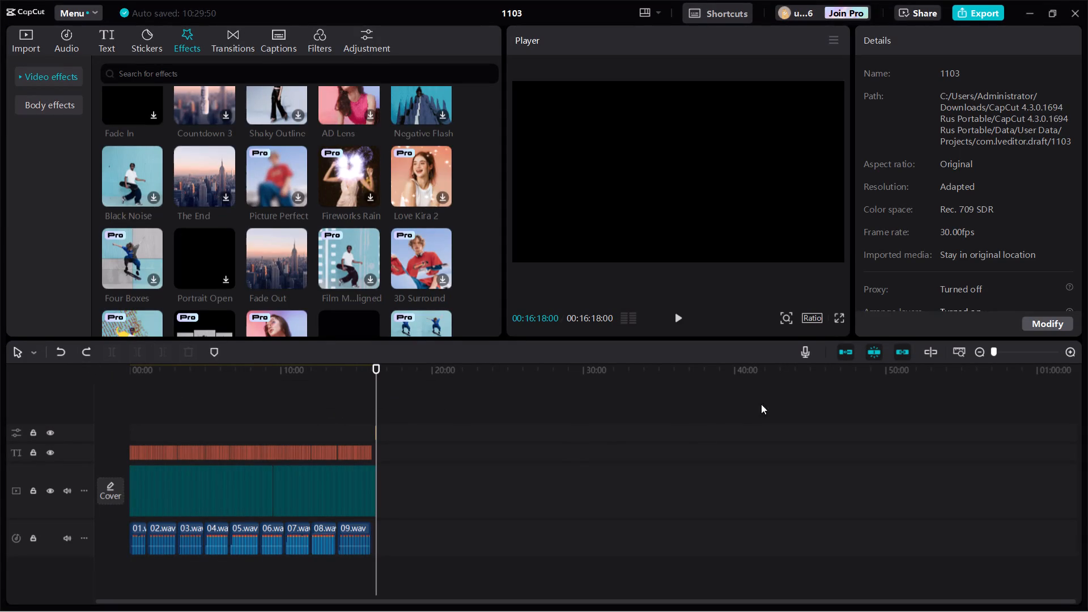
{"action": "left_click", "coordinate": [365, 430]}
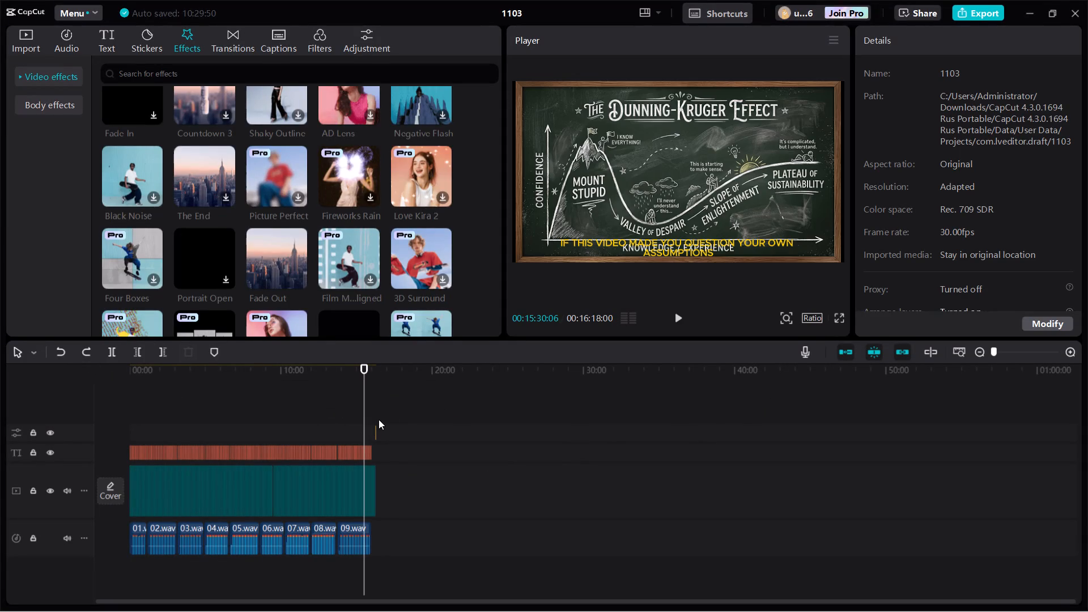
{"action": "left_click", "coordinate": [126, 423]}
{"action": "left_click_drag", "start_coordinate": [362, 401], "coordinate": [281, 426]}
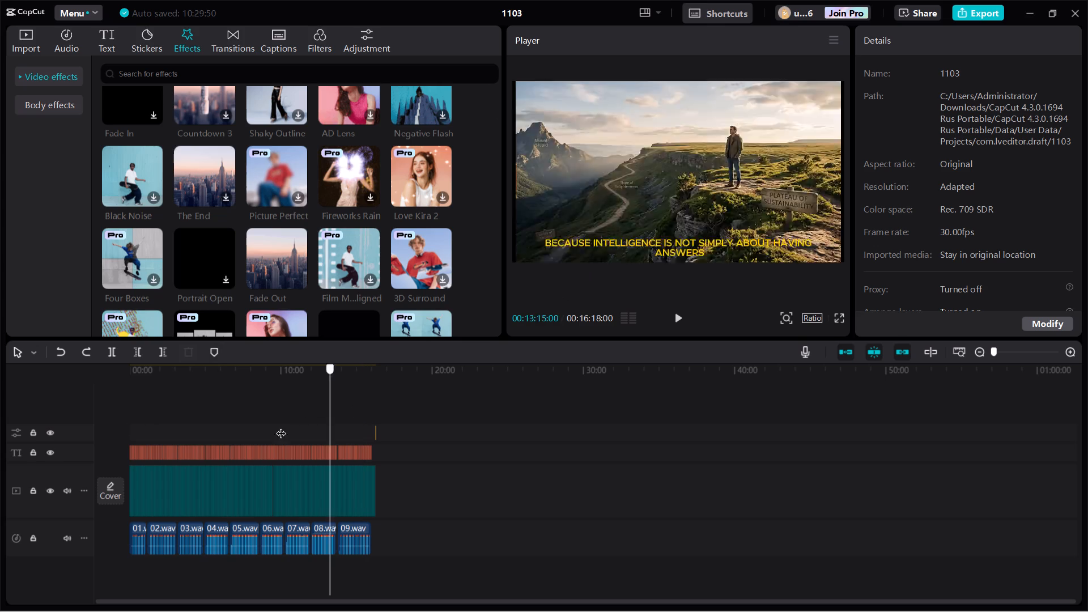
{"action": "left_click_drag", "start_coordinate": [281, 426], "coordinate": [101, 453]}
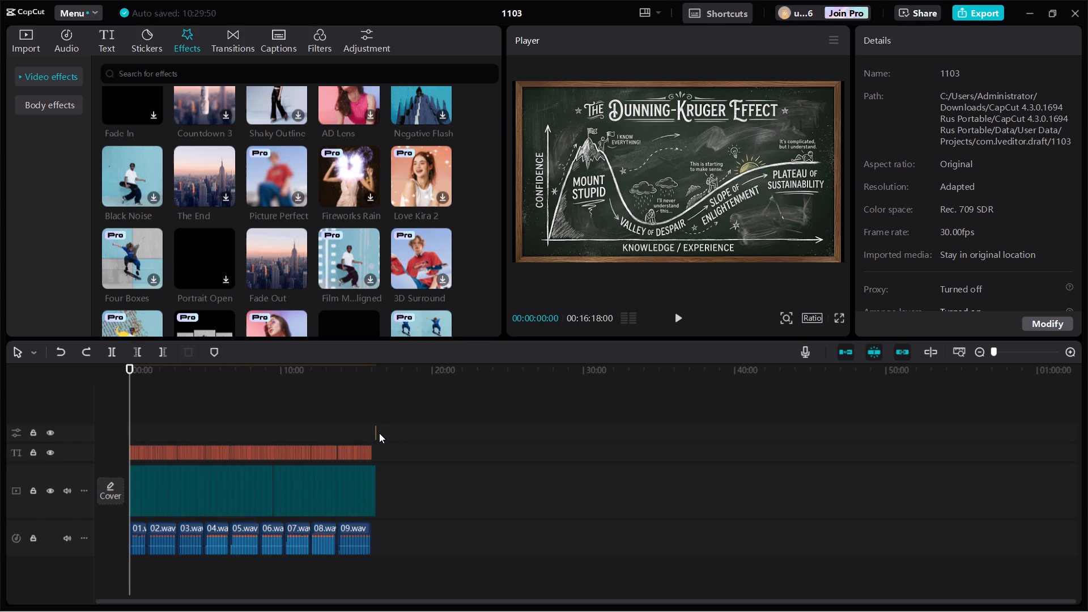
{"action": "left_click_drag", "start_coordinate": [375, 431], "coordinate": [373, 450]}
{"action": "triple_click", "coordinate": [1074, 350]}
{"action": "triple_click", "coordinate": [1067, 352]}
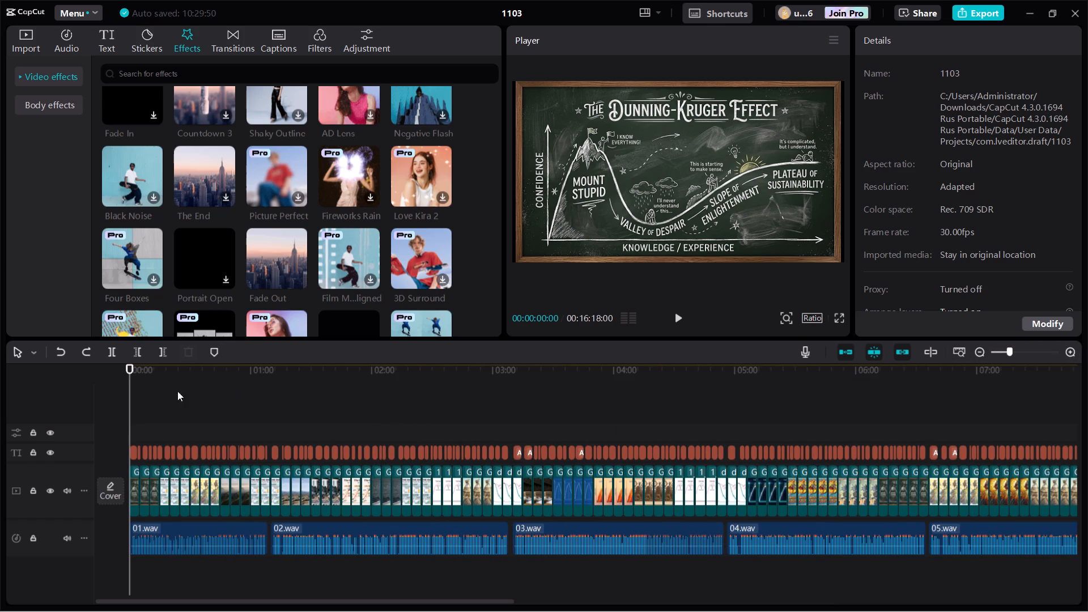
{"action": "left_click_drag", "start_coordinate": [128, 392], "coordinate": [1070, 453]}
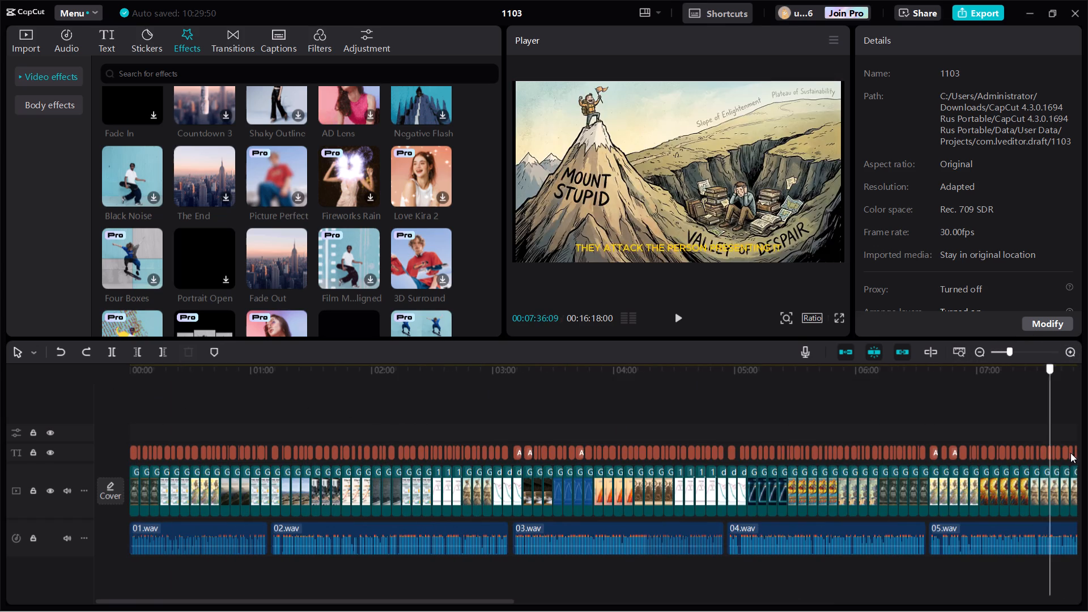
{"action": "left_click_drag", "start_coordinate": [1070, 453], "coordinate": [1071, 452]}
{"action": "left_click_drag", "start_coordinate": [1071, 452], "coordinate": [1087, 450]}
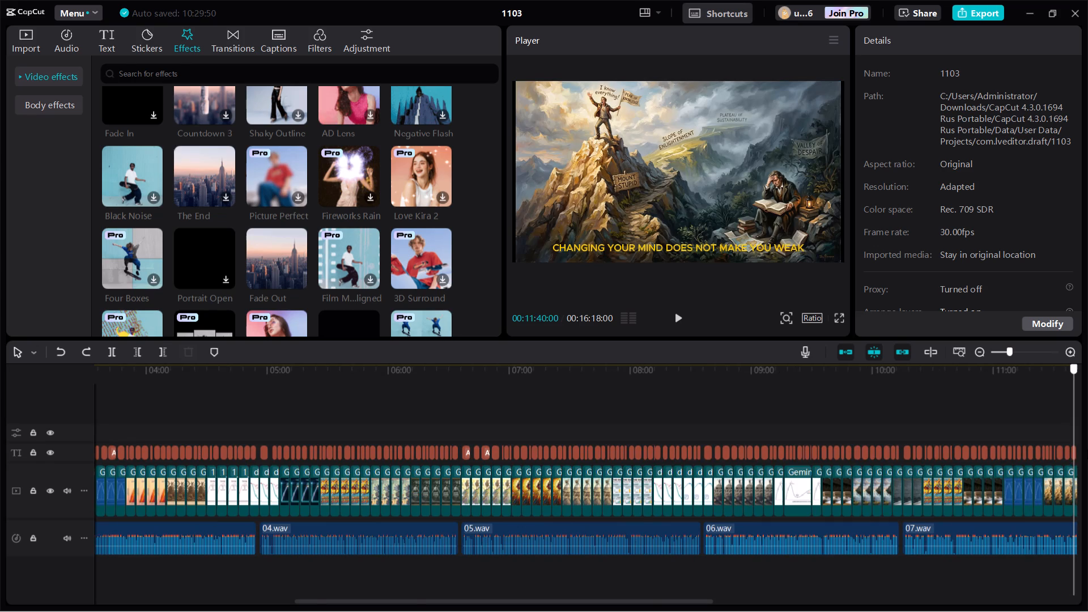
{"action": "left_click_drag", "start_coordinate": [1087, 450], "coordinate": [1087, 451]}
{"action": "left_click", "coordinate": [1087, 452]}
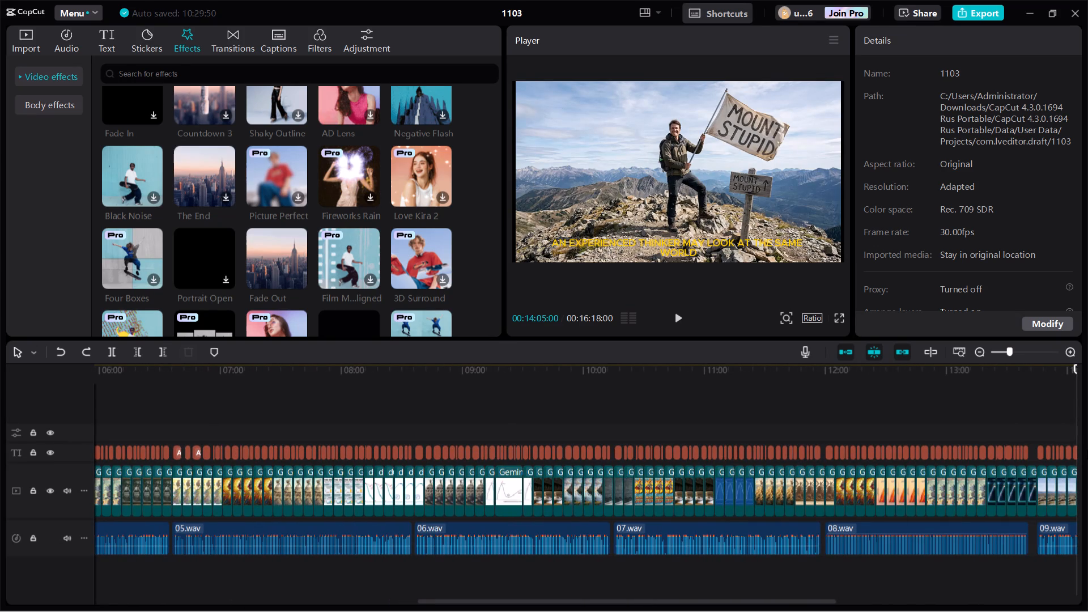
{"action": "left_click_drag", "start_coordinate": [1079, 401], "coordinate": [1087, 396]}
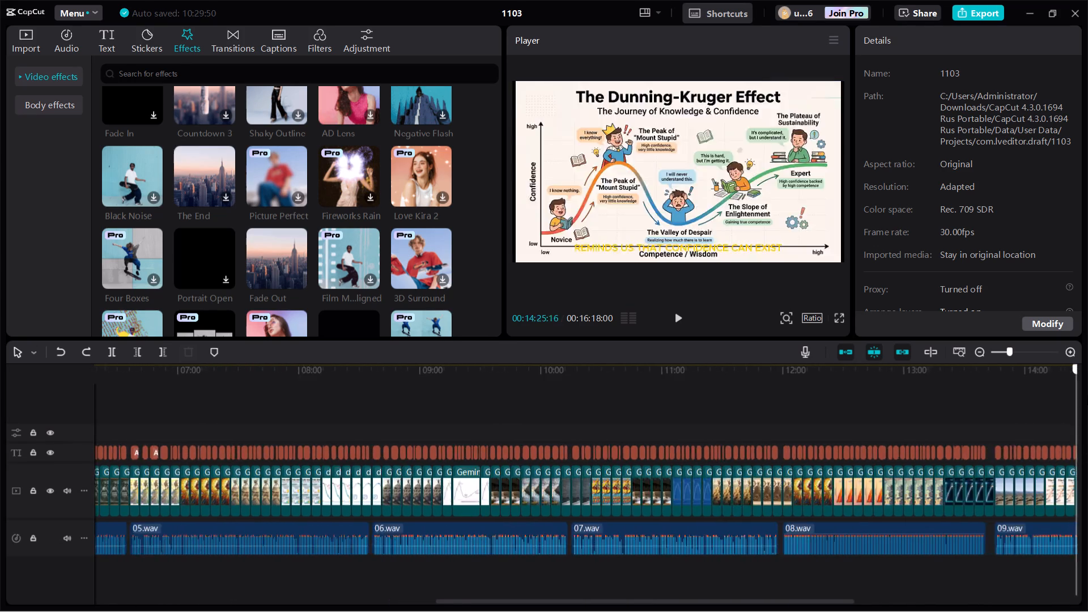
{"action": "left_click_drag", "start_coordinate": [1087, 396], "coordinate": [1087, 394]}
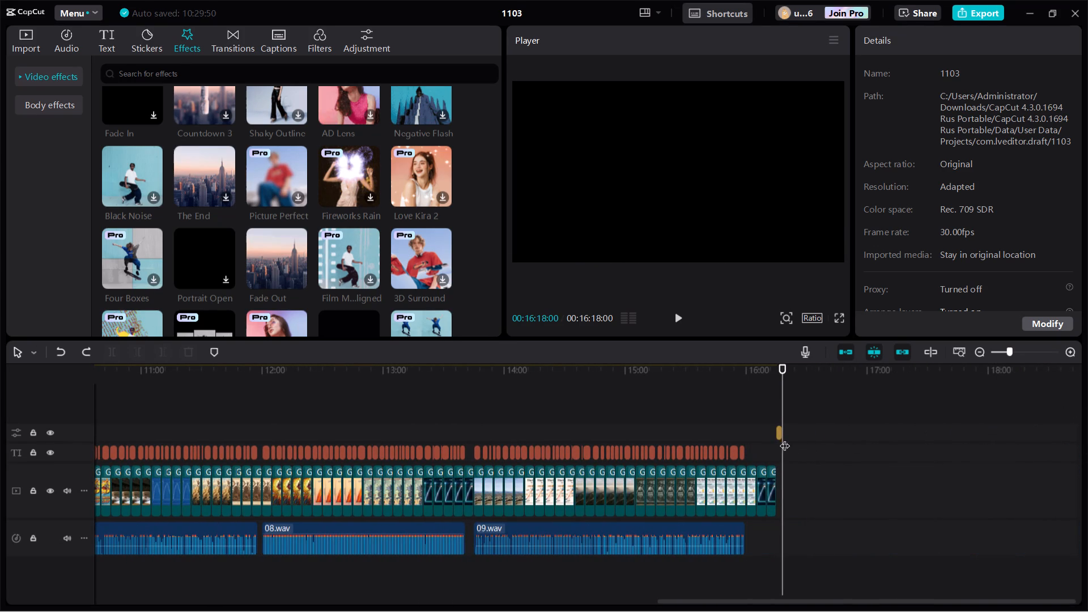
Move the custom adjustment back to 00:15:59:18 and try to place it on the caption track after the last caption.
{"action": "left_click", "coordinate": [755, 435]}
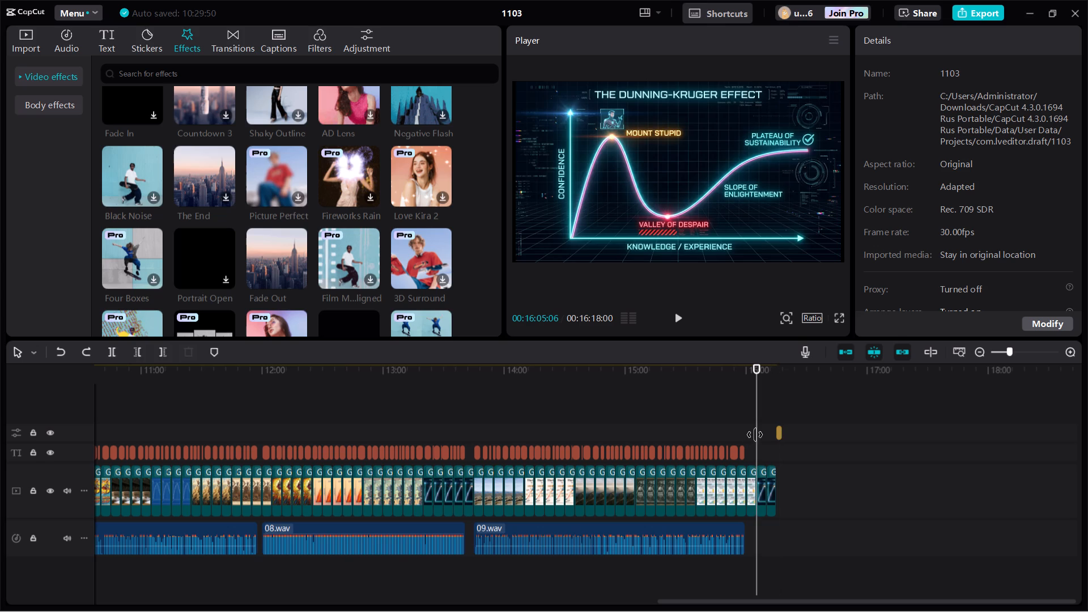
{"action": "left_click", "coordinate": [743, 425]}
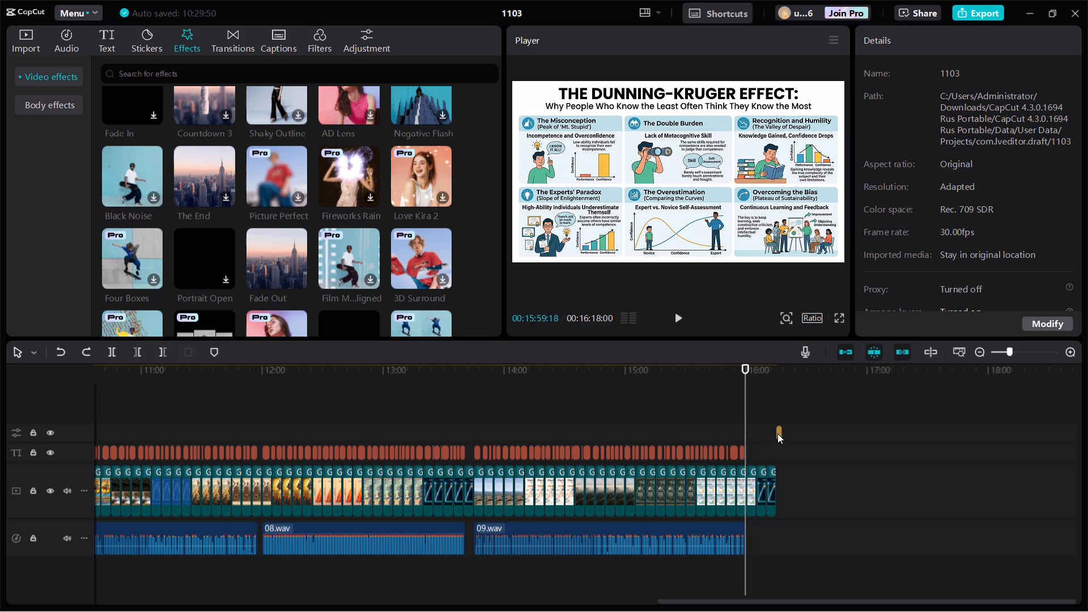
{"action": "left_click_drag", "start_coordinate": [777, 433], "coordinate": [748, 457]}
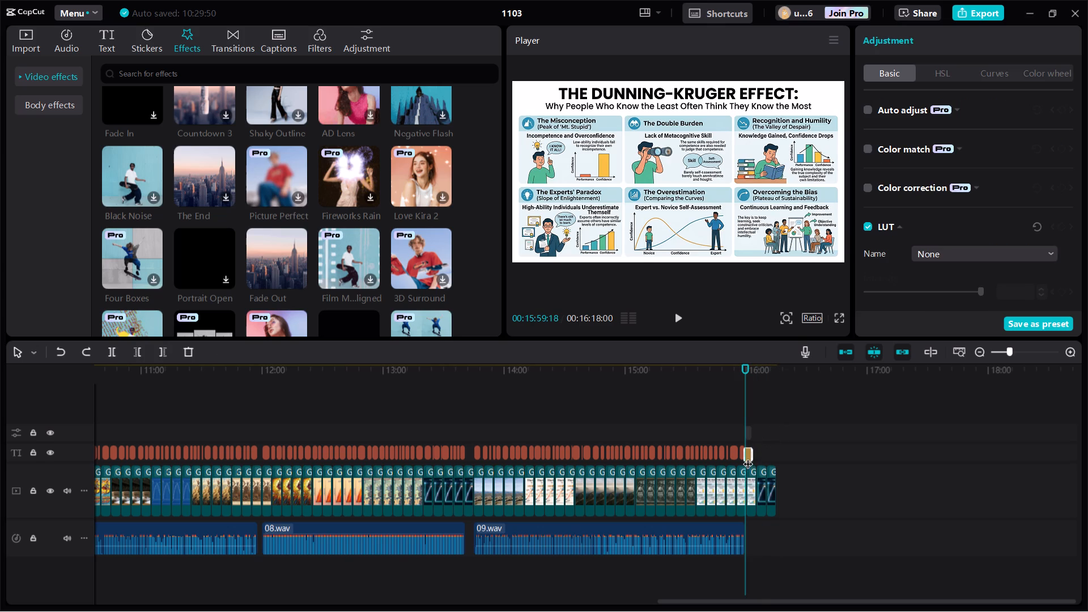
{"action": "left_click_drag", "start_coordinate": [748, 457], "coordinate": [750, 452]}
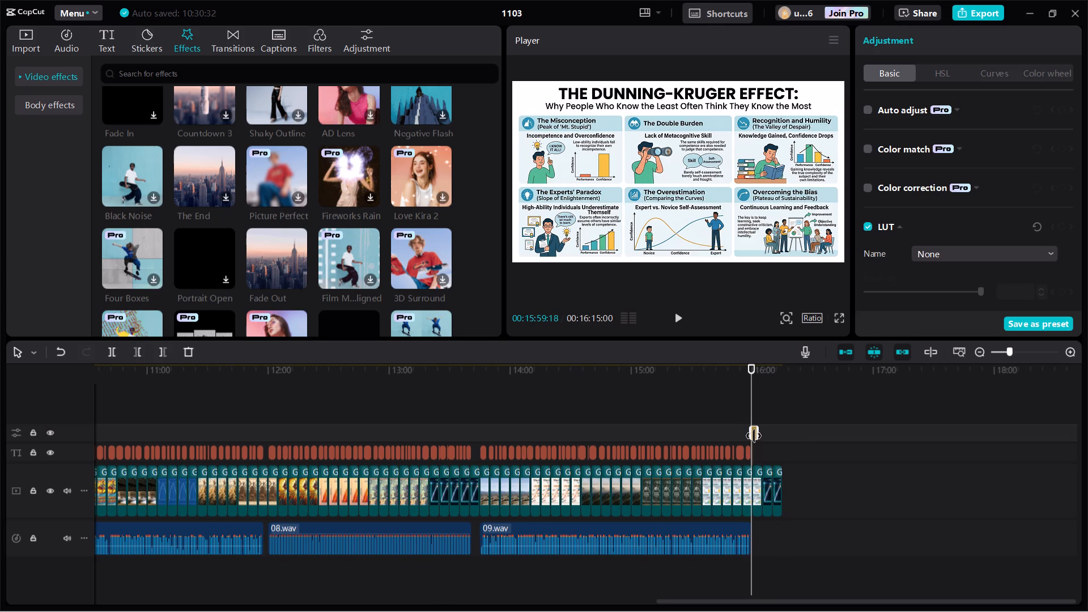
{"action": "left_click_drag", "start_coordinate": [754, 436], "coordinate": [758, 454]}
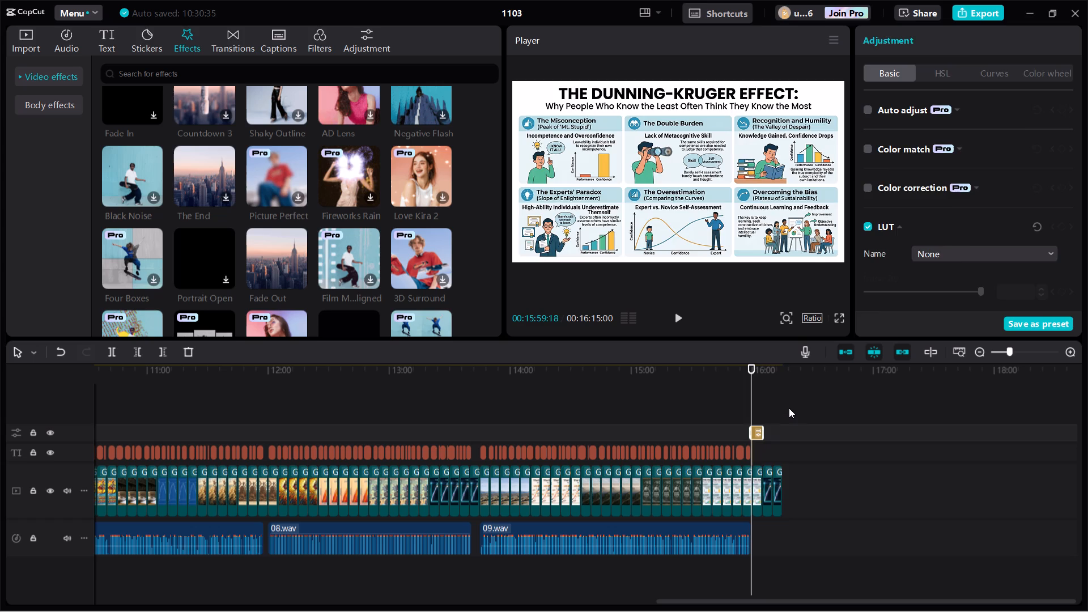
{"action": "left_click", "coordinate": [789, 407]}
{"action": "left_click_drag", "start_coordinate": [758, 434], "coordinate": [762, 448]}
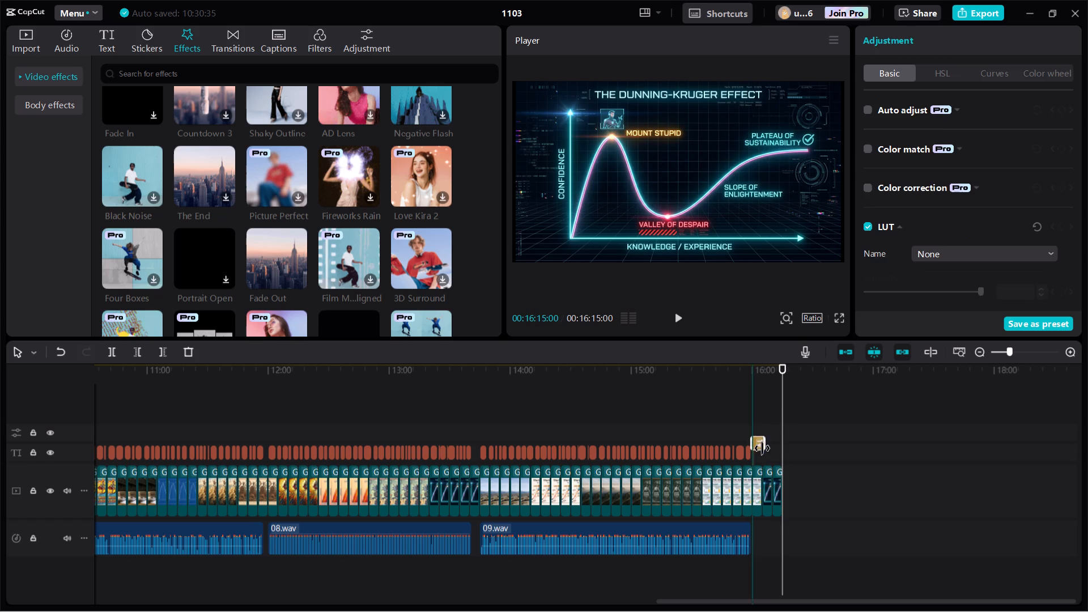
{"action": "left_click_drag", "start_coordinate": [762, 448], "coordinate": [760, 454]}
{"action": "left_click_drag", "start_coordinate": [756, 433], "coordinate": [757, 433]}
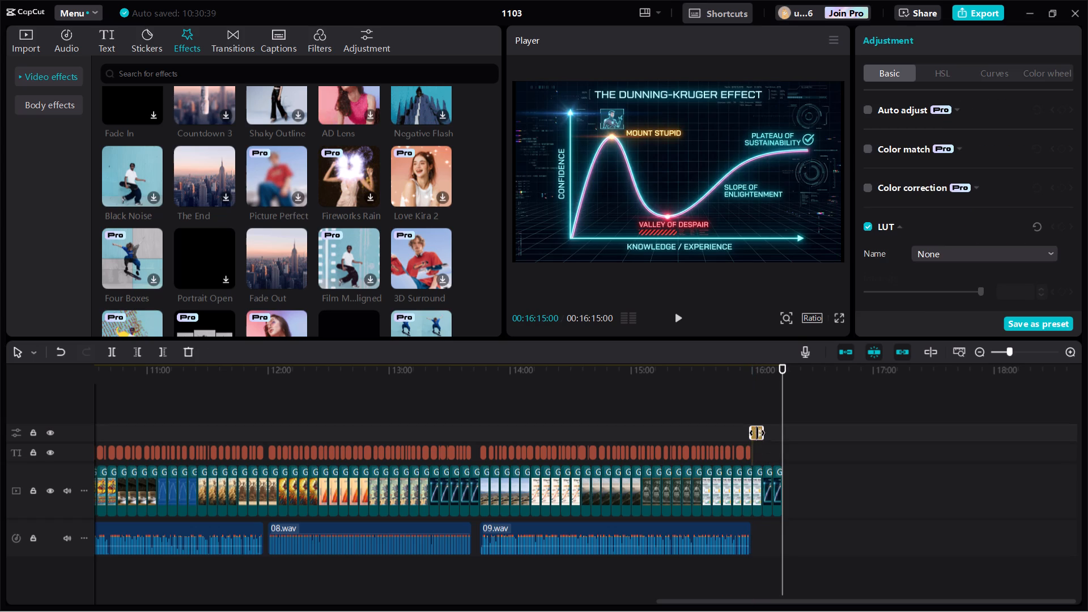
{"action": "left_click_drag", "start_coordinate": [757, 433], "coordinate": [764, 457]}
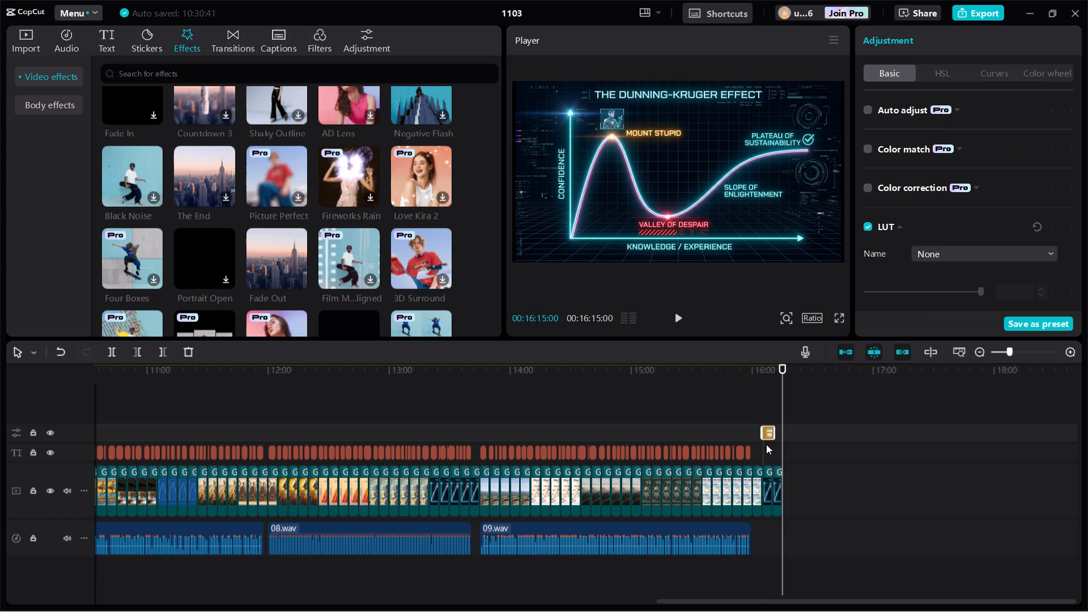
Delete the custom adjustment near the end of the video.
{"action": "left_click", "coordinate": [771, 434]}
{"action": "key", "text": "BackSpace"}
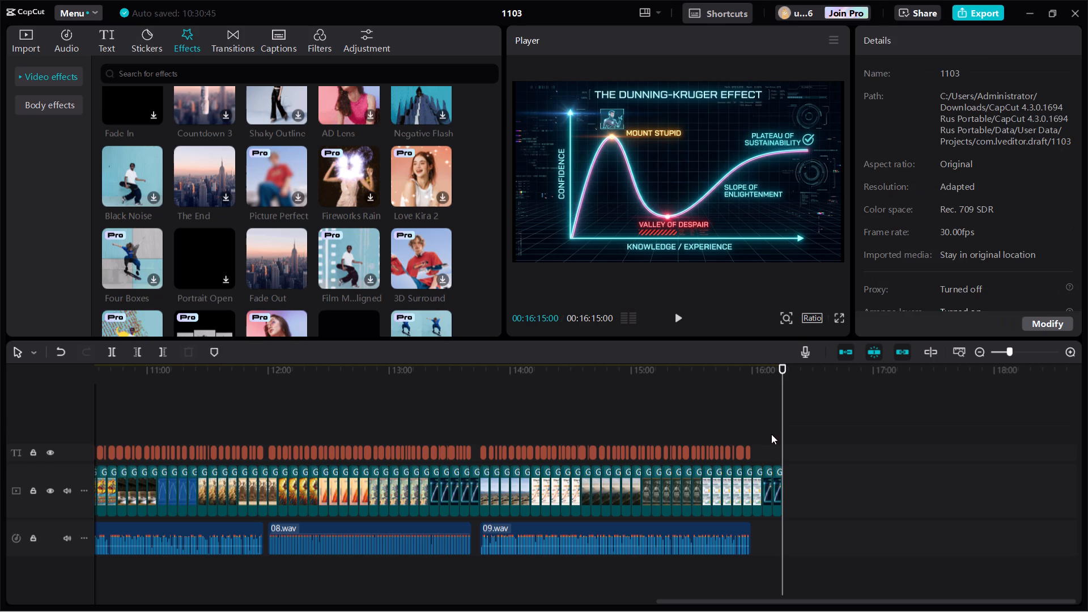
Play the video from 00:00:00:00 to review the charts, captions and voice-over.
{"action": "left_click_drag", "start_coordinate": [785, 402], "coordinate": [763, 399]}
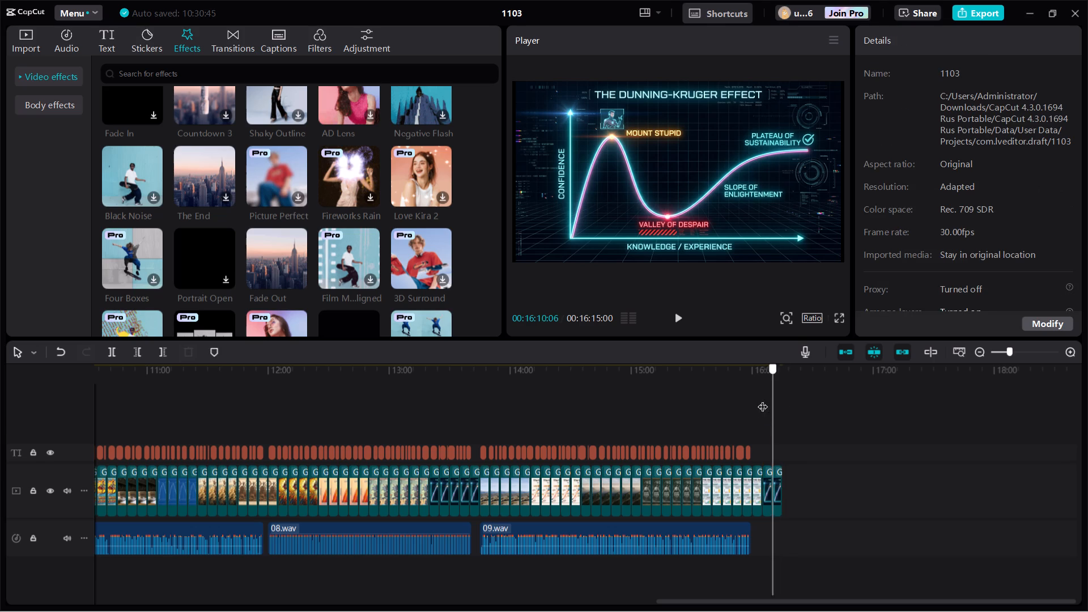
{"action": "left_click_drag", "start_coordinate": [763, 399], "coordinate": [0, 360]}
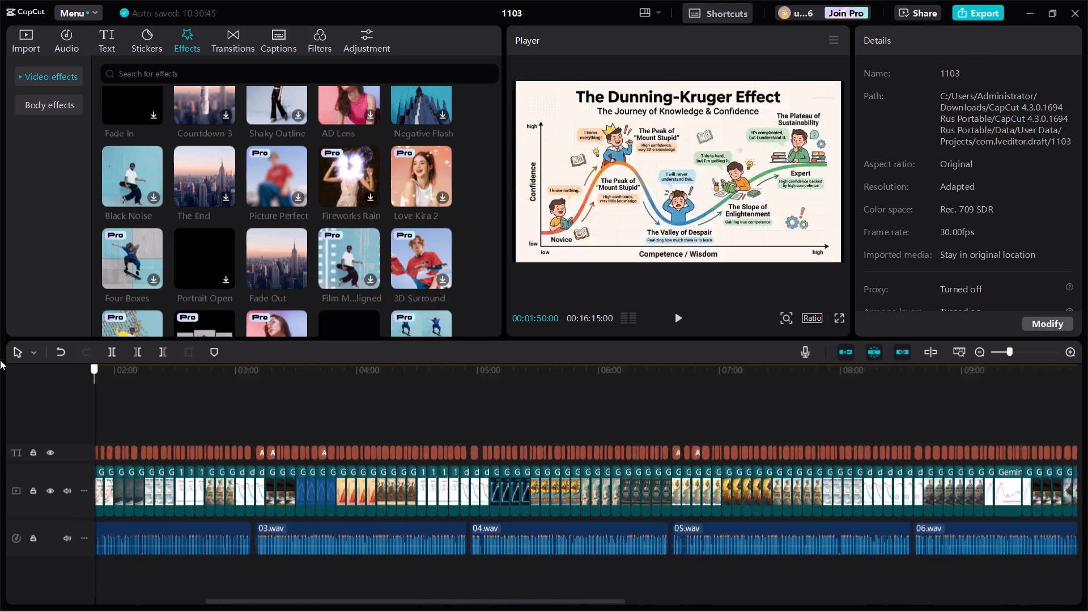
{"action": "left_click_drag", "start_coordinate": [0, 360], "coordinate": [1, 362]}
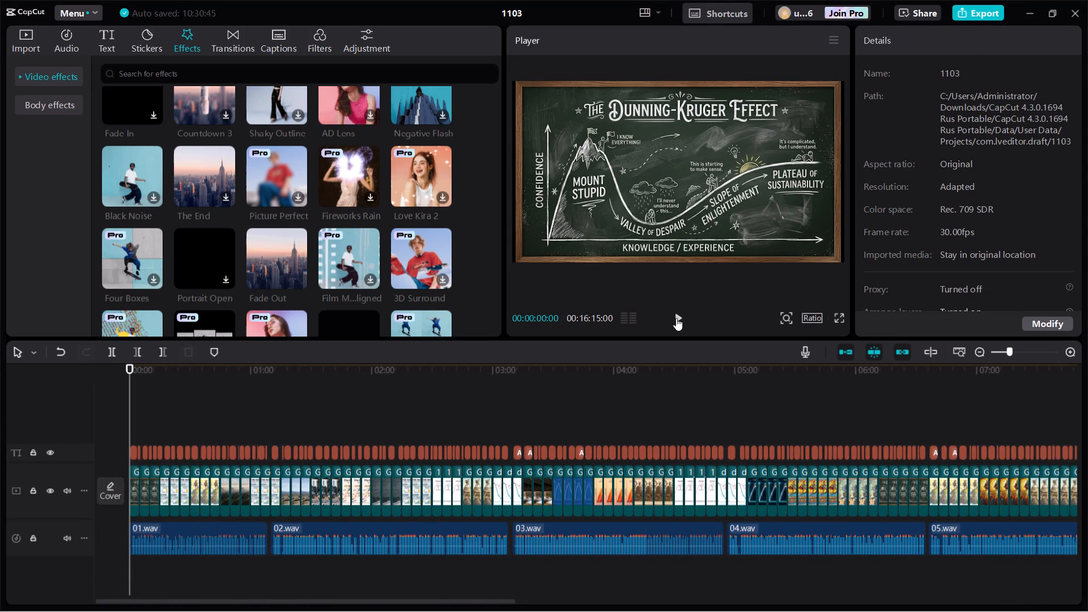
{"action": "left_click", "coordinate": [676, 318]}
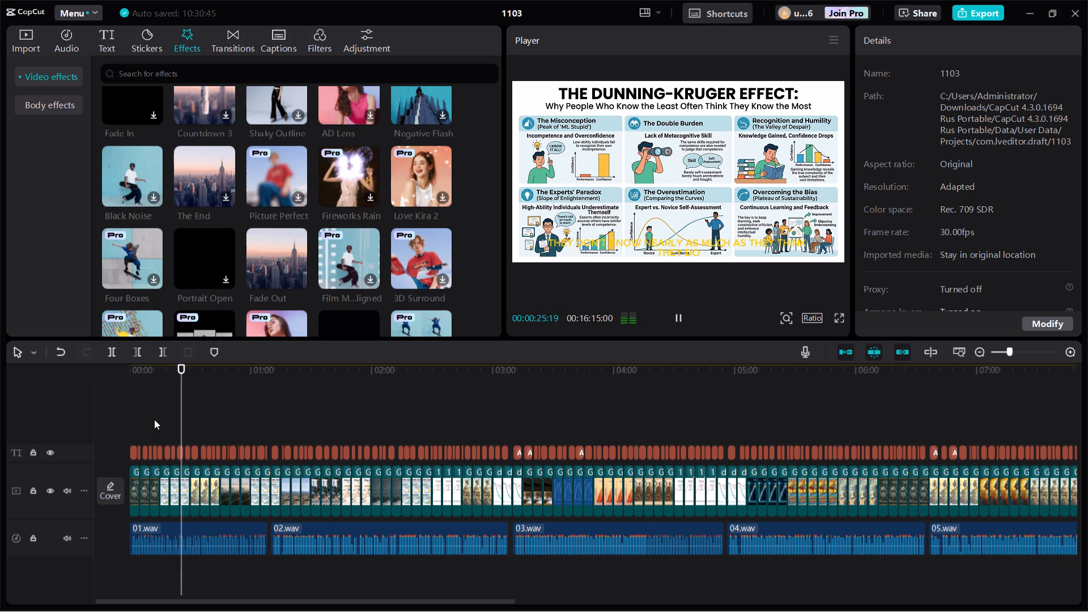
Hide the caption text track so the video shows without captions.
{"action": "triple_click", "coordinate": [983, 348]}
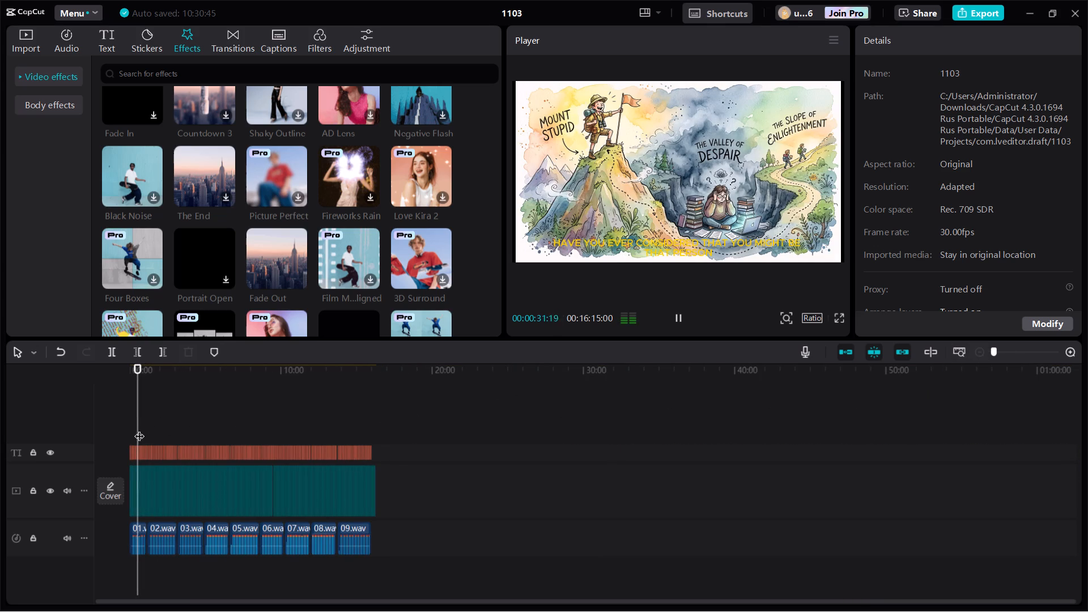
{"action": "left_click", "coordinate": [49, 453]}
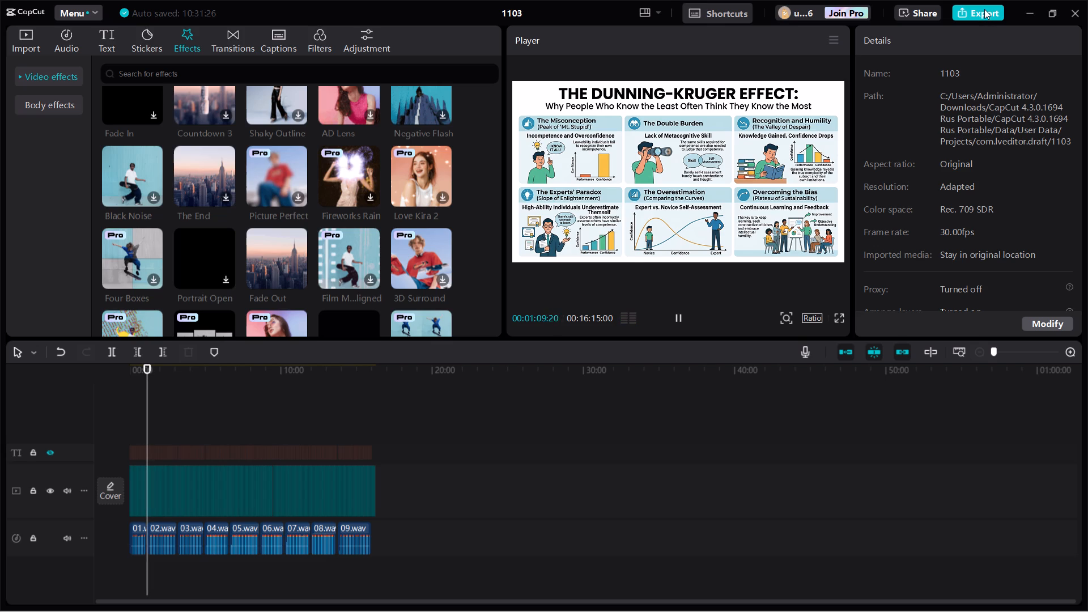
Open the export settings and name the exported video DUNNING-KRUGER.
{"action": "left_click", "coordinate": [985, 9]}
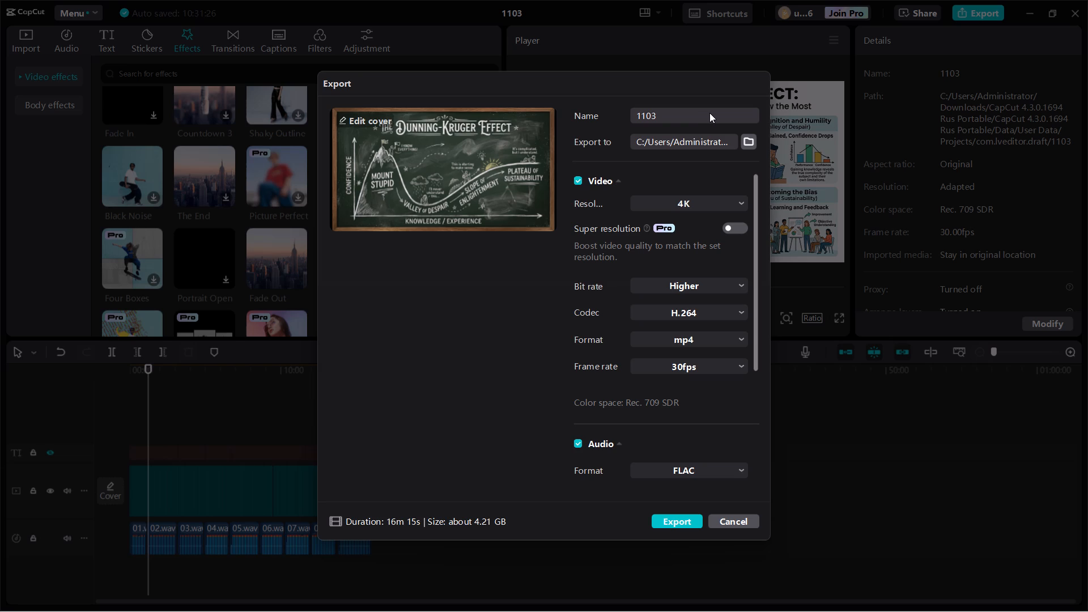
{"action": "left_click", "coordinate": [742, 518]}
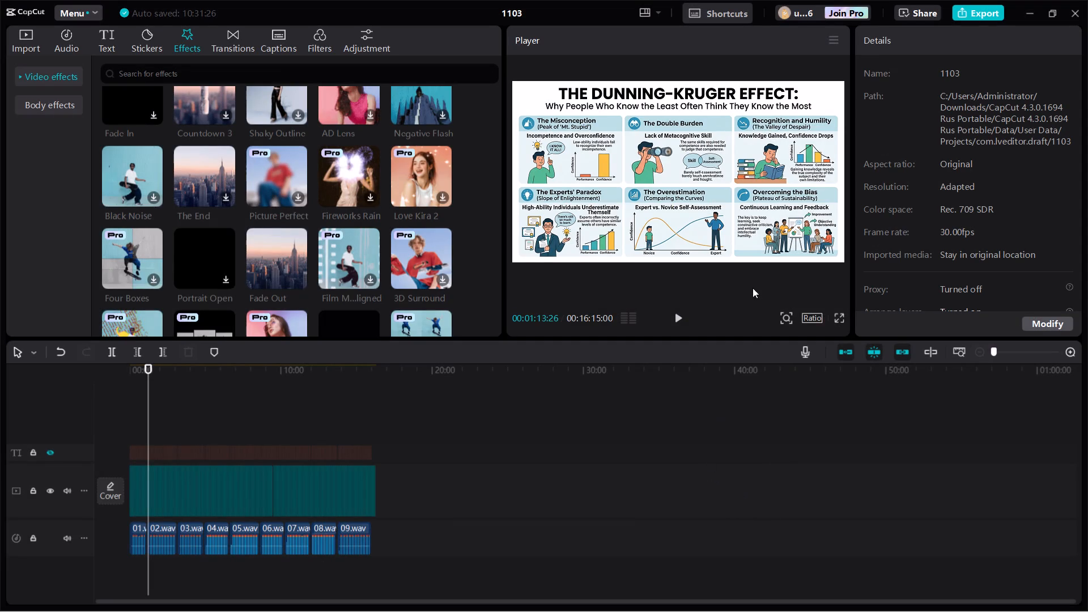
{"action": "left_click", "coordinate": [967, 10]}
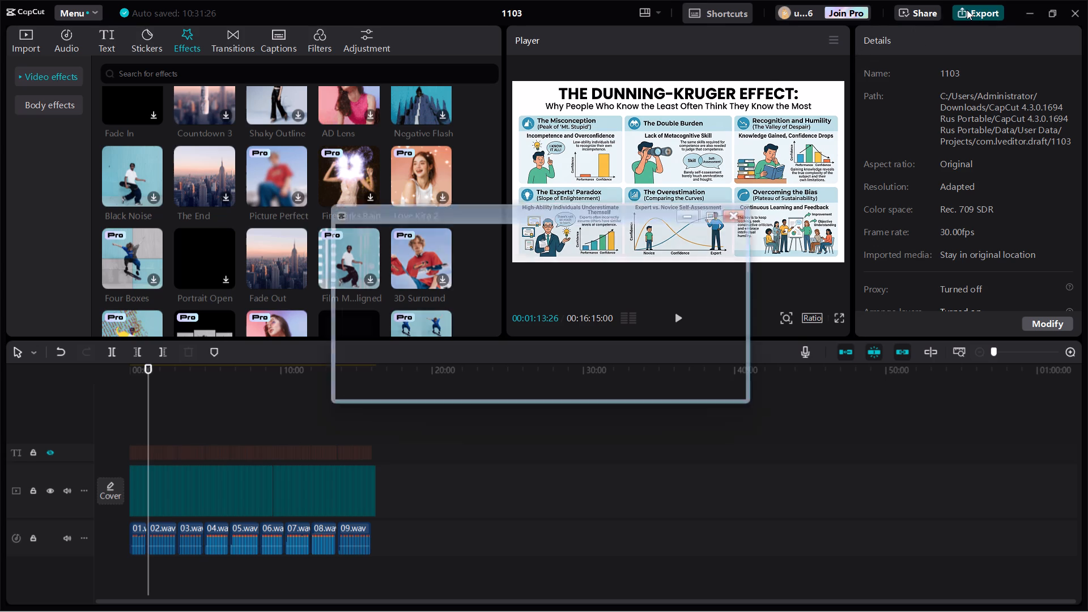
{"action": "left_click", "coordinate": [695, 125]}
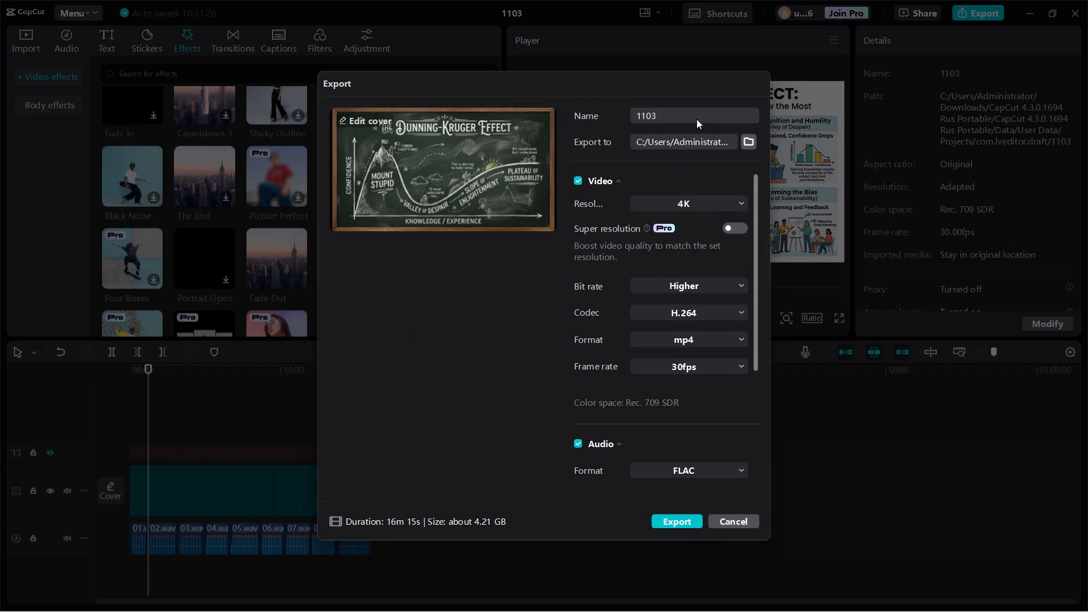
{"action": "left_click", "coordinate": [697, 117]}
{"action": "key", "text": "BackSpace"}
{"action": "key", "text": "BackSpace"}
{"action": "key", "text": "BackSpace"}
{"action": "key", "text": "BackSpace"}
{"action": "key", "text": "BackSpace"}
{"action": "key", "text": "d"}
{"action": "key", "text": "u"}
{"action": "type", "text": "NN"}
{"action": "key", "text": "i"}
{"action": "type", "text": "NG"}
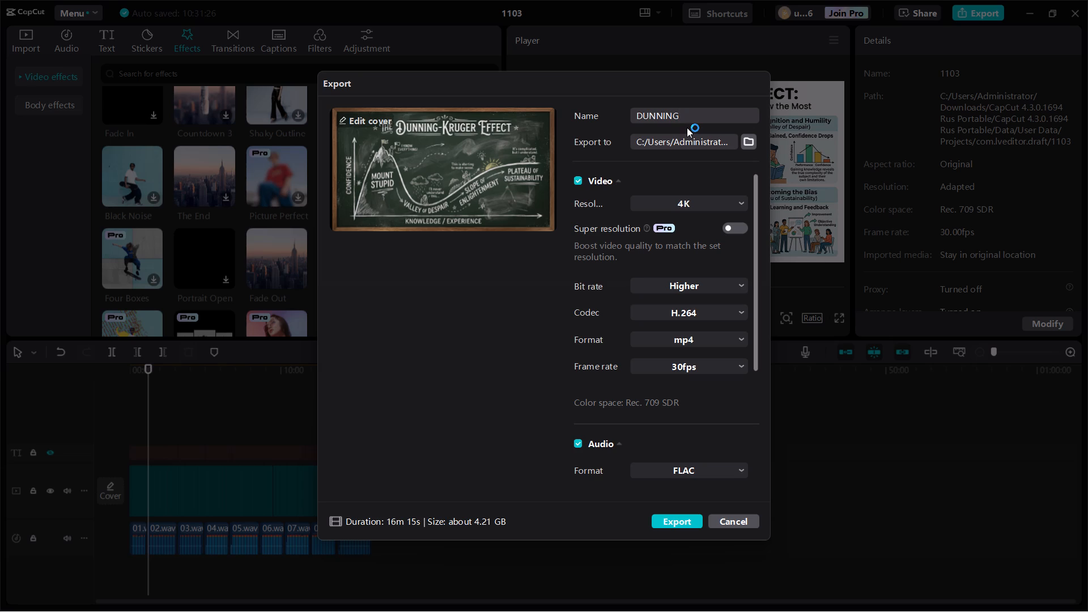
{"action": "key", "text": "minus"}
{"action": "type", "text": "KT"}
{"action": "key", "text": "BackSpace"}
{"action": "key", "text": "r"}
{"action": "key", "text": "u"}
{"action": "key", "text": "g"}
{"action": "key", "text": "r"}
{"action": "key", "text": "BackSpace"}
{"action": "type", "text": "ER"}
Set the export location to the BEYOND THE VEIL folder that contains DANNING, inside New folder on the Desktop.
{"action": "left_click", "coordinate": [747, 142]}
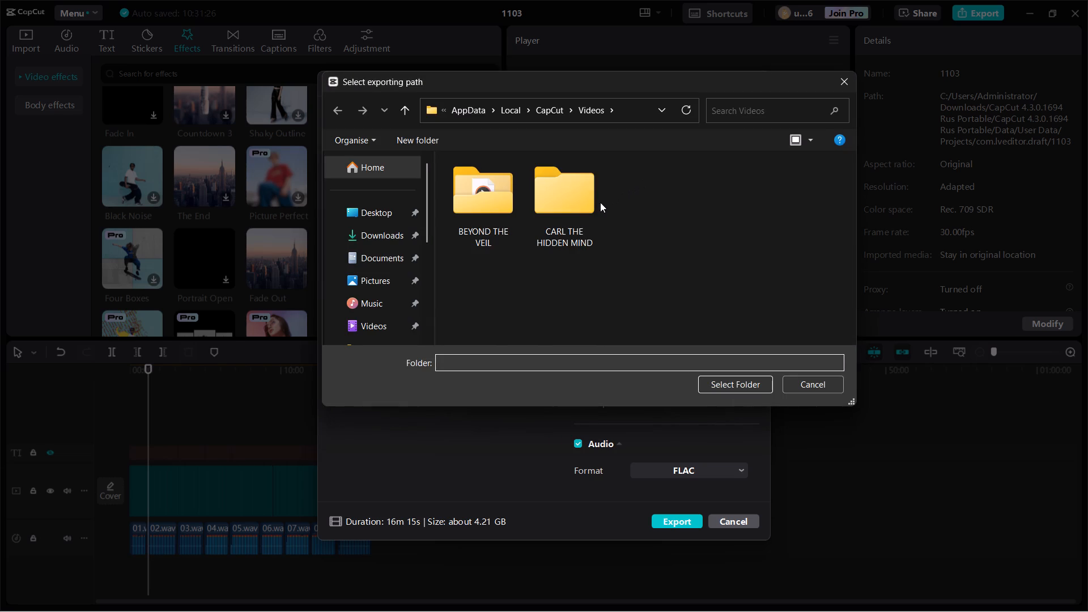
{"action": "left_click", "coordinate": [512, 114]}
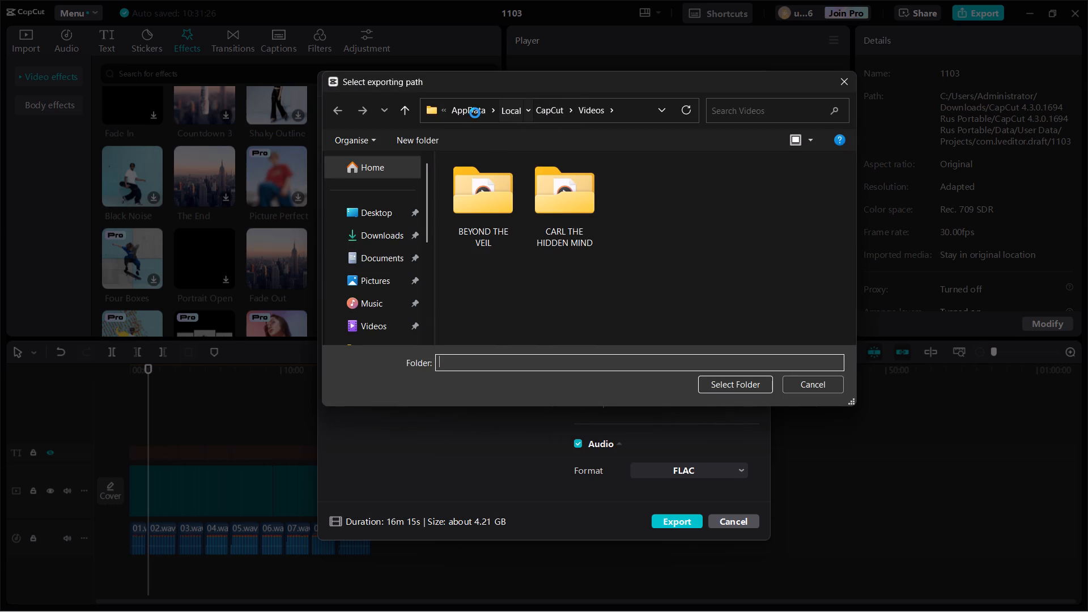
{"action": "left_click", "coordinate": [378, 213]}
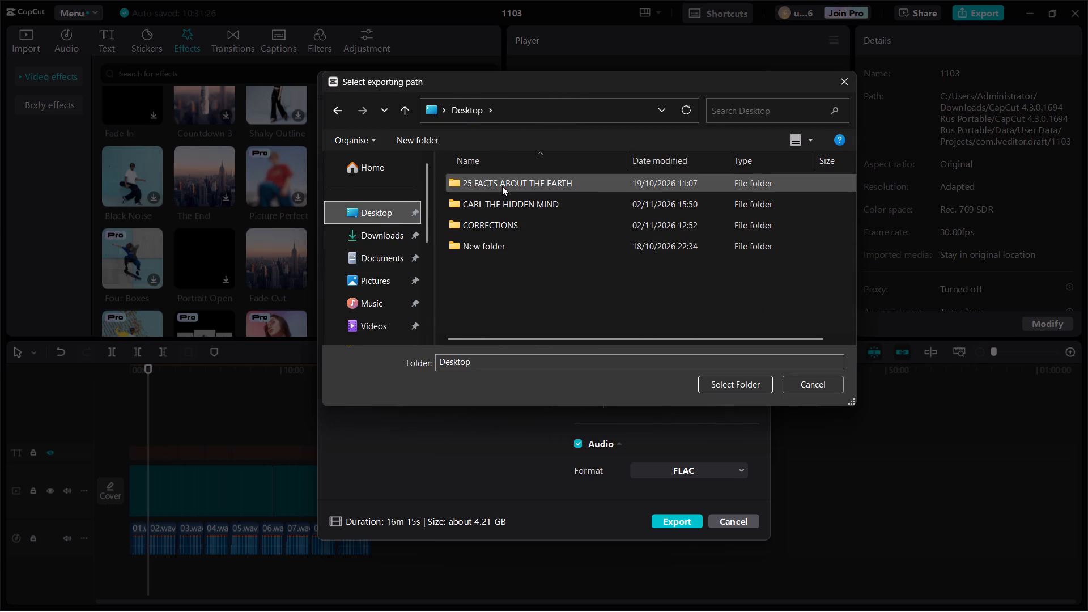
{"action": "double_click", "coordinate": [491, 243]}
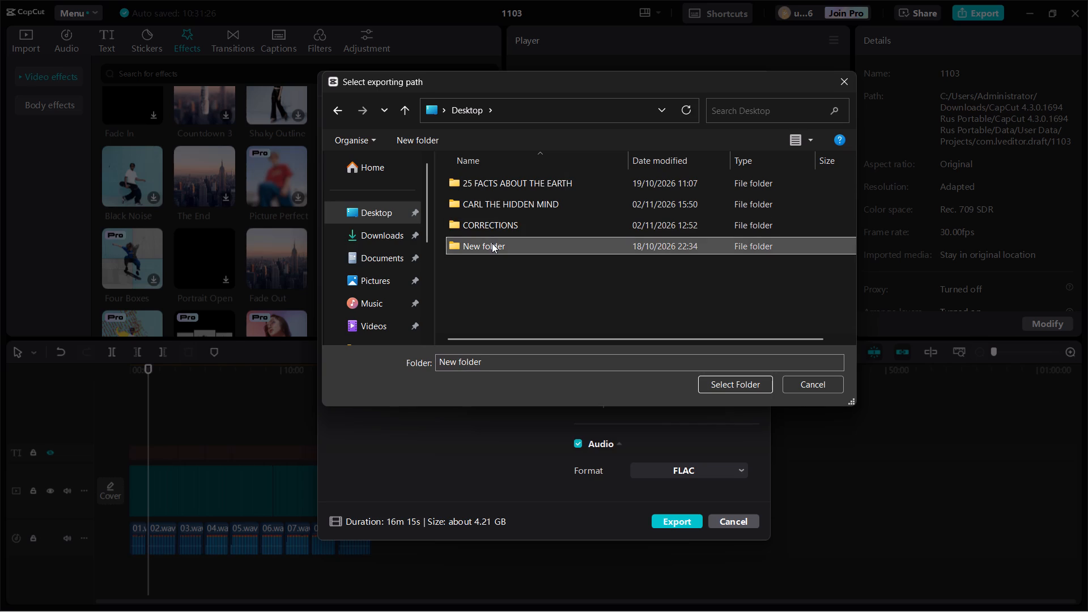
{"action": "double_click", "coordinate": [516, 224]}
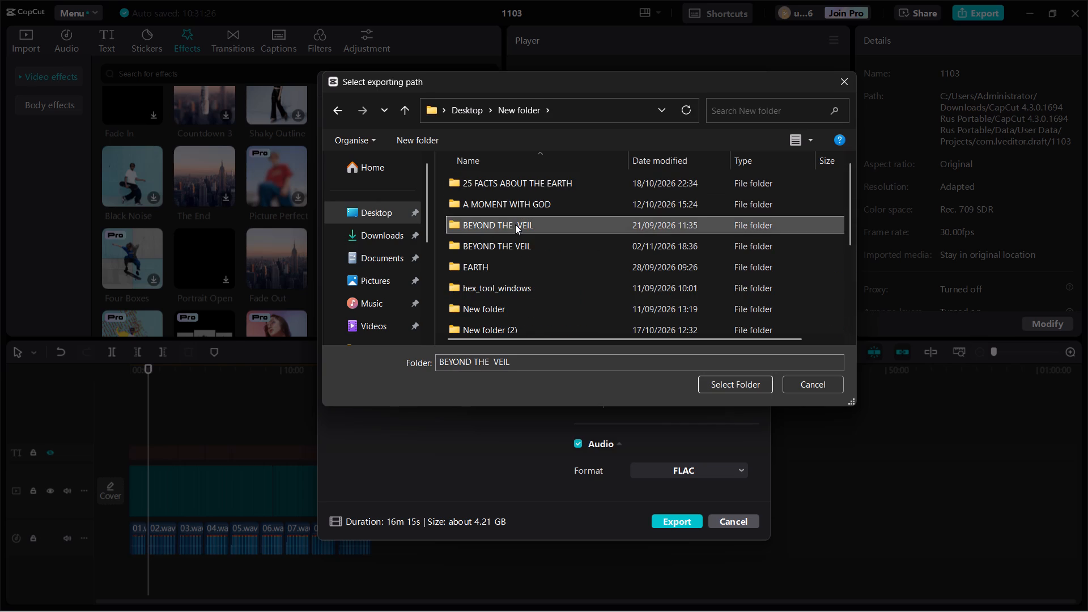
{"action": "left_click", "coordinate": [341, 114]}
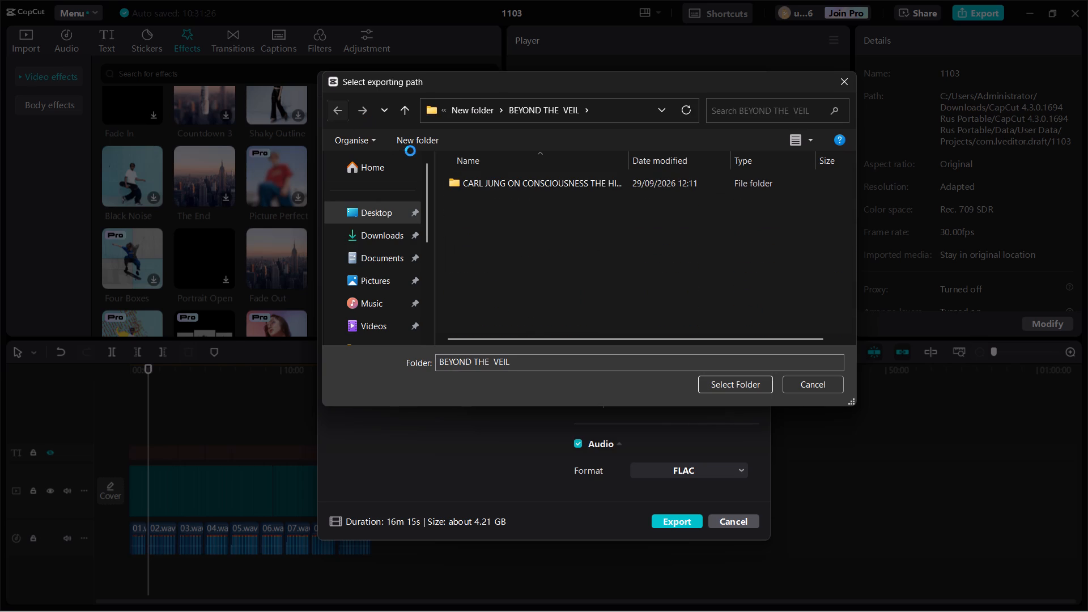
{"action": "double_click", "coordinate": [501, 244]}
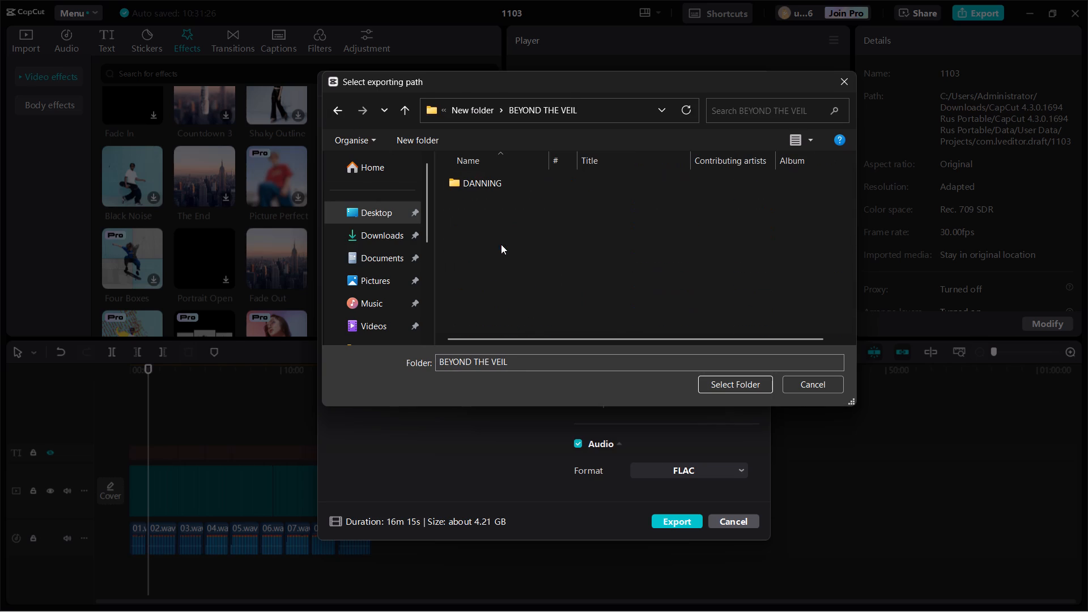
{"action": "left_click", "coordinate": [724, 382]}
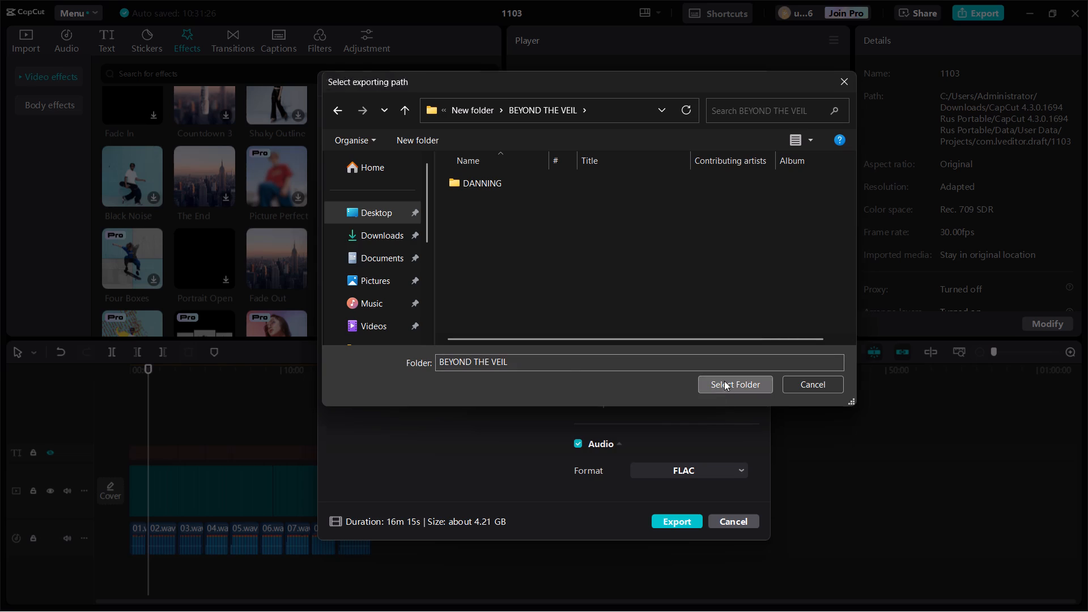
Set the export resolution to 2K, keep the FLAC audio format, and start exporting the video.
{"action": "left_click", "coordinate": [709, 201]}
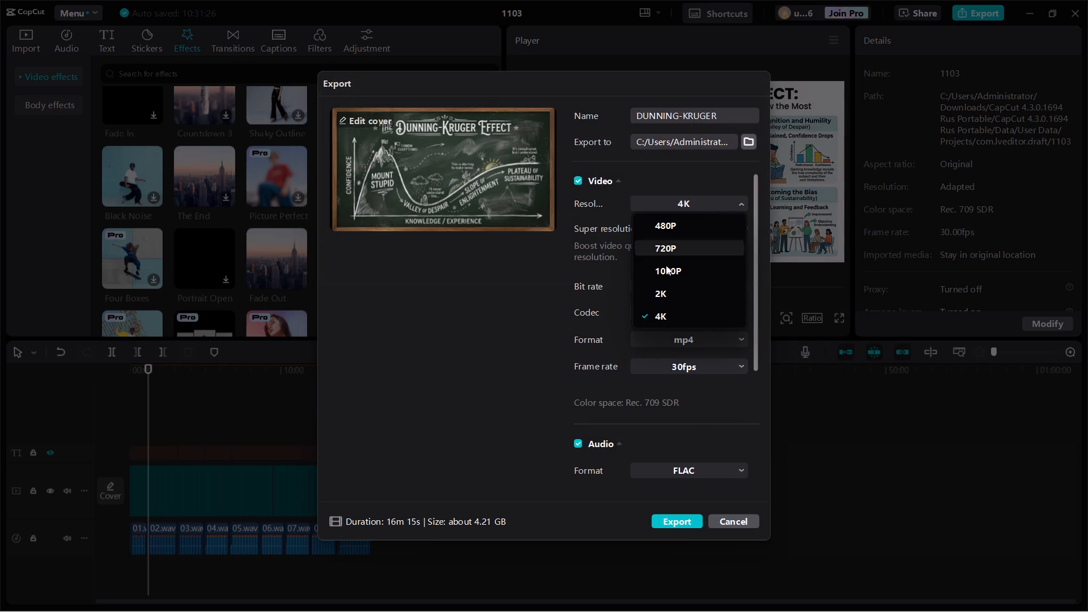
{"action": "left_click", "coordinate": [656, 291]}
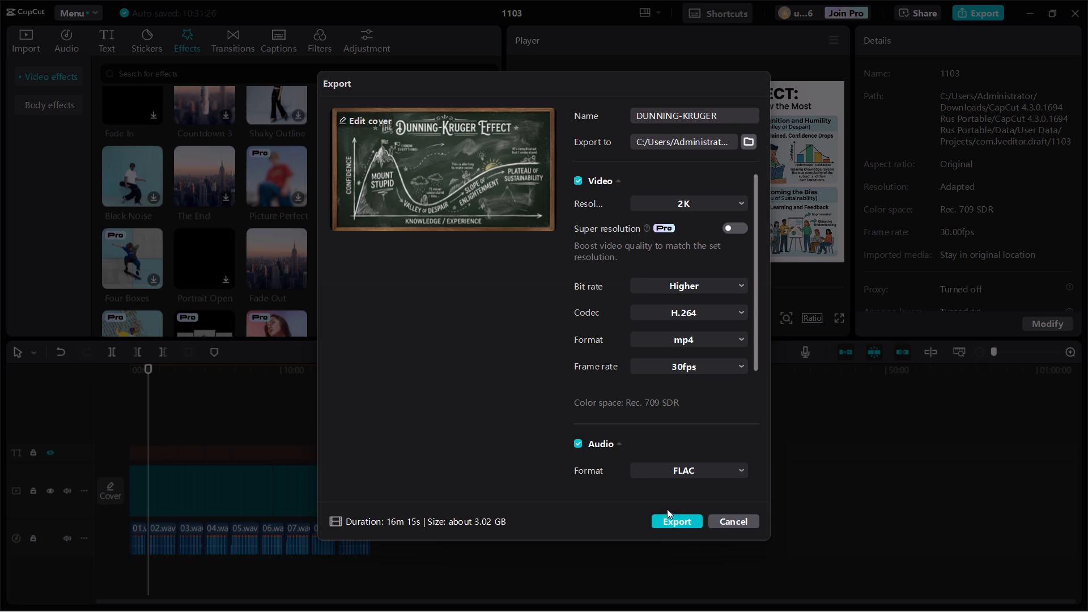
{"action": "left_click", "coordinate": [688, 474]}
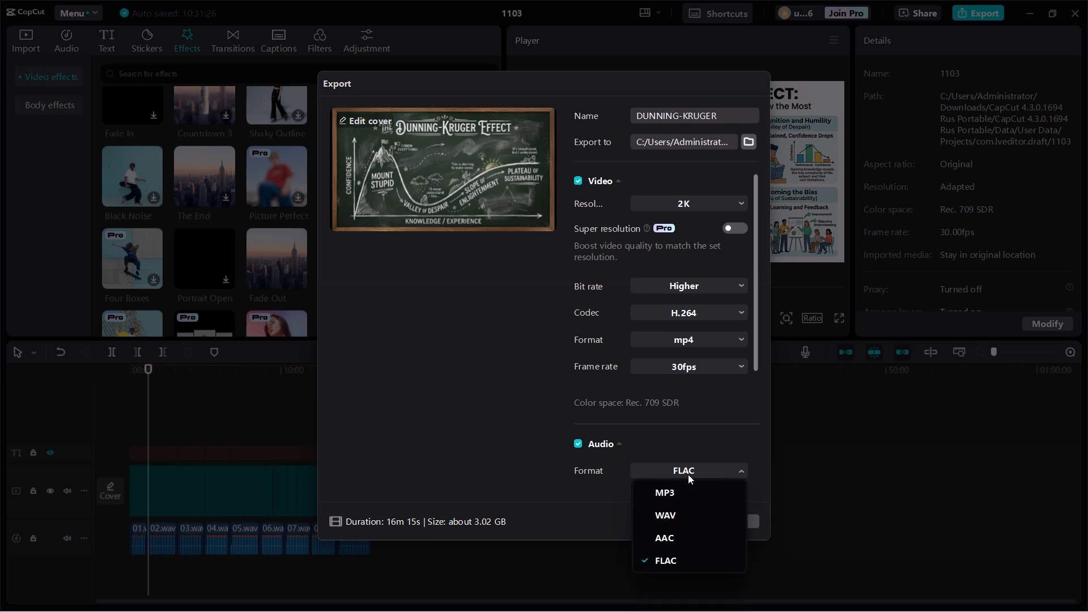
{"action": "left_click", "coordinate": [658, 442]}
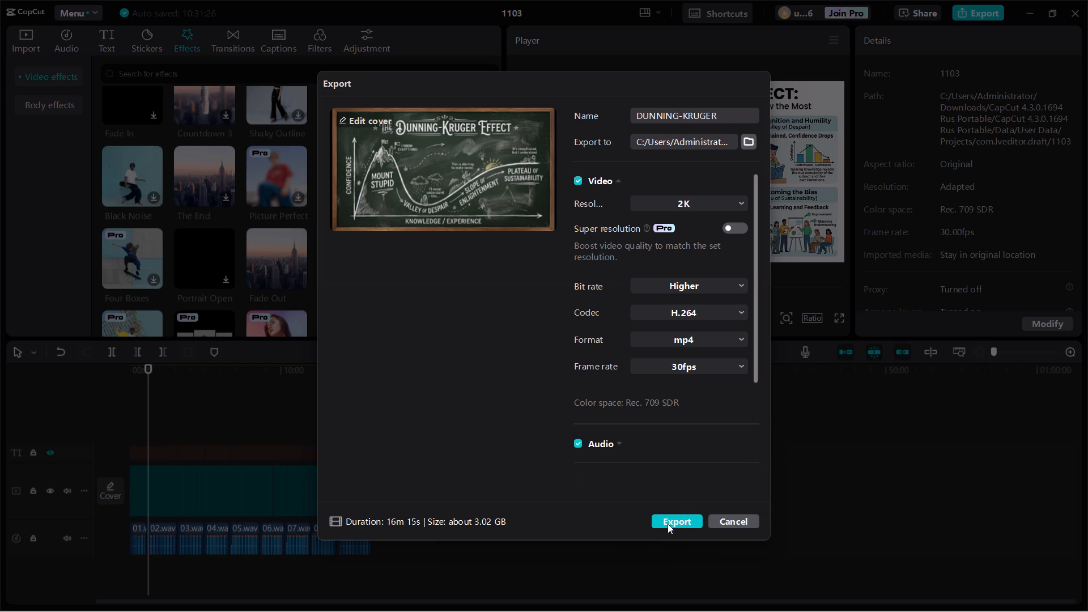
{"action": "left_click", "coordinate": [668, 518]}
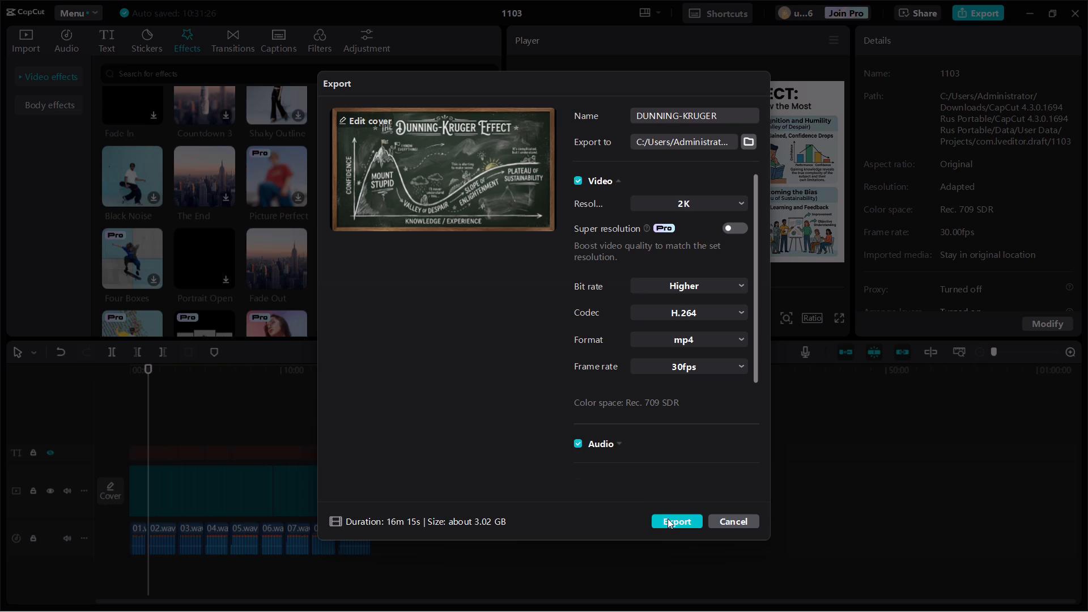
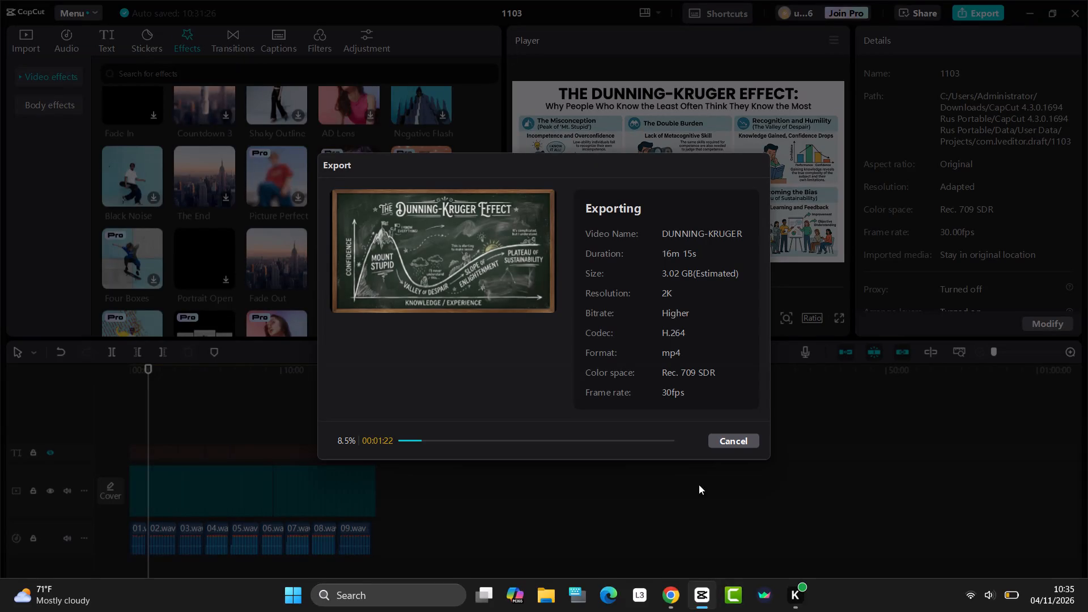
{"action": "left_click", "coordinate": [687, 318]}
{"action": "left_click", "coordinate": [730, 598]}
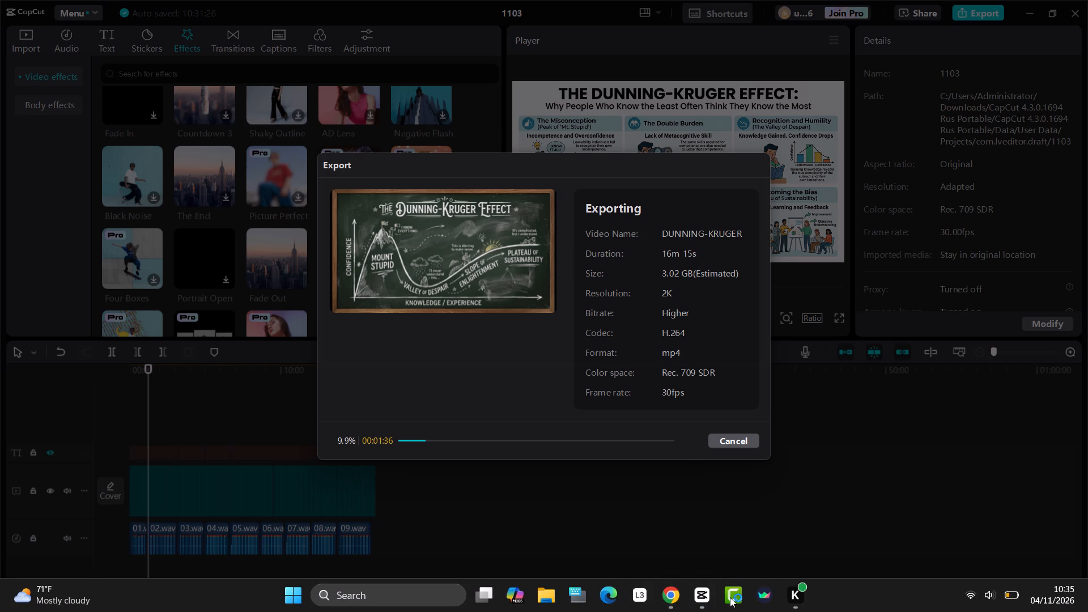
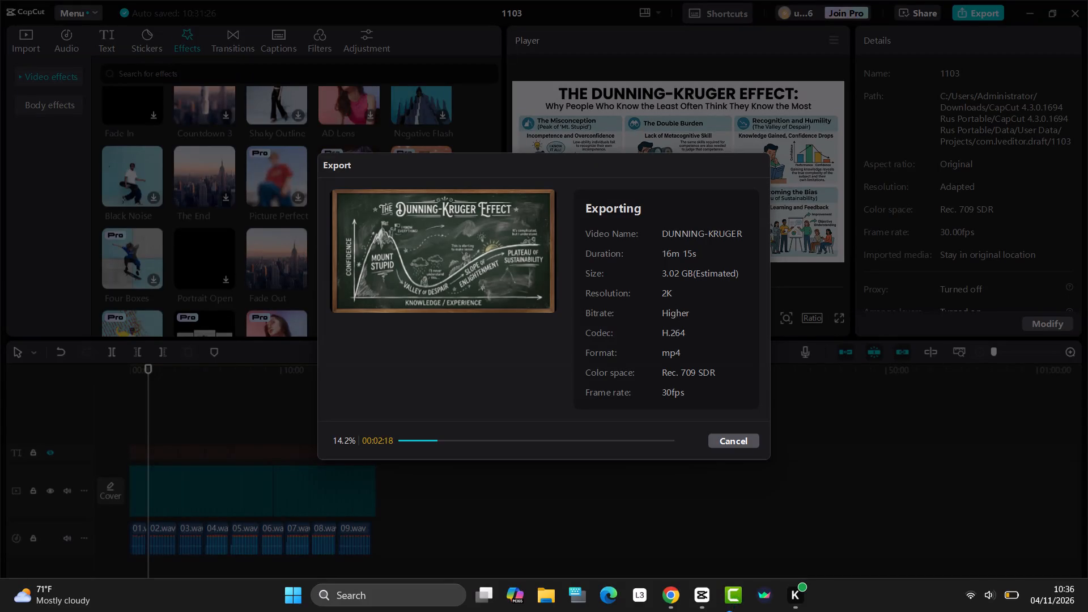
Launch Camtasia Editor while the CapCut export runs, choosing to continue with the msimg32.dll binary file.
{"action": "left_click", "coordinate": [701, 597]}
{"action": "left_click", "coordinate": [727, 592]}
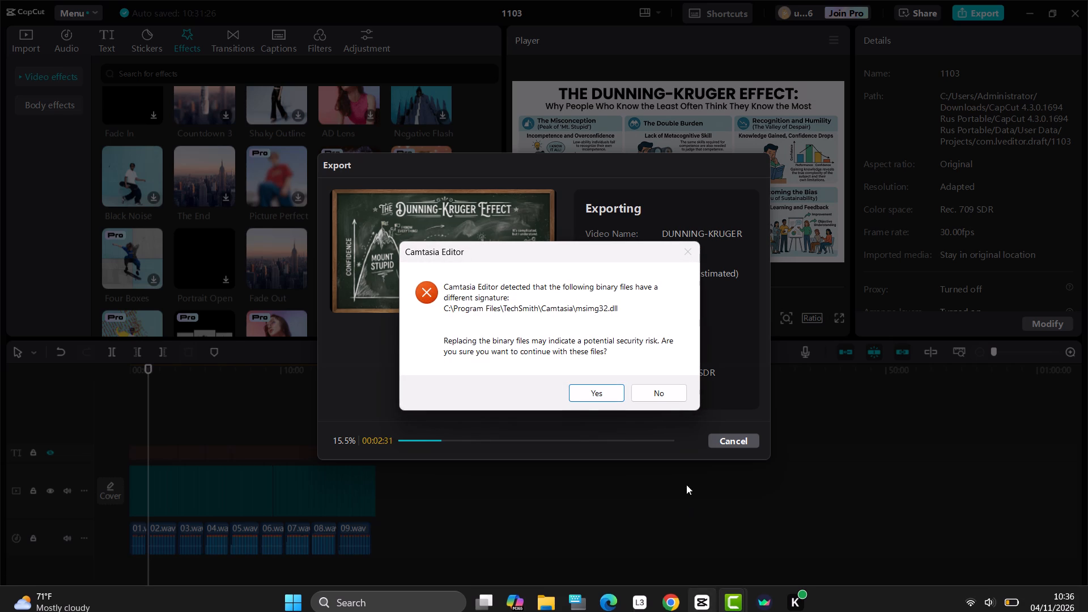
{"action": "left_click", "coordinate": [600, 393]}
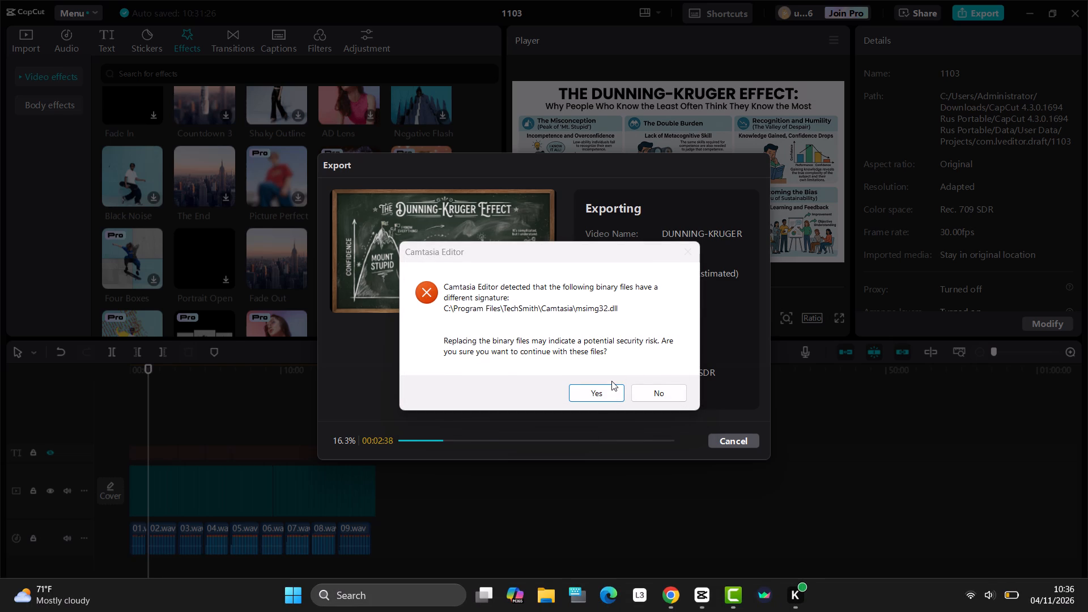
{"action": "left_click", "coordinate": [724, 602]}
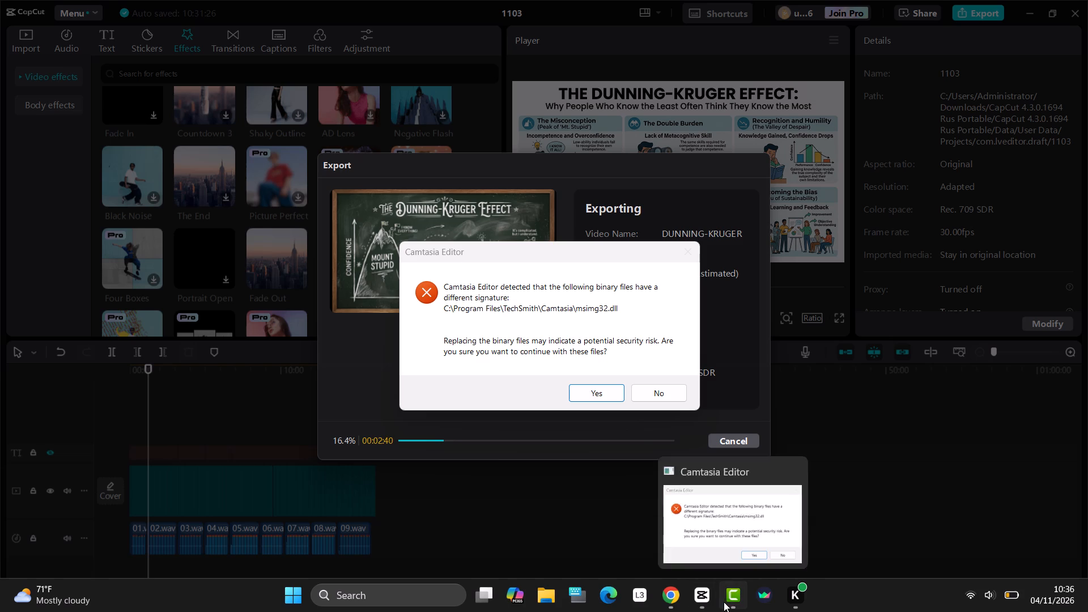
{"action": "left_click", "coordinate": [596, 392]}
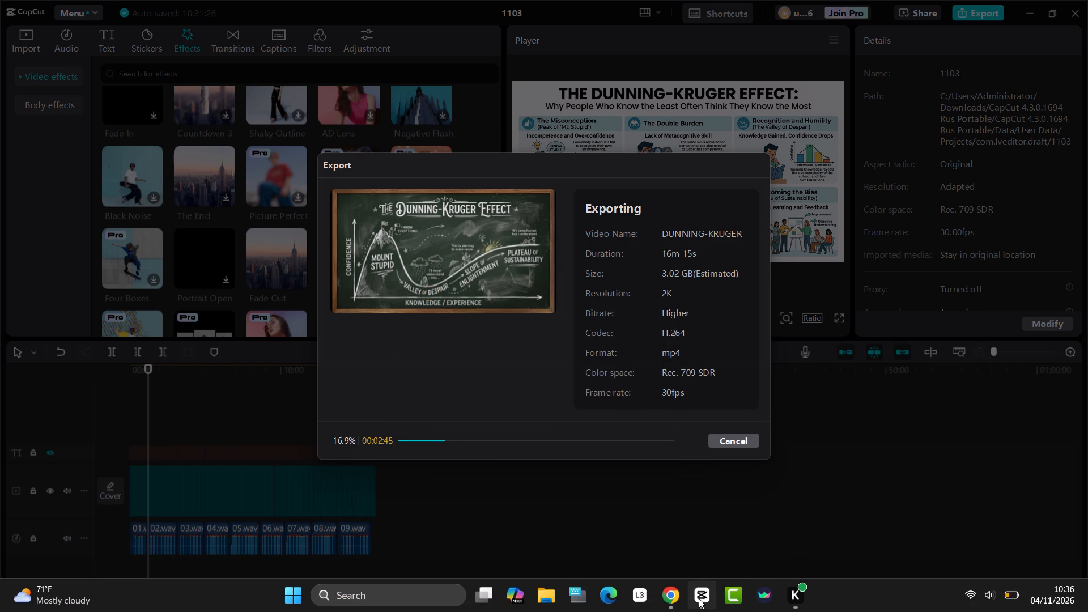
Open the recovered project in Camtasia Editor instead of deleting it.
{"action": "left_click", "coordinate": [699, 598]}
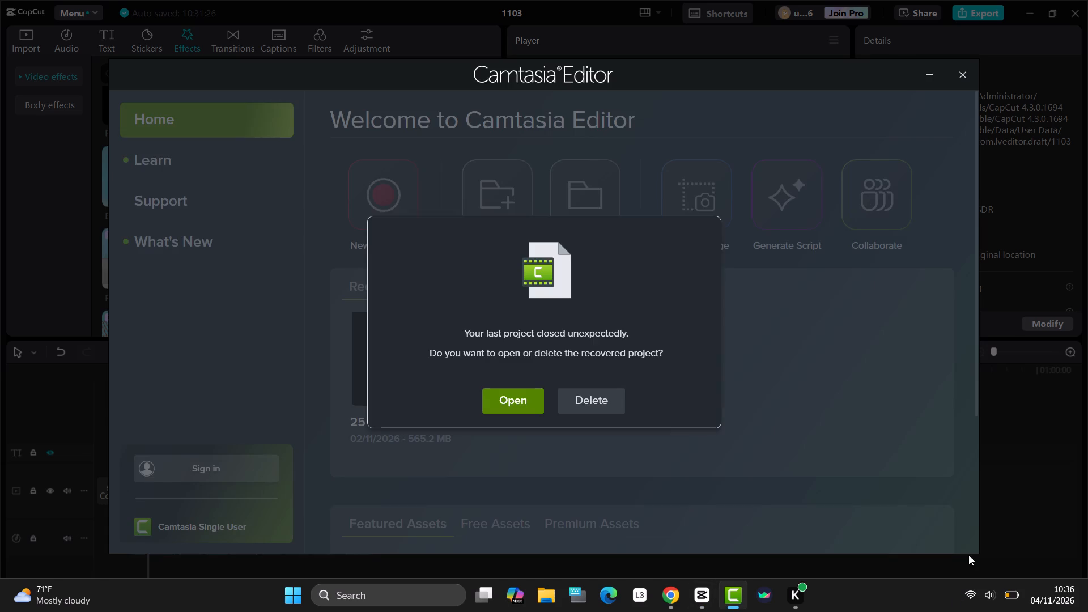
{"action": "left_click", "coordinate": [495, 397]}
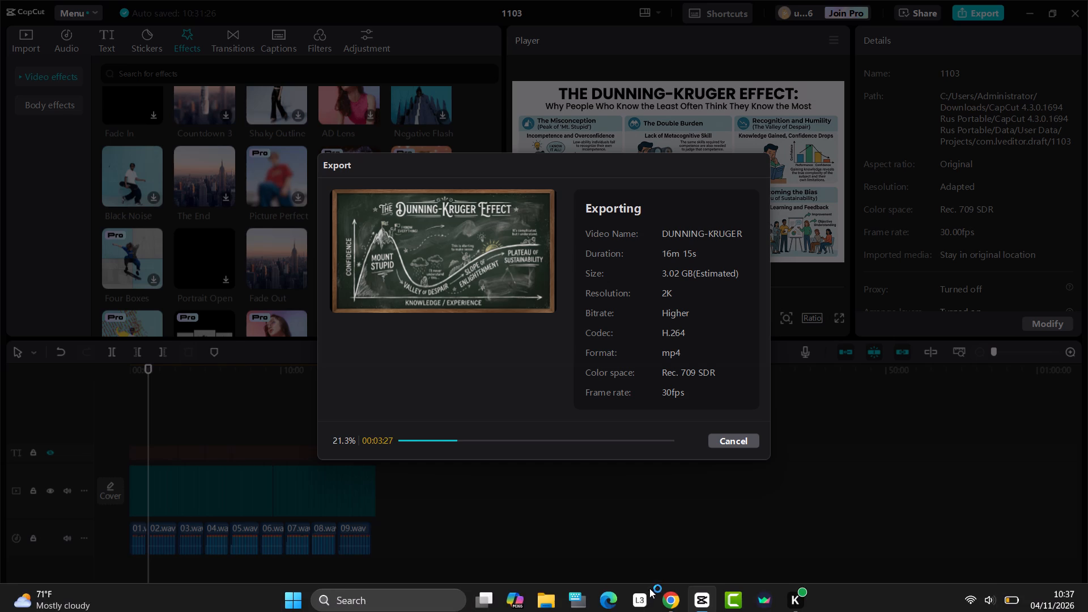
Switch to Google Chrome, open a new tab beside the Gemini chat, and minimise the browser window.
{"action": "left_click", "coordinate": [664, 598]}
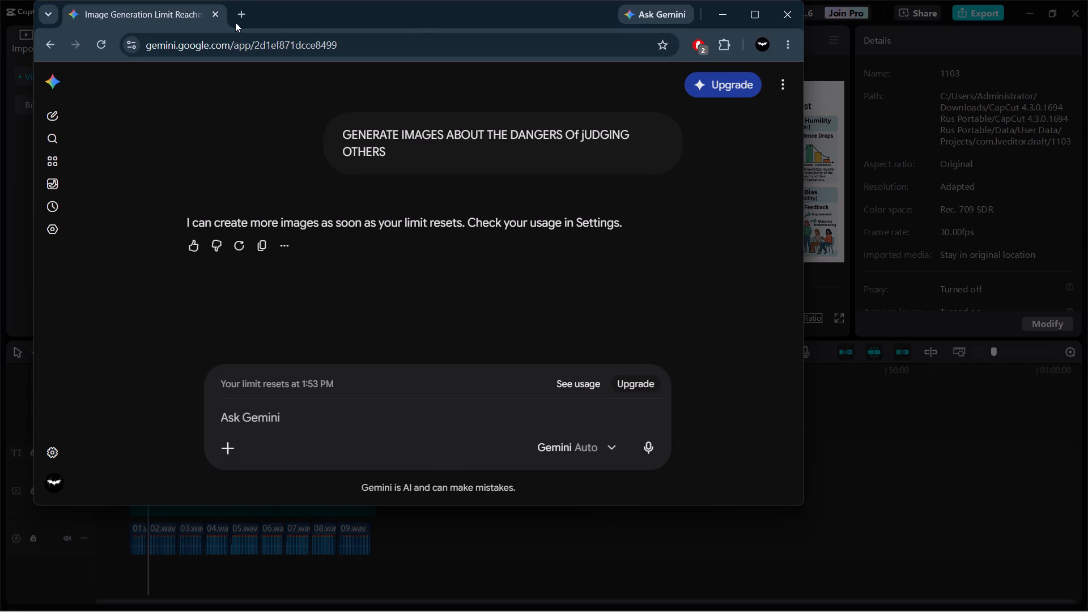
{"action": "left_click", "coordinate": [243, 8]}
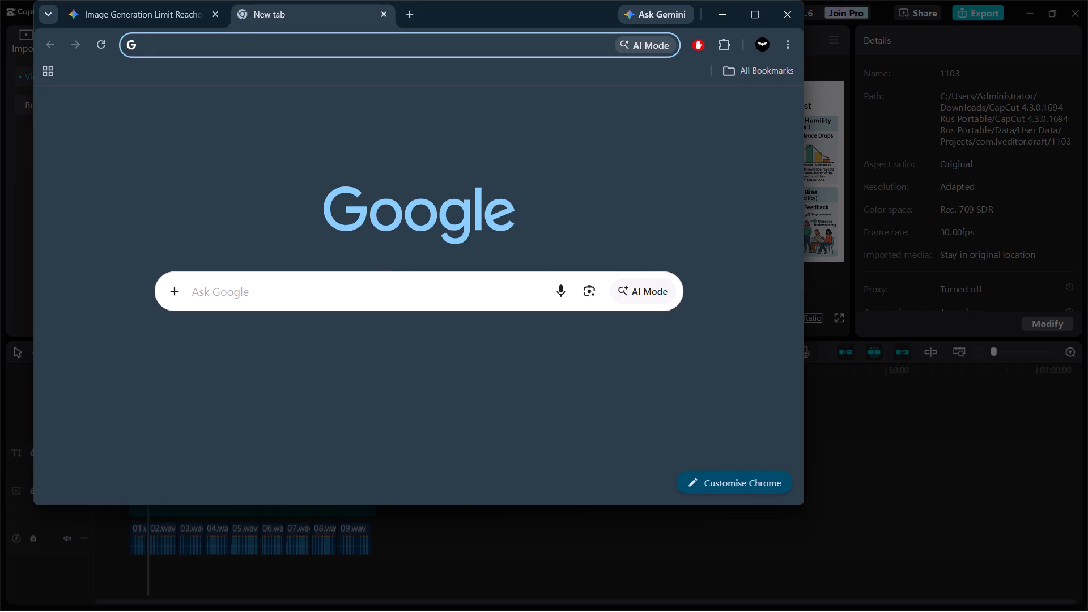
{"action": "left_click", "coordinate": [738, 12]}
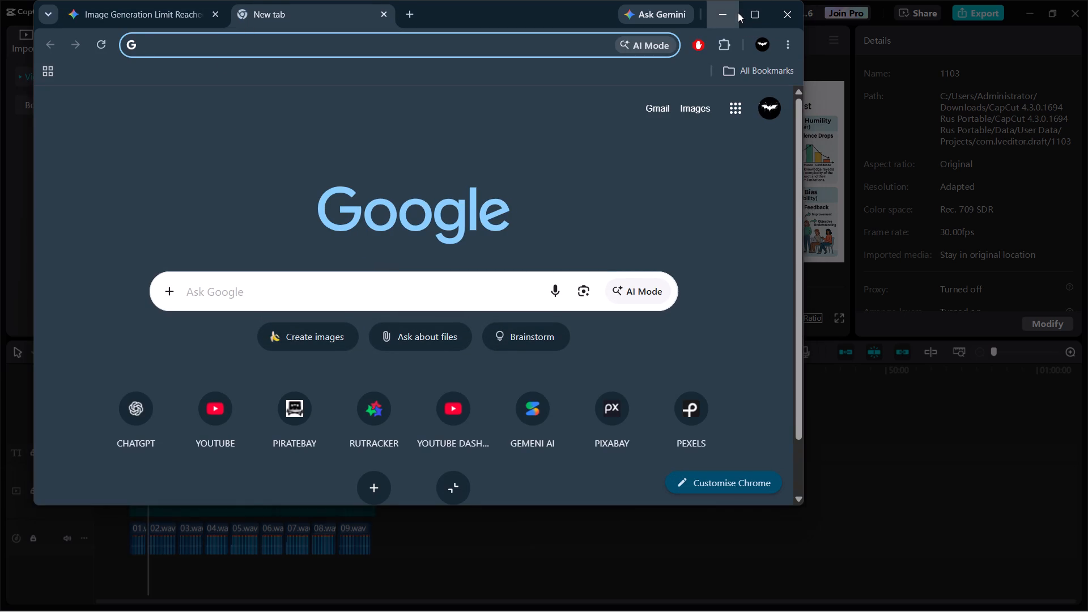